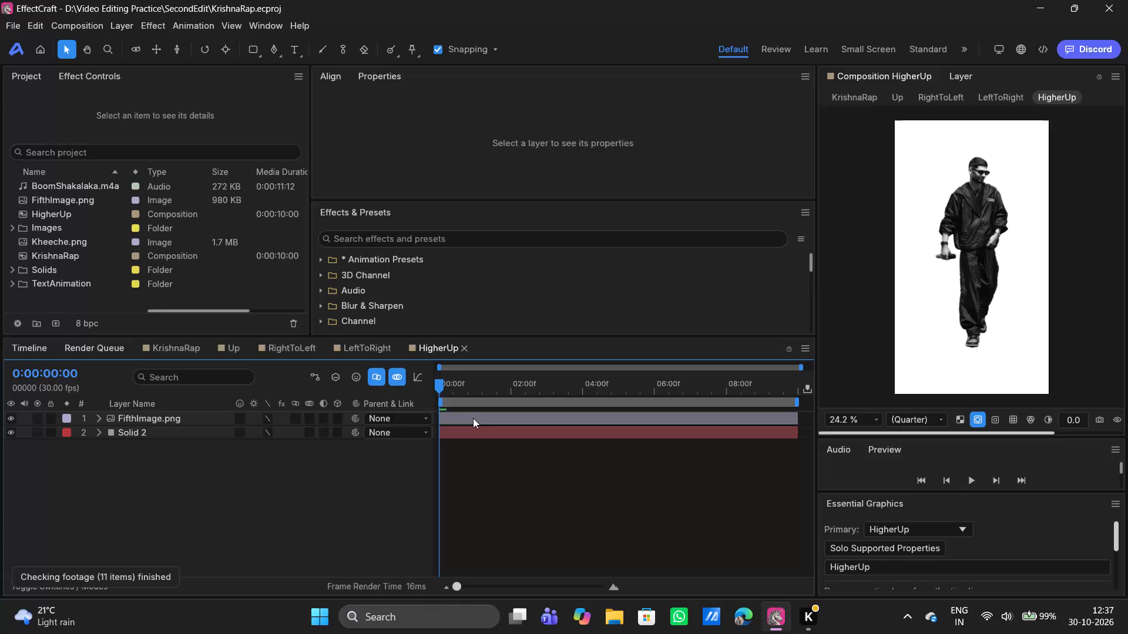
# Set the shape fill colour to pure red, FF0000.
pyautogui.click(525, 458)
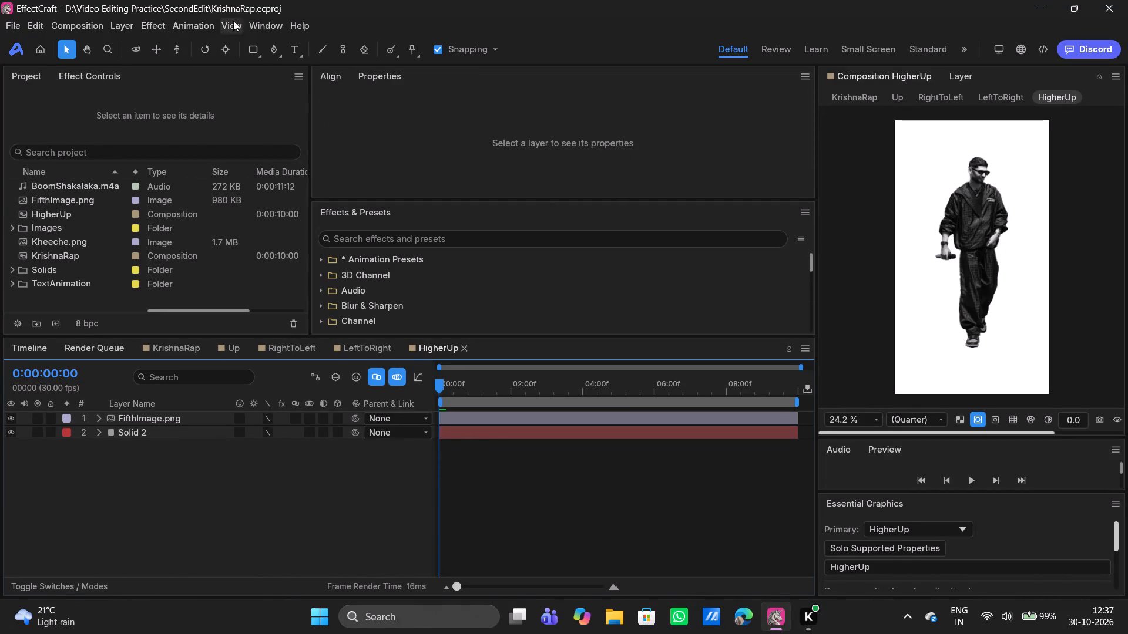
pyautogui.click(276, 50)
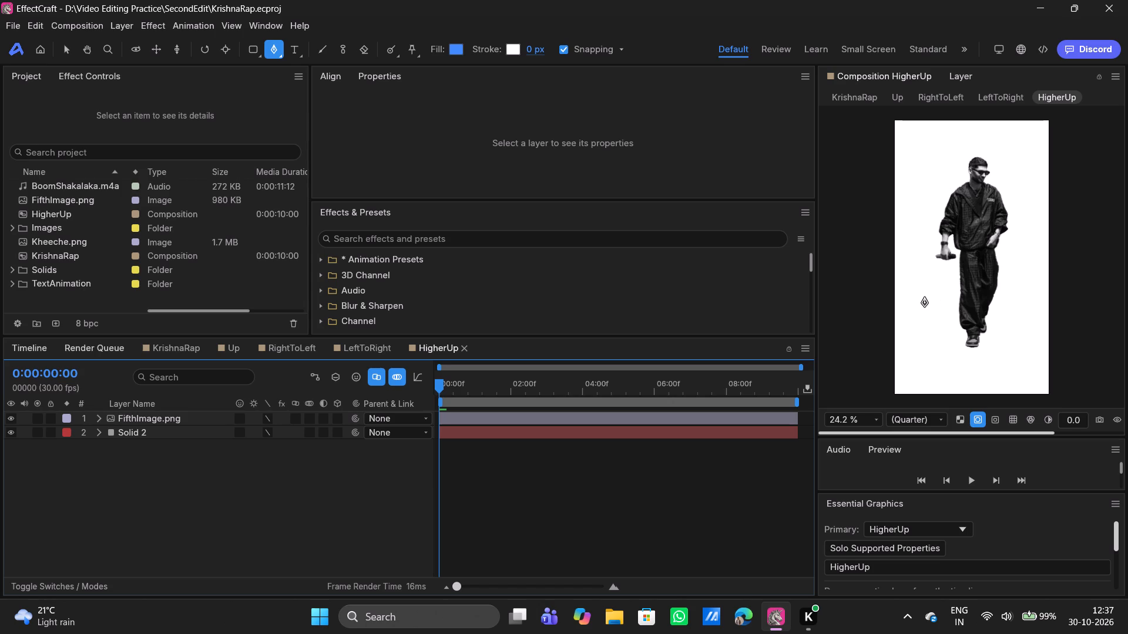
pyautogui.click(458, 51)
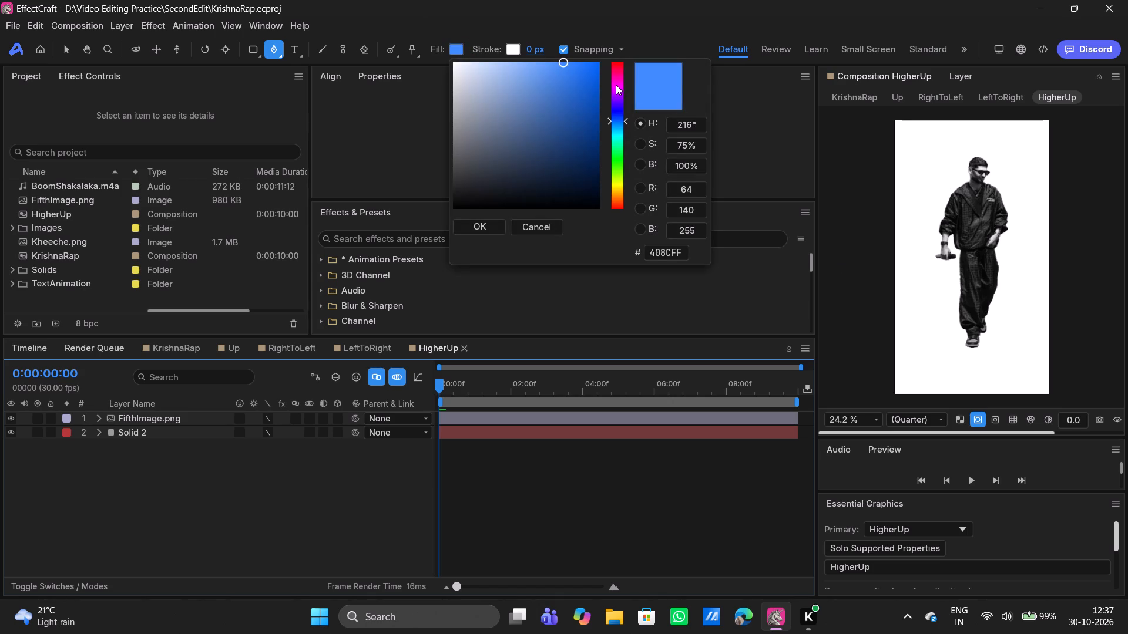
pyautogui.moveTo(616, 85); pyautogui.dragTo(611, 0)
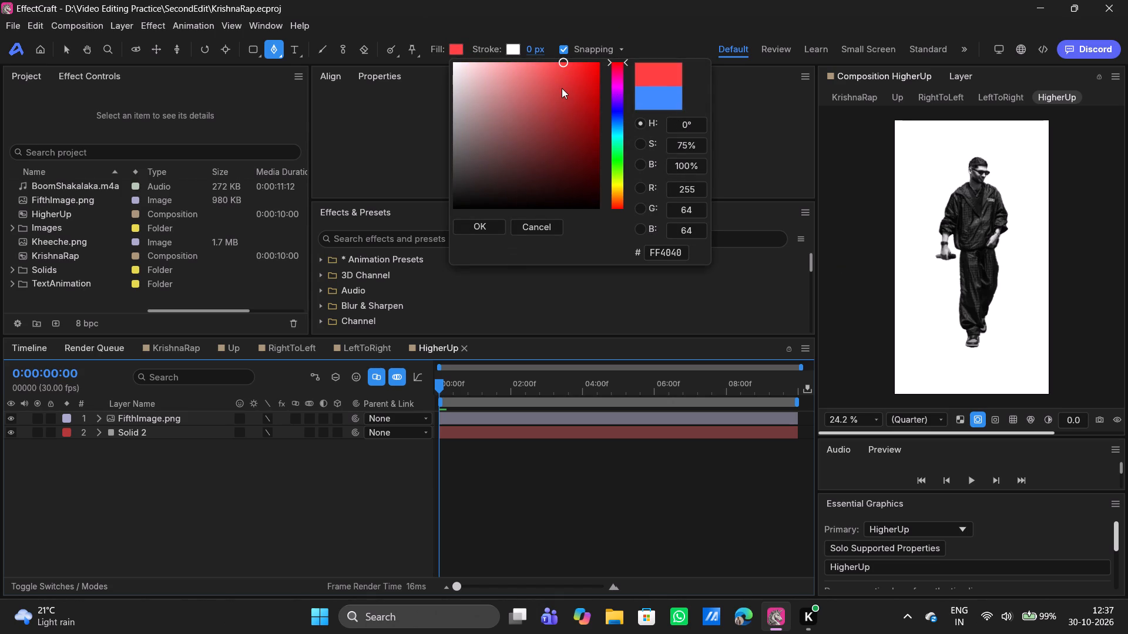
pyautogui.moveTo(562, 88); pyautogui.dragTo(652, 0)
pyautogui.click(475, 228)
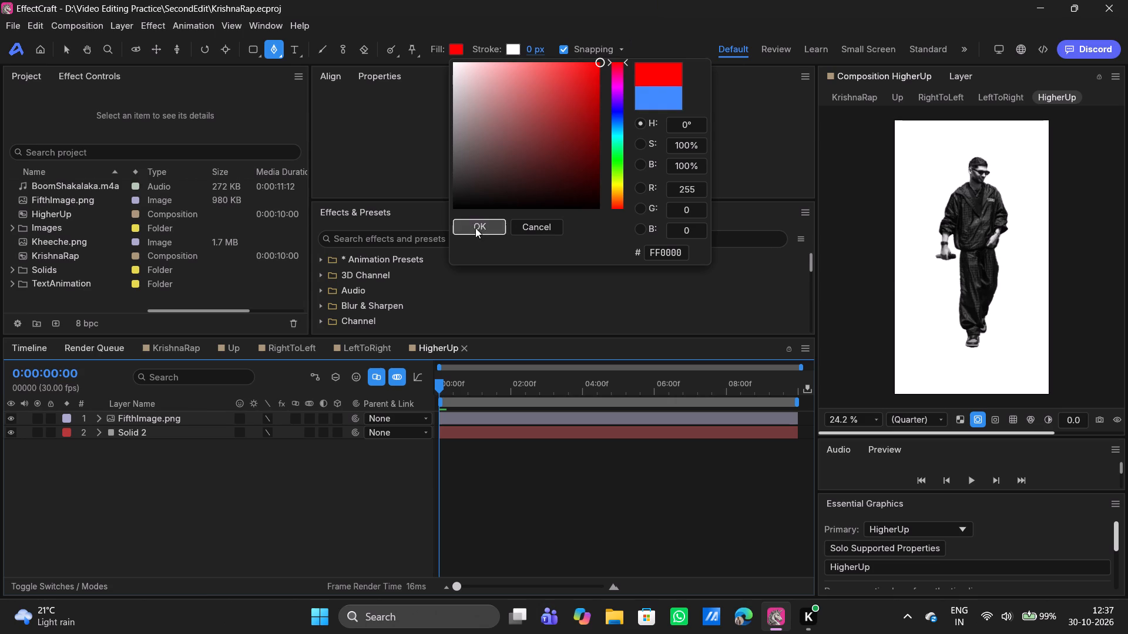
# Draw a red rectangle on a new shape layer over the figure's lower legs, centred at about 577, 1382.
pyautogui.click(931, 289)
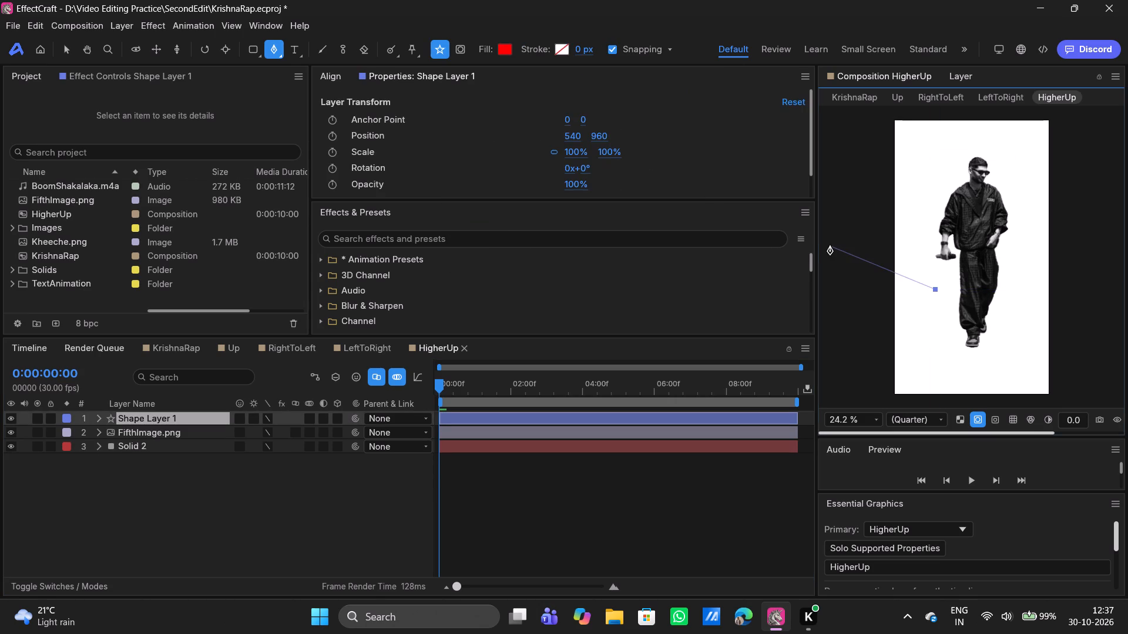
pyautogui.hotkey('ctrl', 'z')
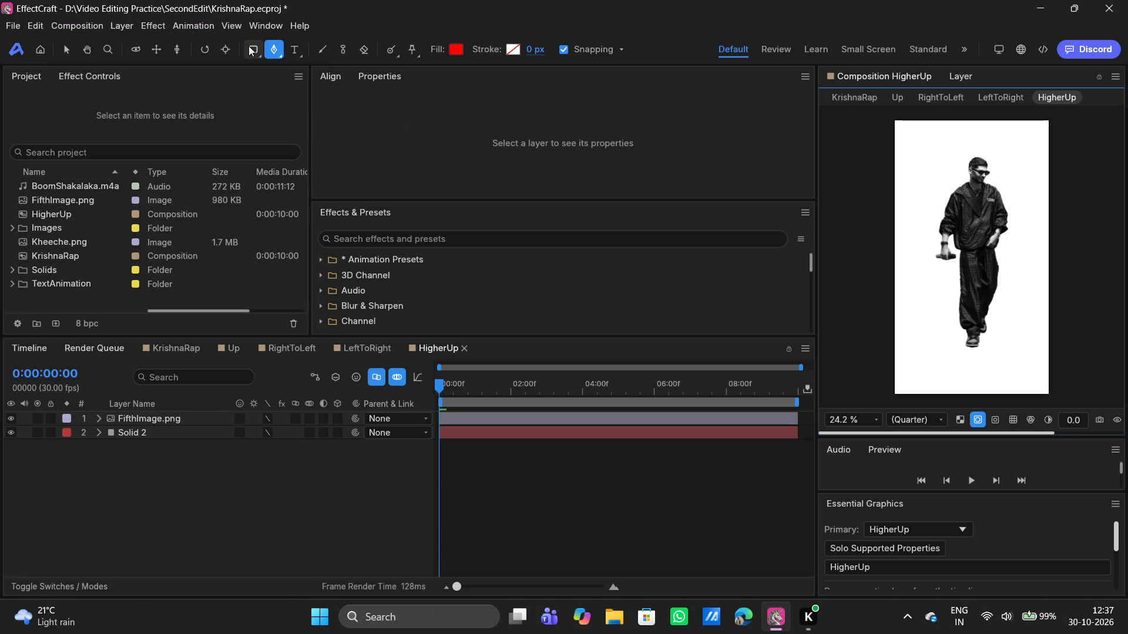
pyautogui.click(249, 46)
pyautogui.rightClick(251, 48)
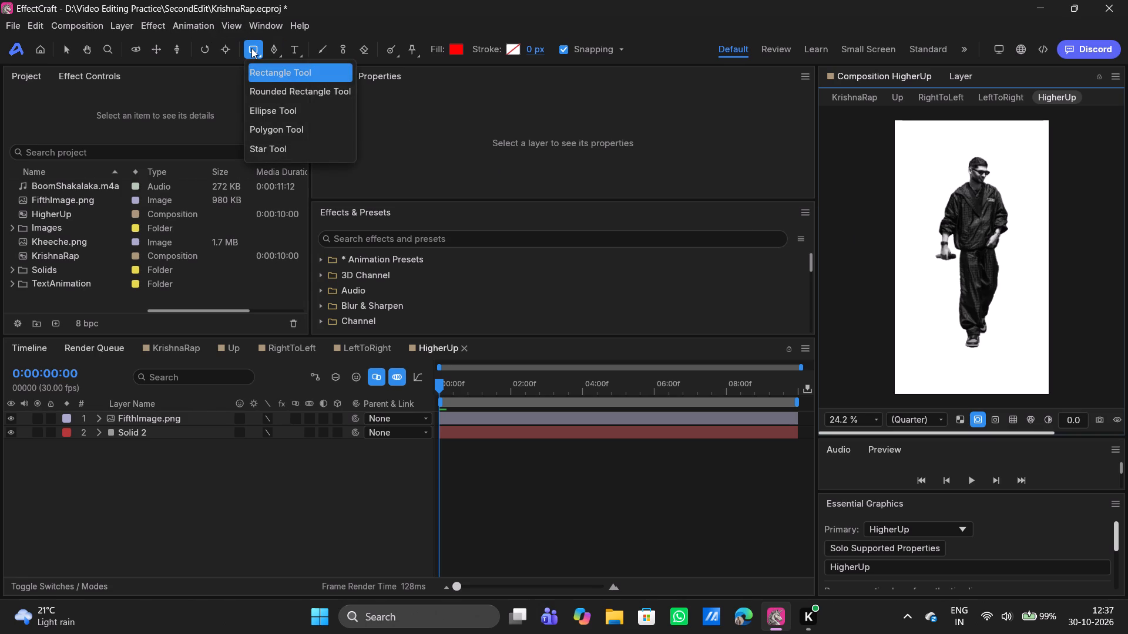
pyautogui.click(251, 48)
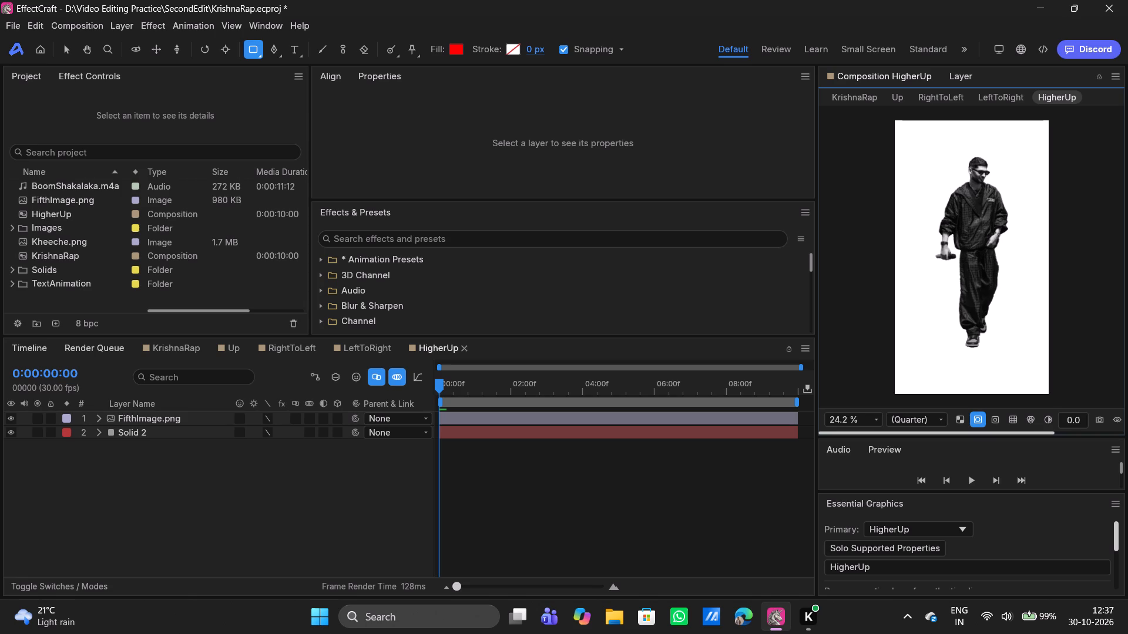
pyautogui.moveTo(929, 269); pyautogui.dragTo(1028, 372)
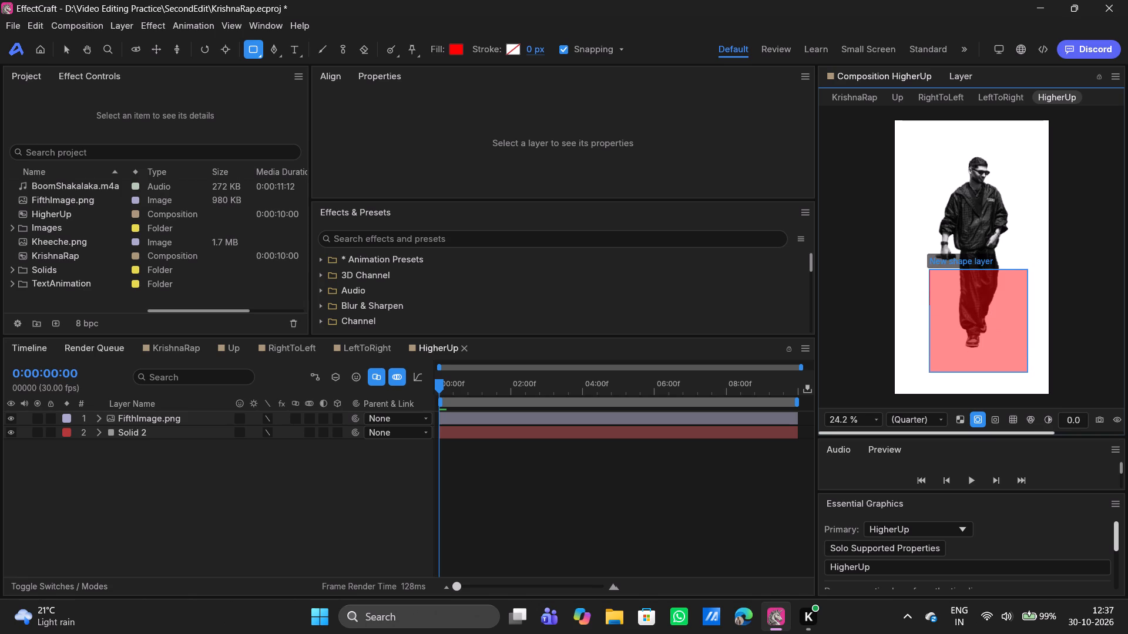
pyautogui.moveTo(1028, 372); pyautogui.dragTo(1025, 332)
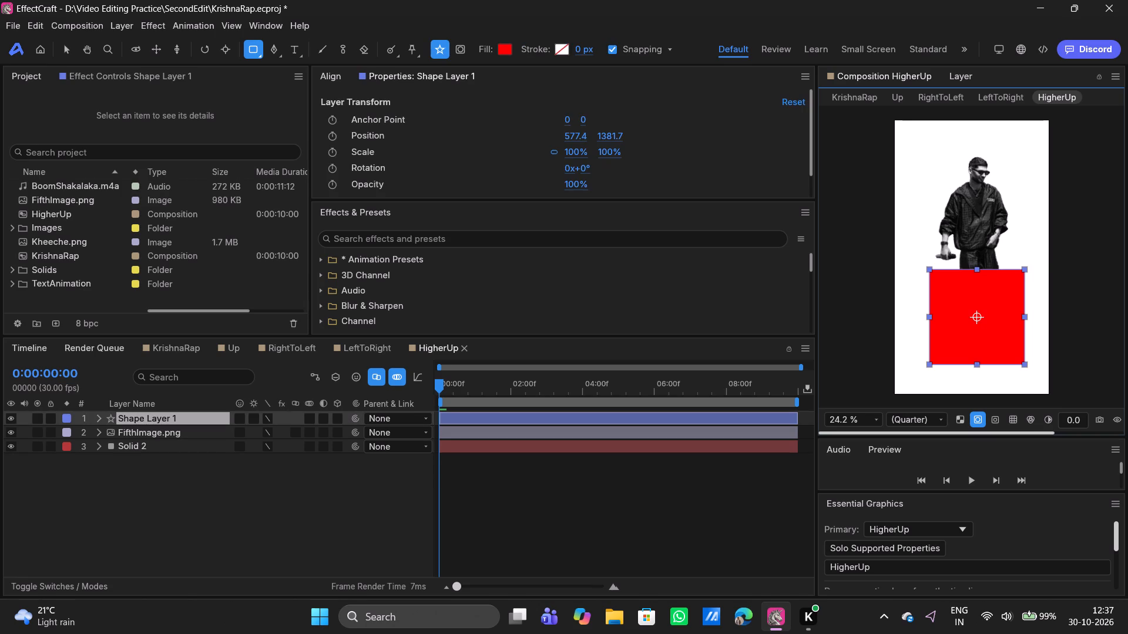
# Resize the red rectangle to a scale of about 80.7% wide and 104.8% high.
pyautogui.press('v')
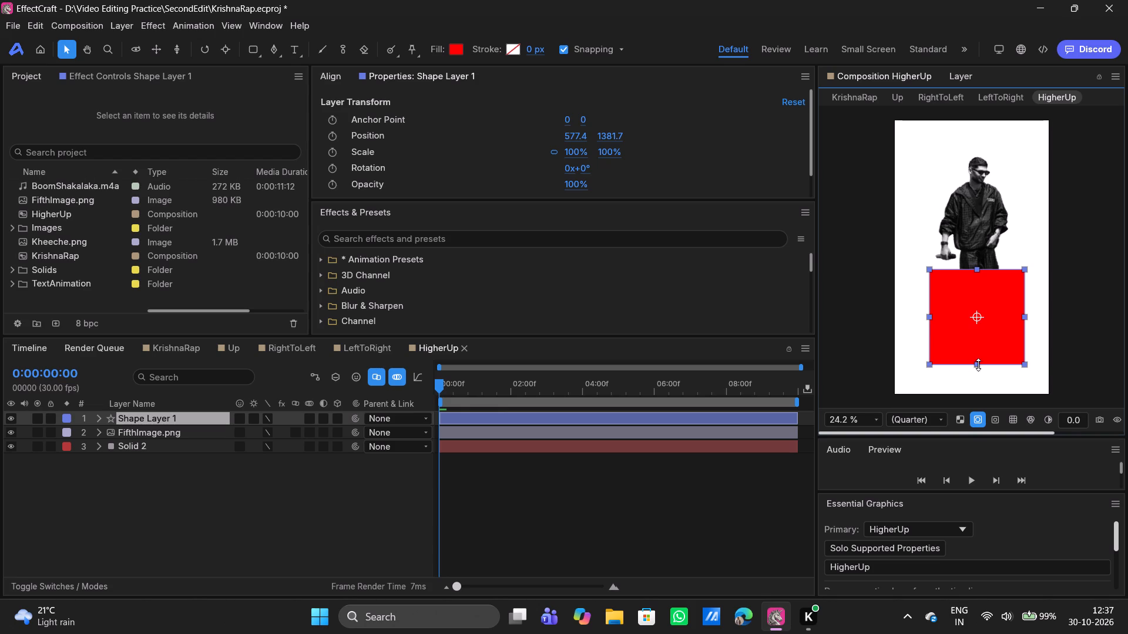
pyautogui.moveTo(1026, 366); pyautogui.dragTo(1016, 368)
pyautogui.hotkey('ctrl', 'z')
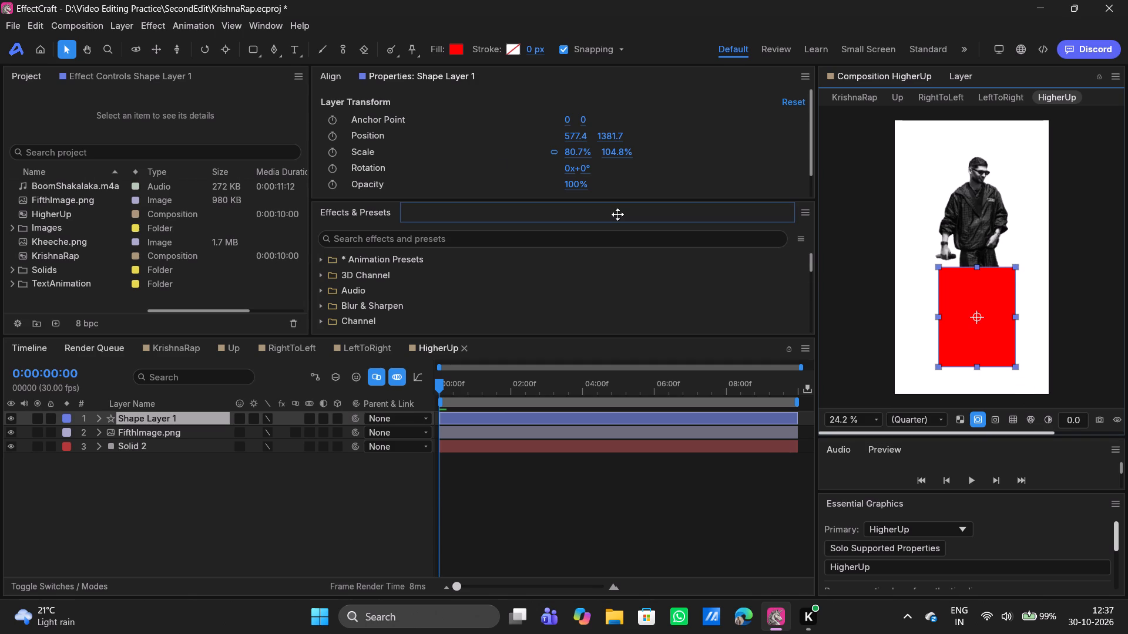
# Make Shape Layer 1 a 3D layer and place it beneath FifthImage.png in the layer stack.
pyautogui.click(335, 421)
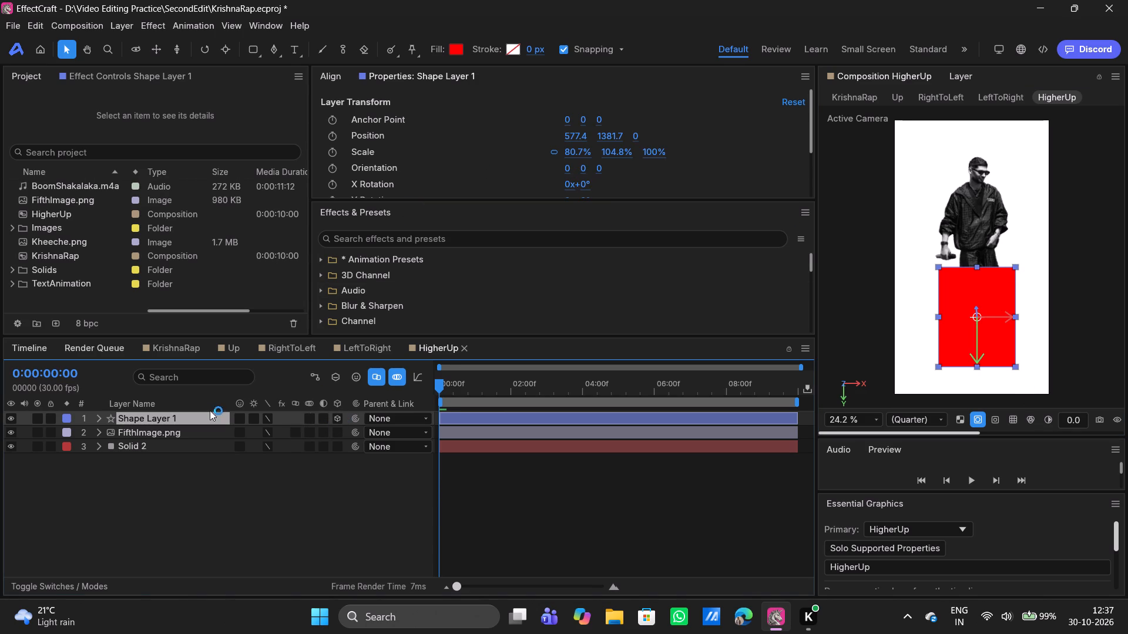
pyautogui.moveTo(179, 420); pyautogui.dragTo(176, 438)
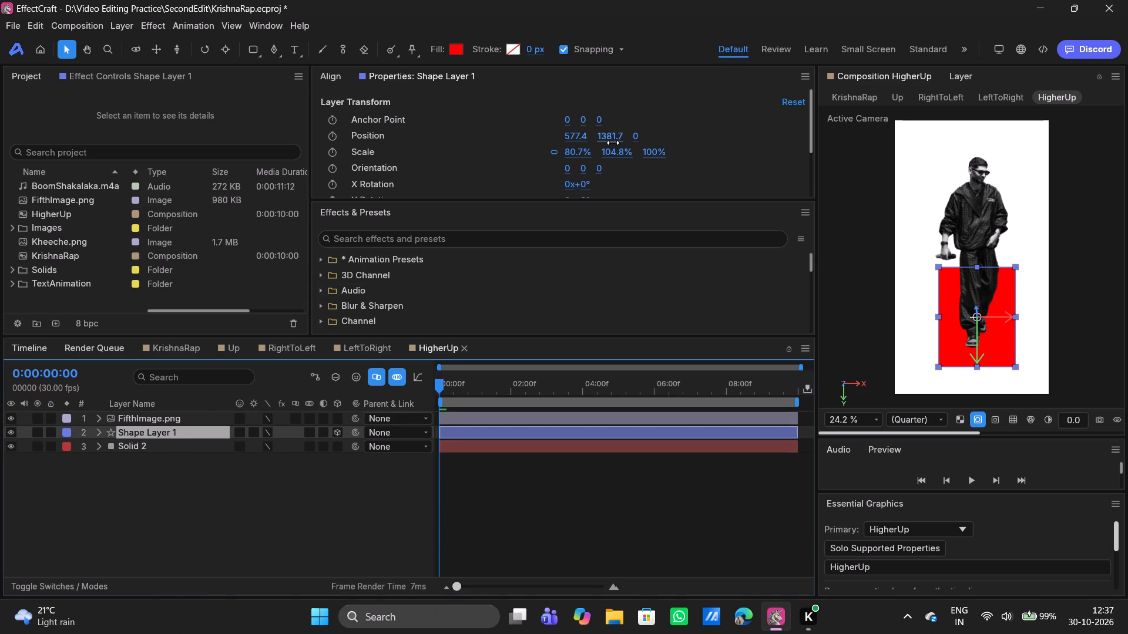
# Lower the red rectangle to a Y position of about 1952.1 so its upper edge meets the figure's feet.
pyautogui.moveTo(610, 136); pyautogui.dragTo(928, 131)
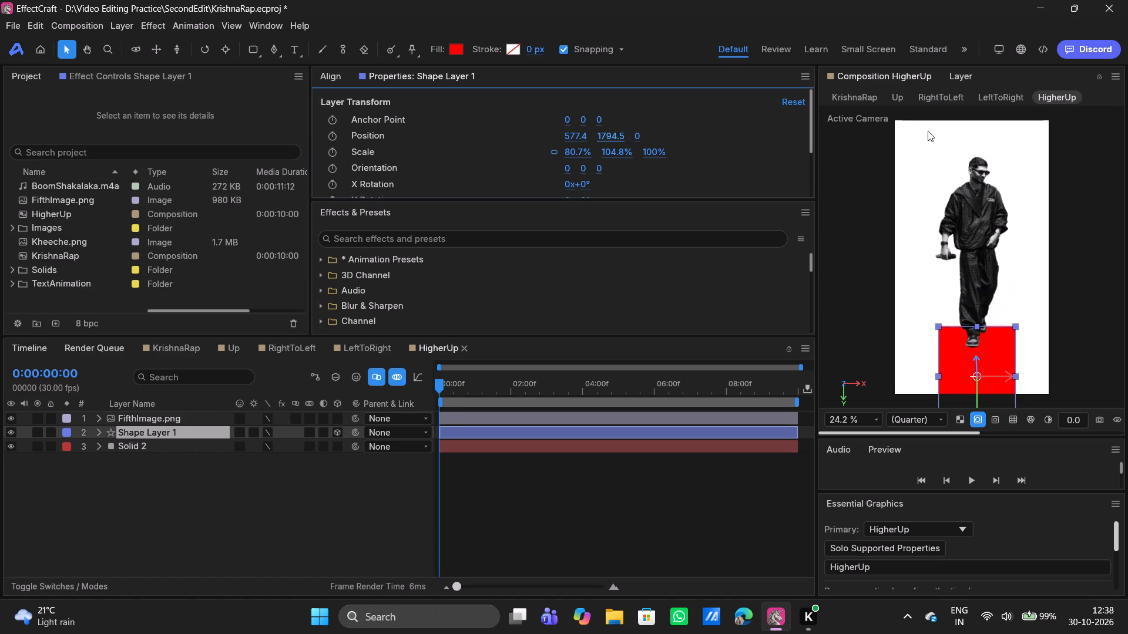
pyautogui.moveTo(928, 131); pyautogui.dragTo(992, 135)
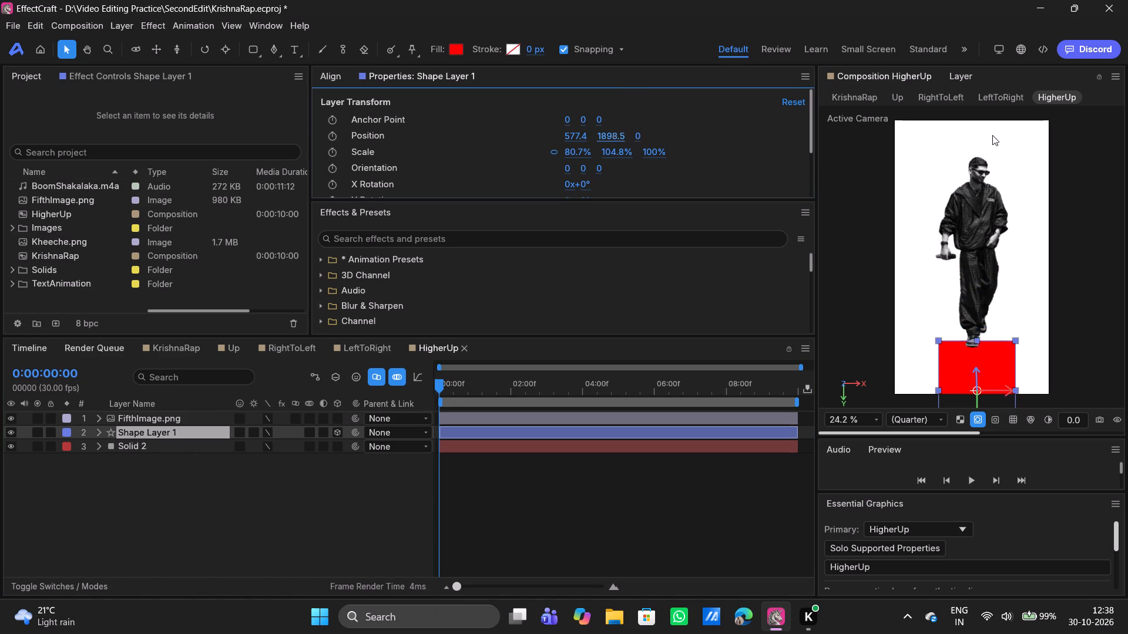
pyautogui.moveTo(992, 135); pyautogui.dragTo(1035, 129)
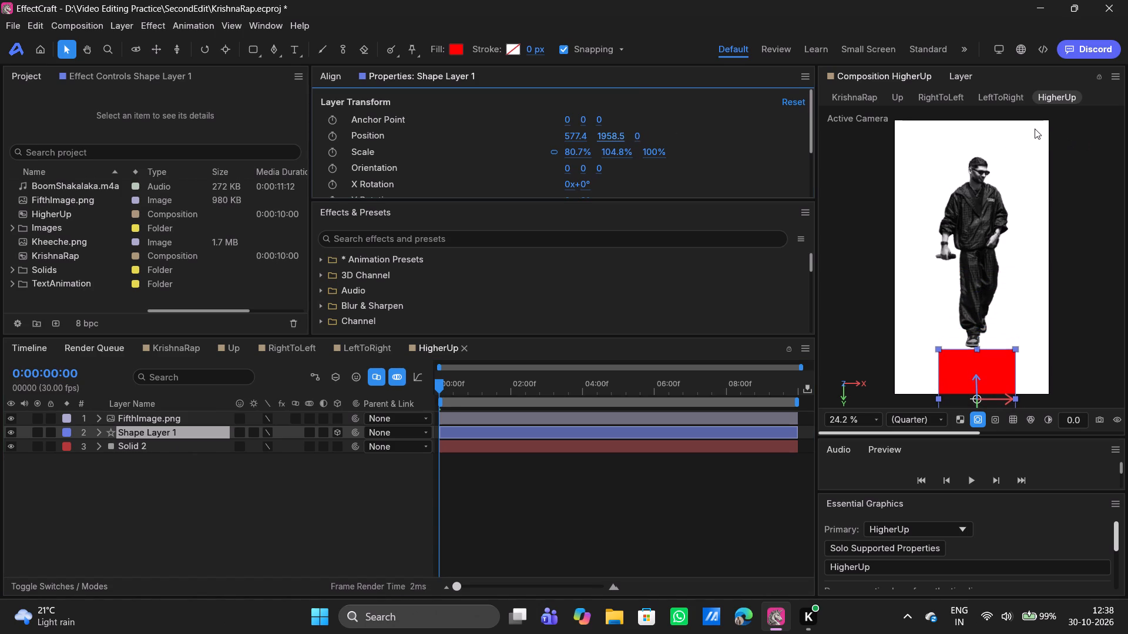
pyautogui.moveTo(1035, 129); pyautogui.dragTo(1030, 129)
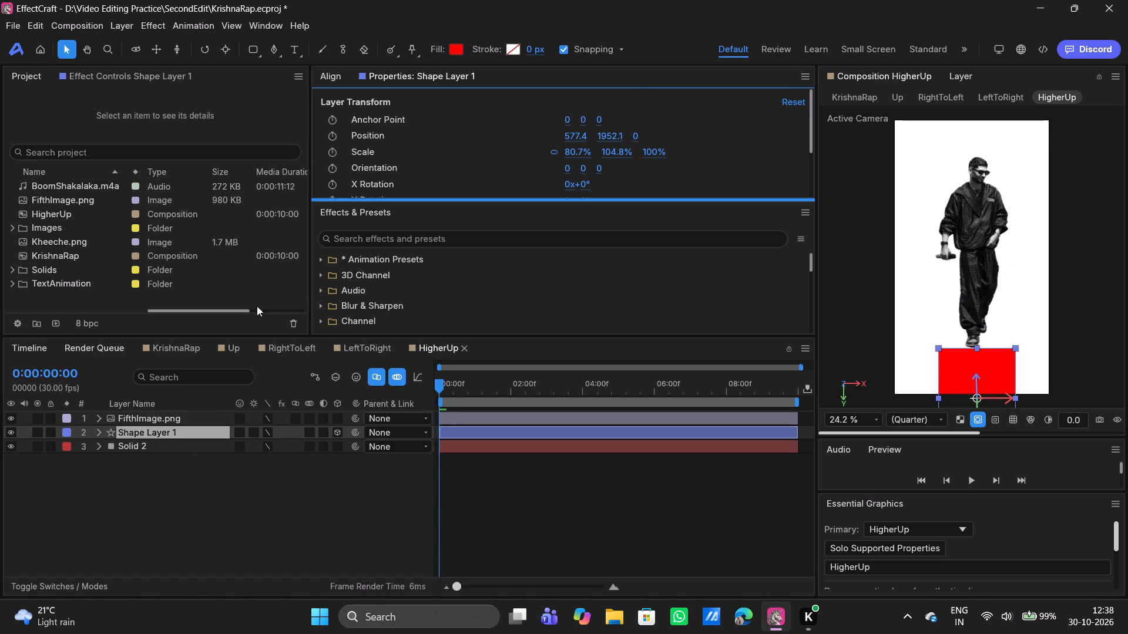
# Tilt Shape Layer 1 backwards or forwards in 3D with an X Rotation of about 15.6°.
pyautogui.click(147, 414)
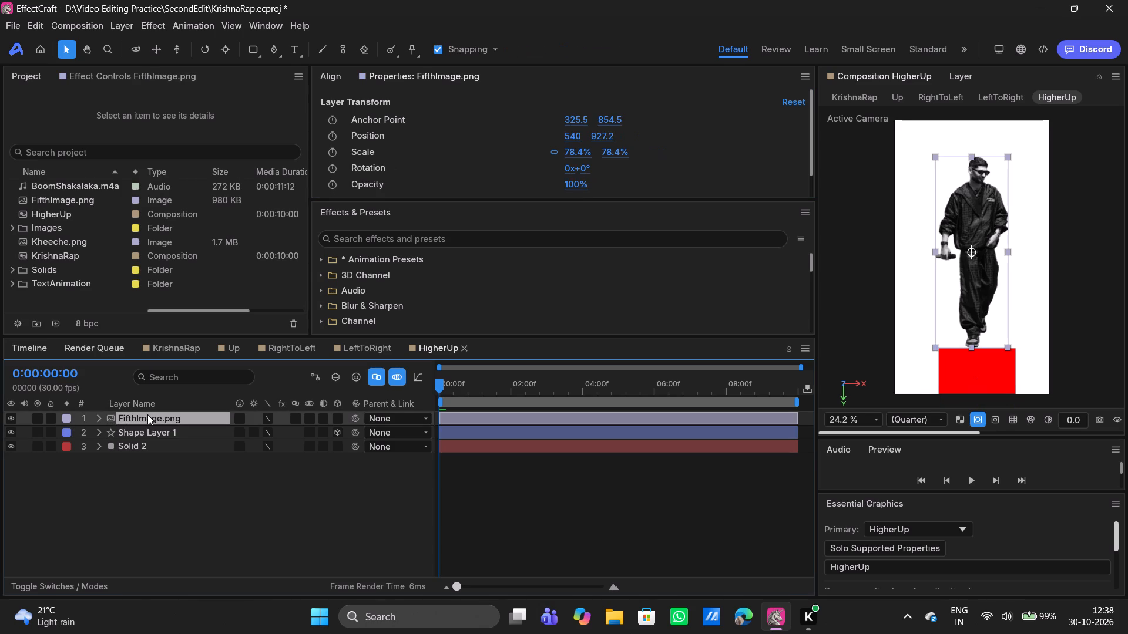
pyautogui.click(154, 431)
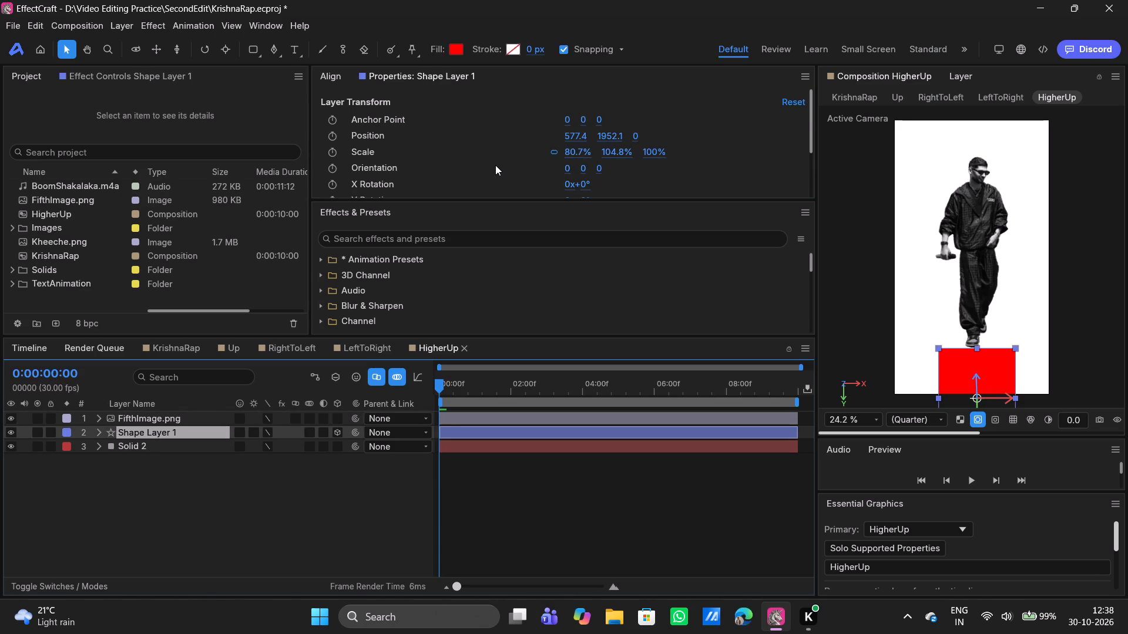
pyautogui.scroll(-1, 495, 165)
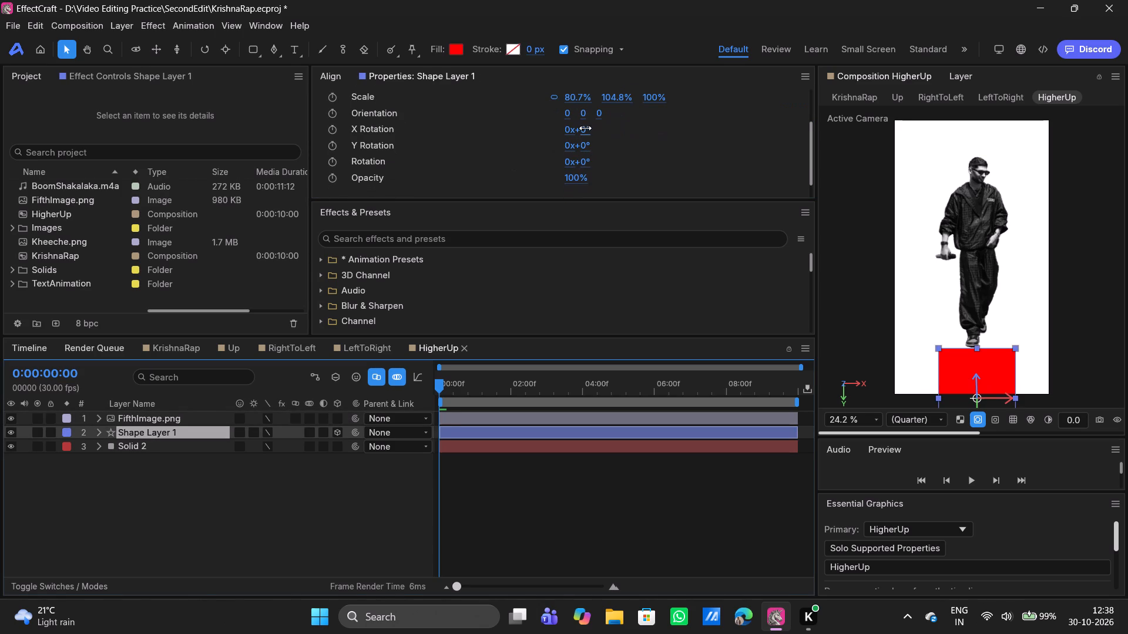
pyautogui.moveTo(585, 128); pyautogui.dragTo(611, 122)
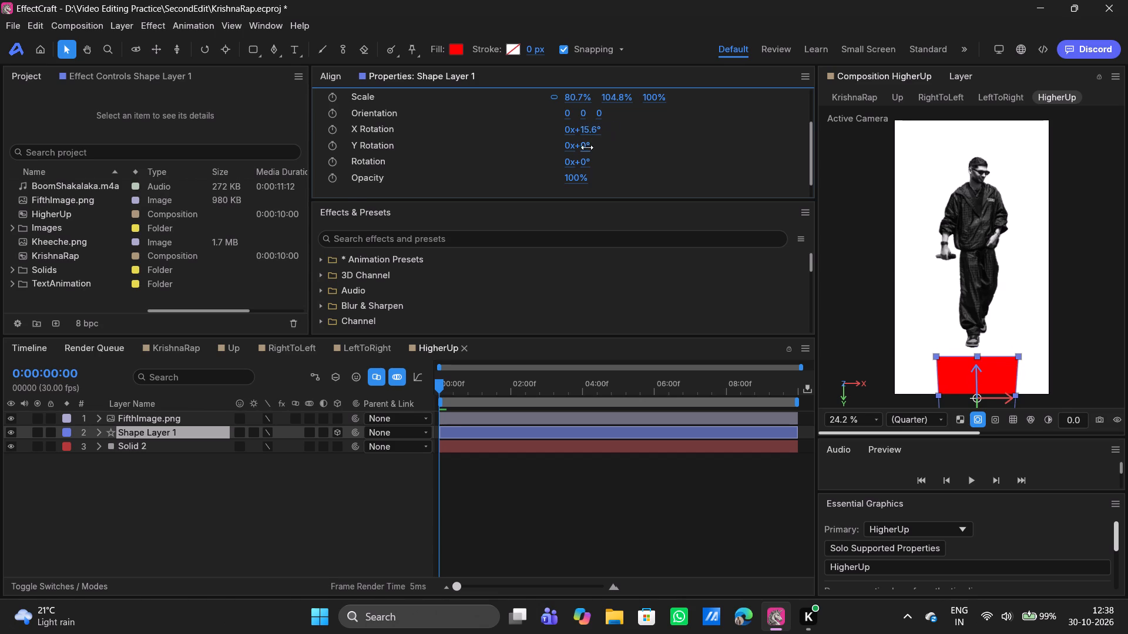
# Reposition the tilted rectangle under the figure's feet at about Y 1921.7 and Z 41.6.
pyautogui.scroll(1, 587, 147)
pyautogui.moveTo(609, 136); pyautogui.dragTo(545, 131)
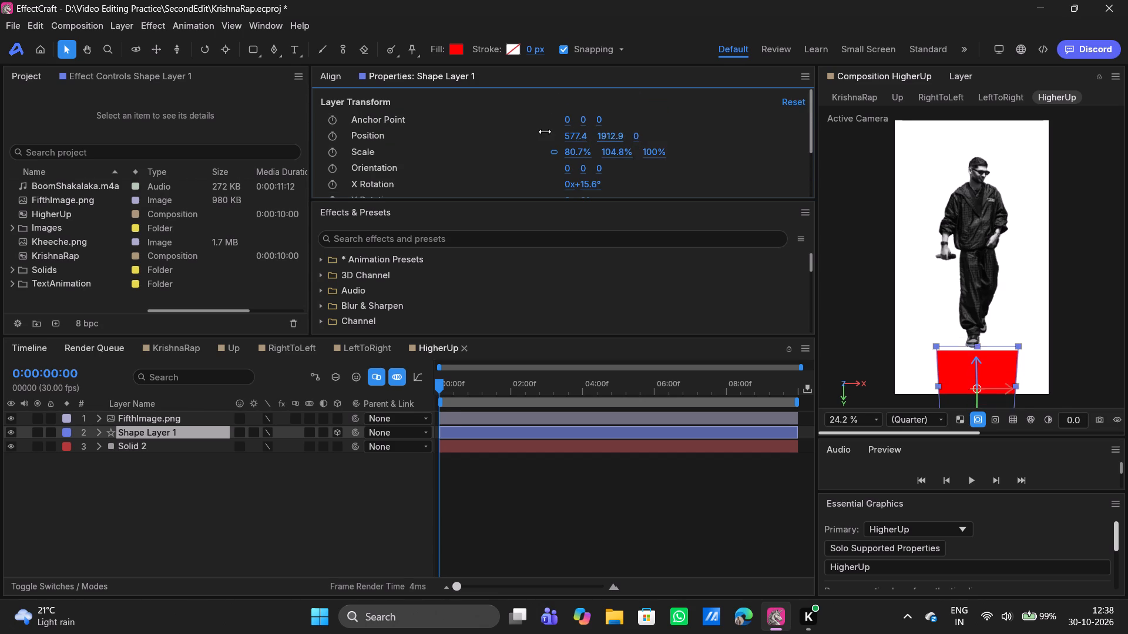
pyautogui.moveTo(545, 131); pyautogui.dragTo(589, 123)
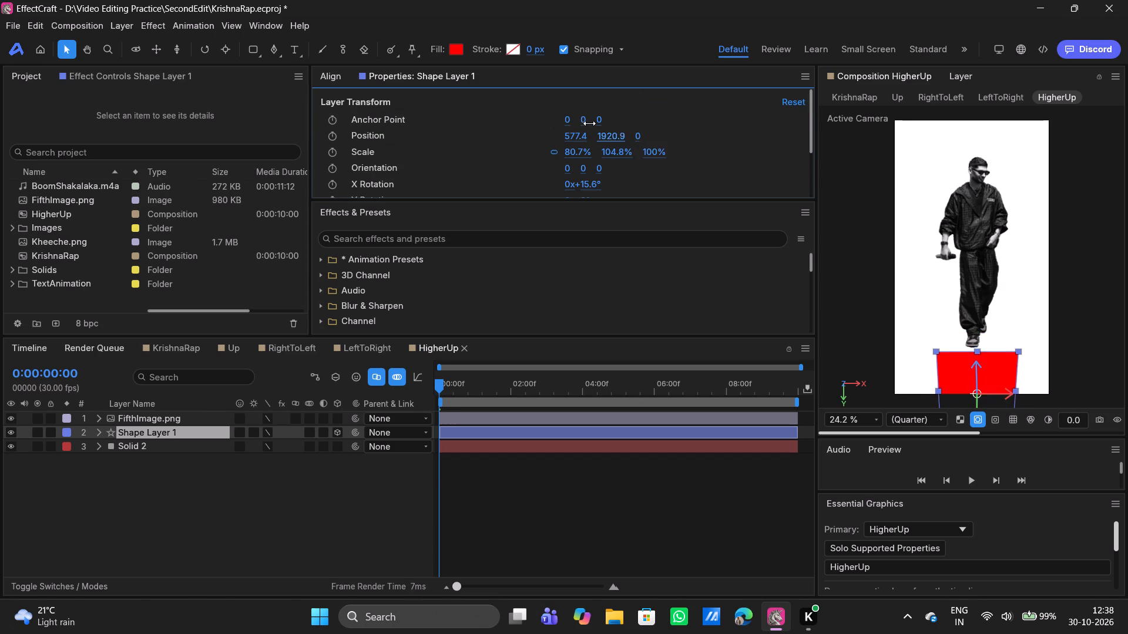
pyautogui.moveTo(589, 123); pyautogui.dragTo(589, 123)
pyautogui.moveTo(639, 133); pyautogui.dragTo(647, 122)
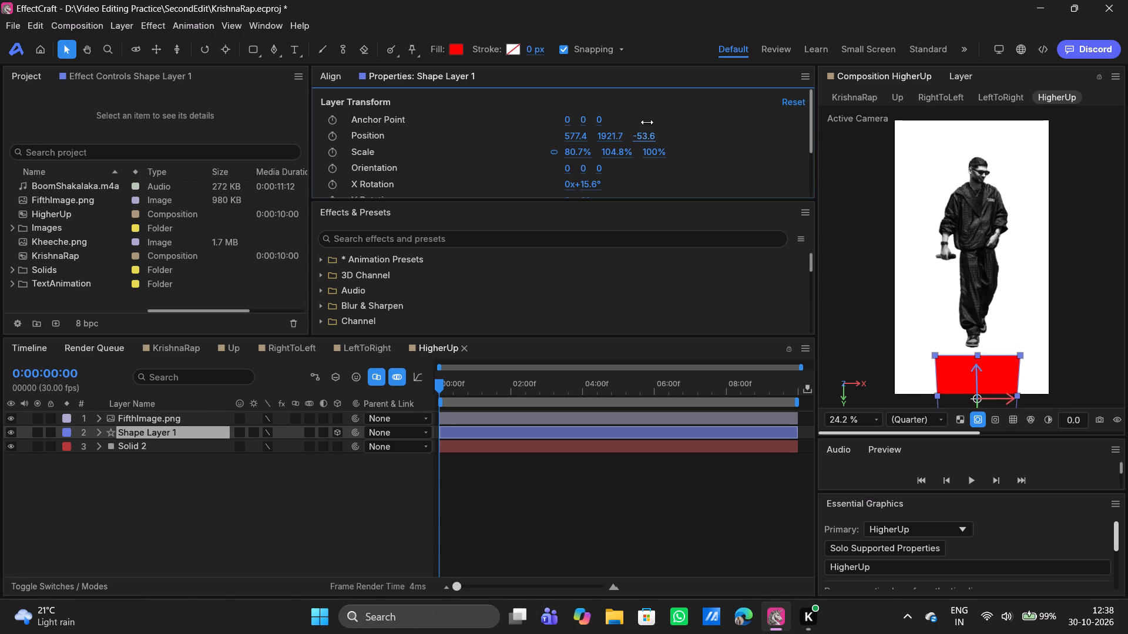
pyautogui.moveTo(647, 122); pyautogui.dragTo(792, 106)
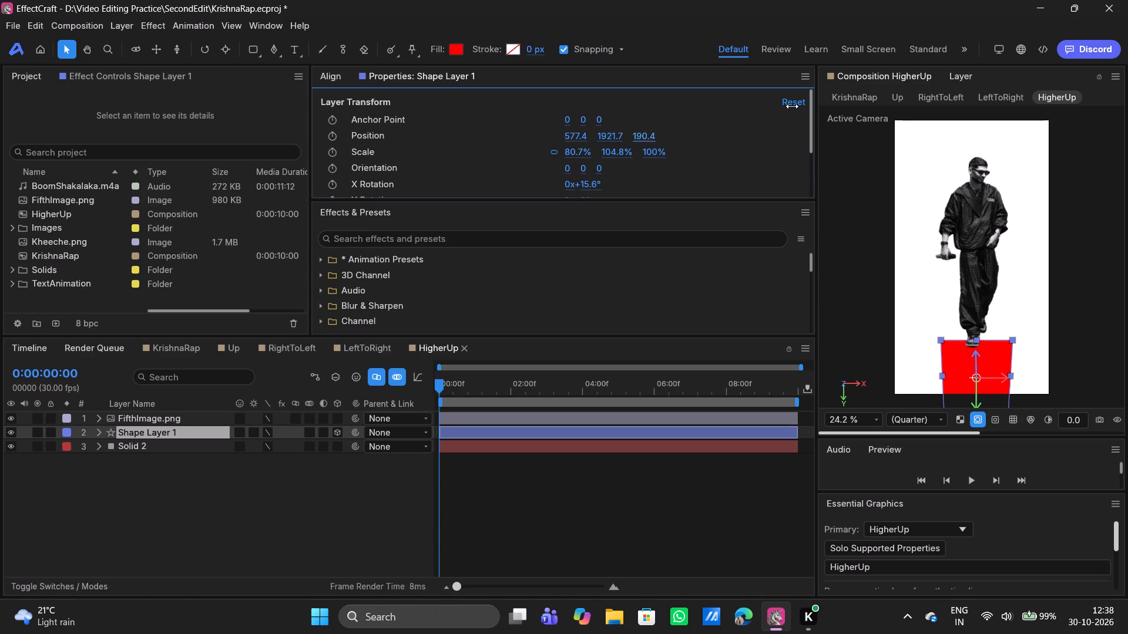
pyautogui.moveTo(792, 106); pyautogui.dragTo(667, 117)
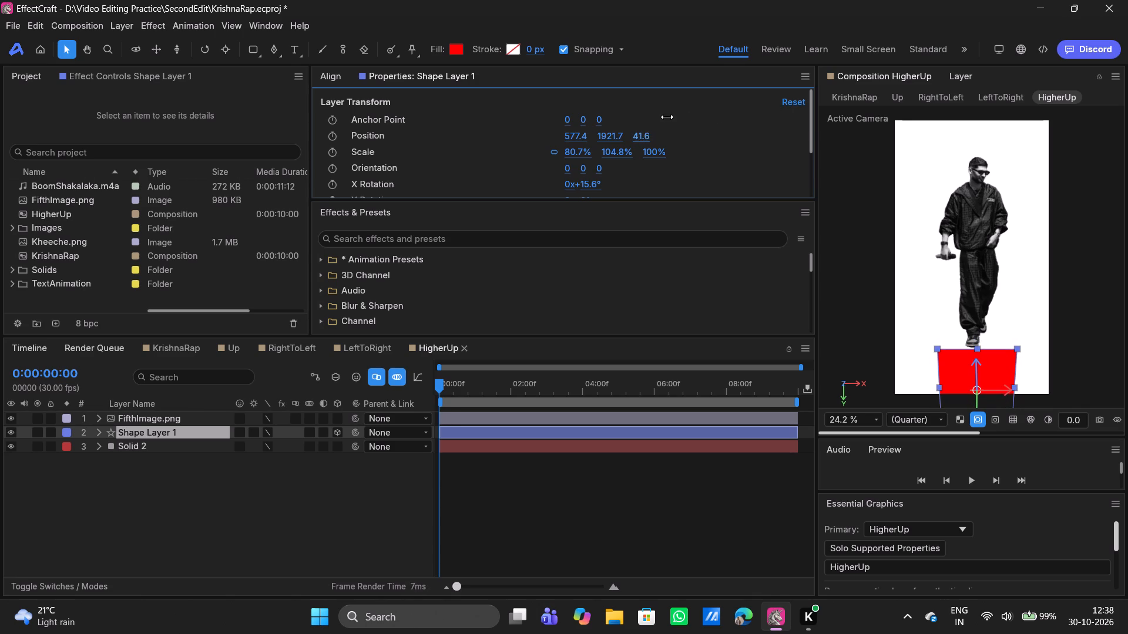
# Push the tilted red rectangle further back in depth to a Z position of about 56.8.
pyautogui.moveTo(667, 117); pyautogui.dragTo(679, 117)
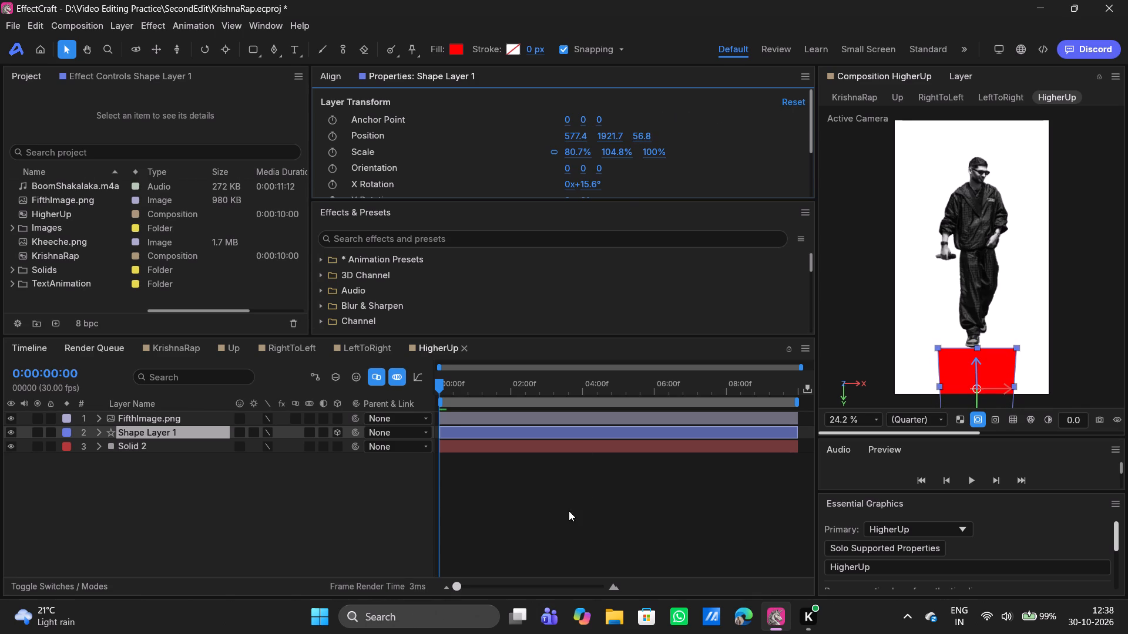
pyautogui.click(576, 490)
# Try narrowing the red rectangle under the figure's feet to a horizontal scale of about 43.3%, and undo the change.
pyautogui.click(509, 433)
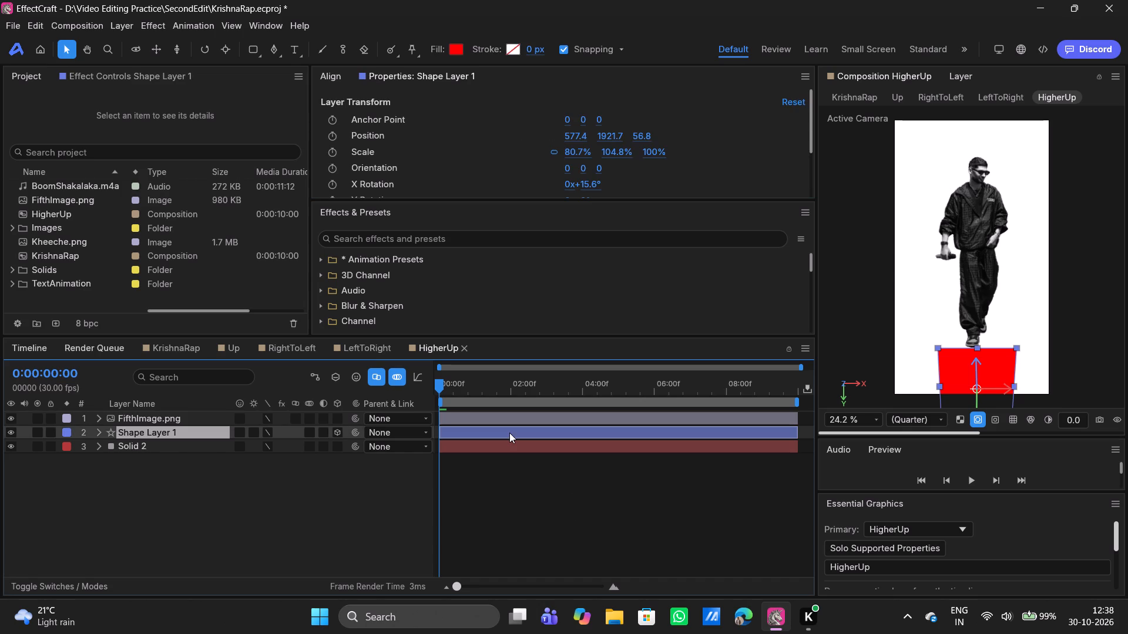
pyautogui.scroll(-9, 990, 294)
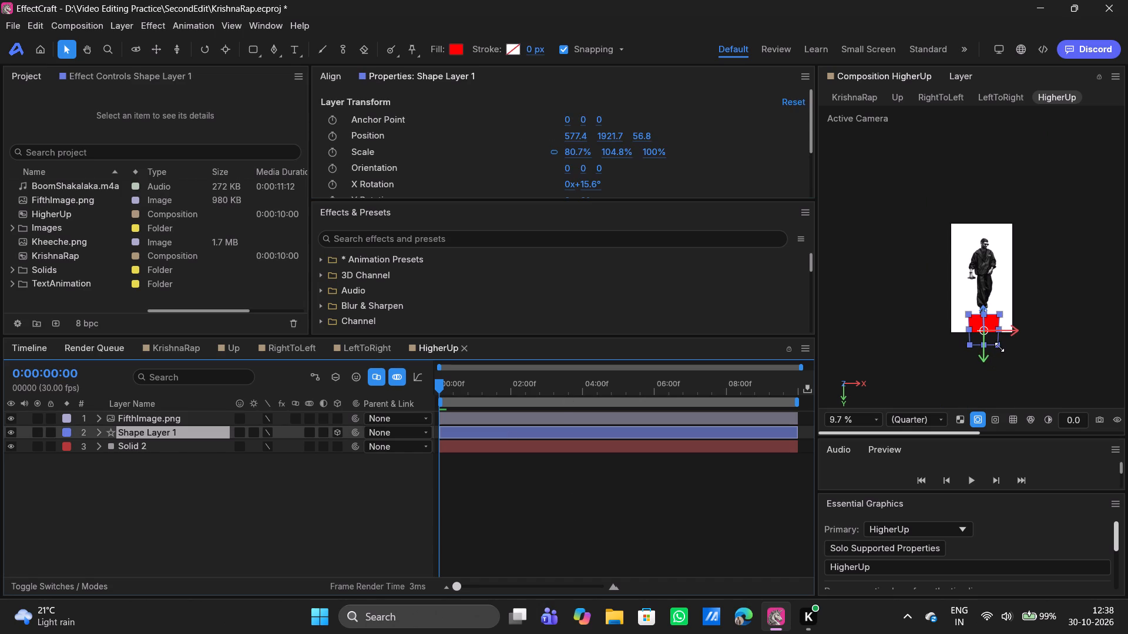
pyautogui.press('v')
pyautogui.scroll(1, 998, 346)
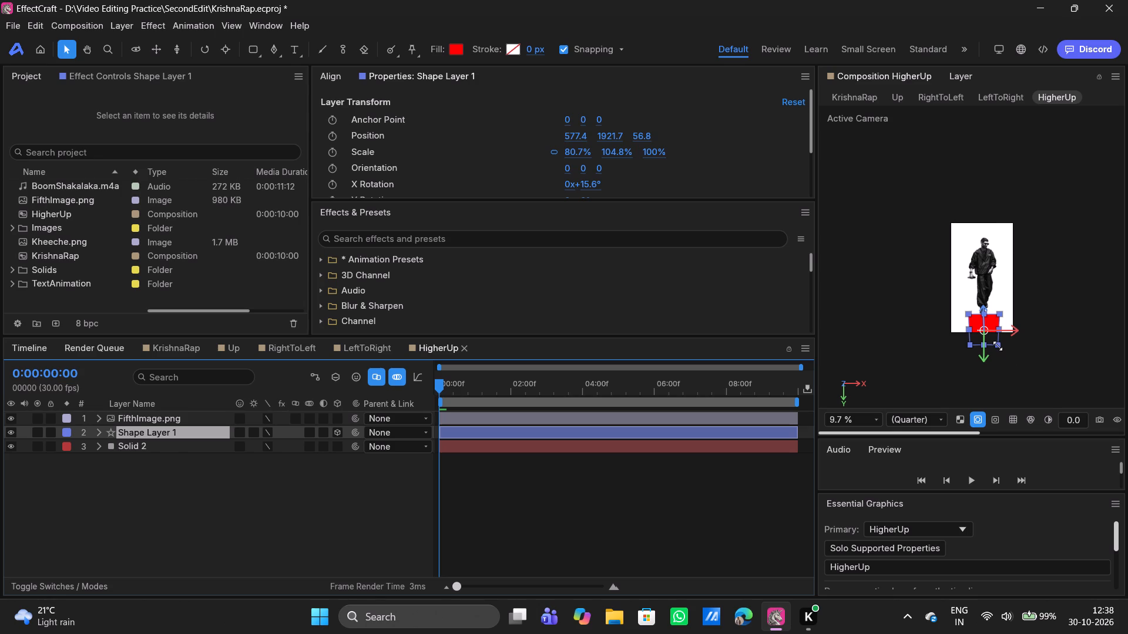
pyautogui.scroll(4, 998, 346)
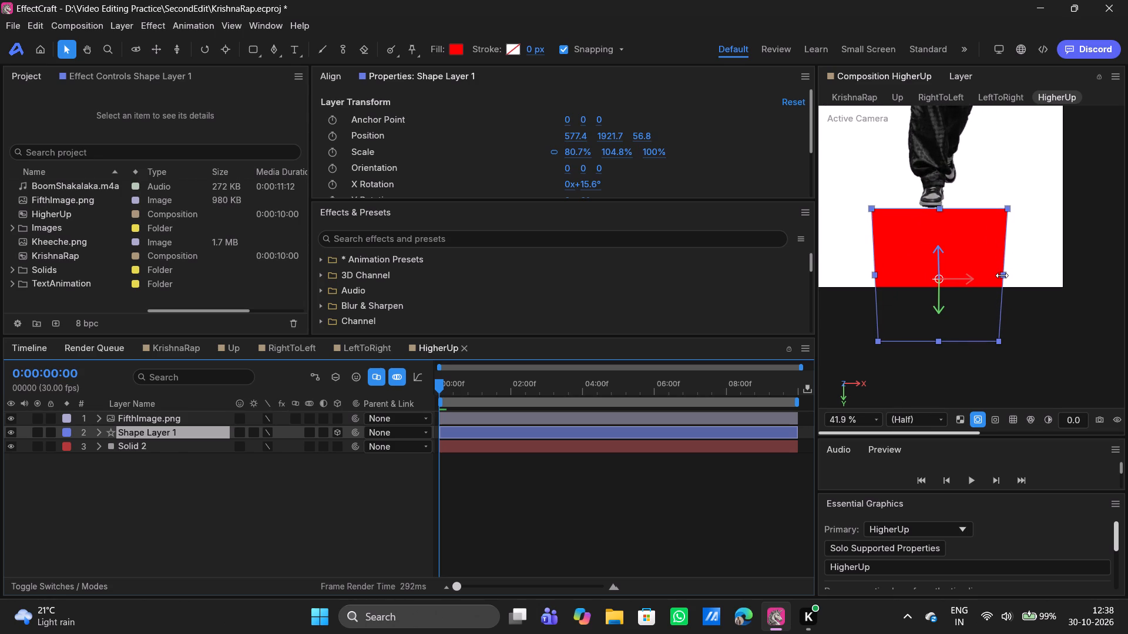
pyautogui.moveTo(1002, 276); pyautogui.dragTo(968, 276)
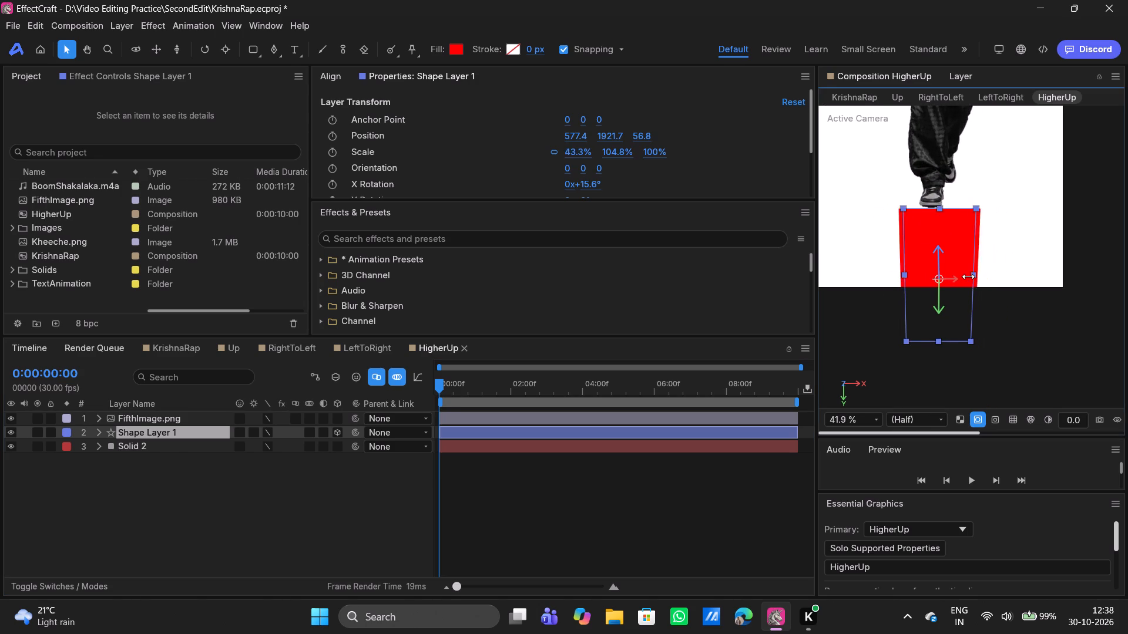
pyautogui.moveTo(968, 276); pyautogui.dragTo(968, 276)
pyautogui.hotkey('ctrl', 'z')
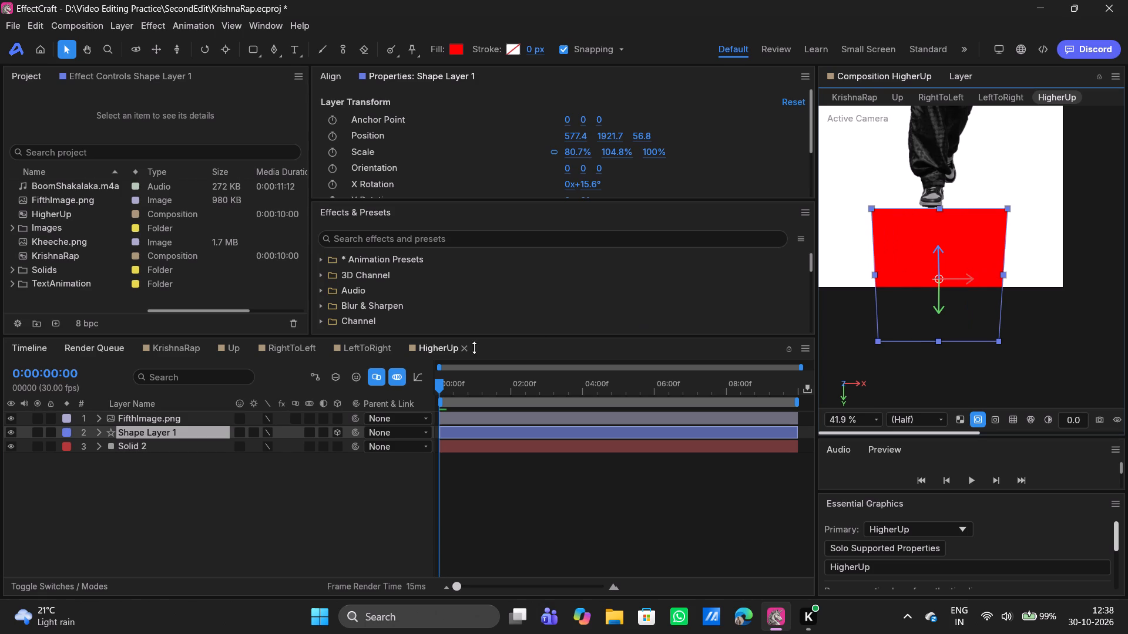
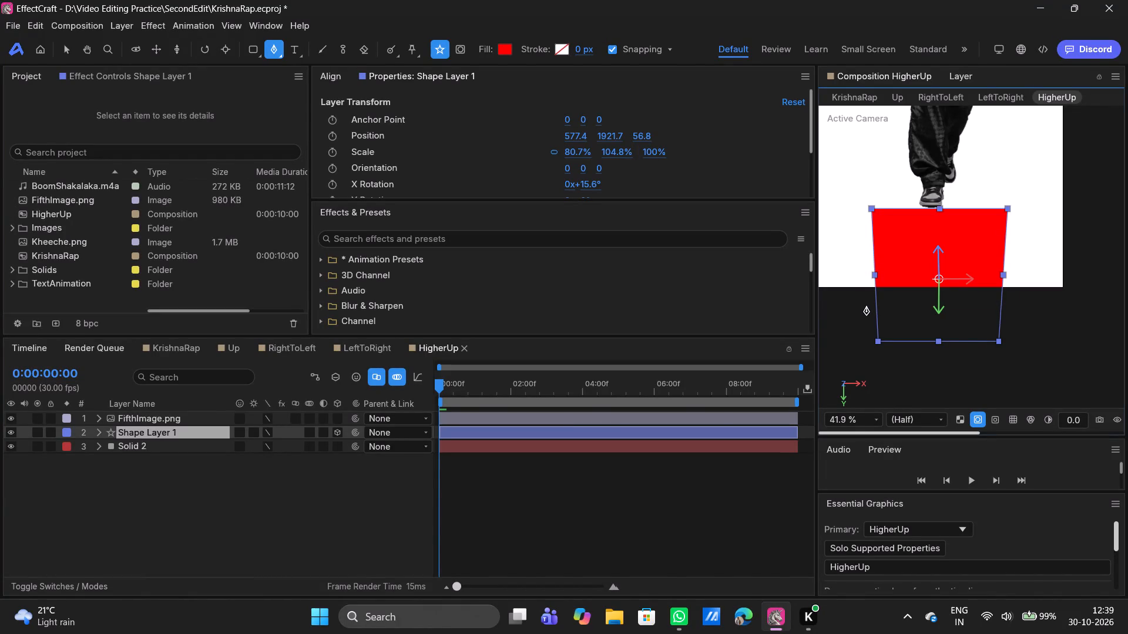
# Start a Pen tool path at the upper-left corner of the red platform with Shape Layer 1 selected.
pyautogui.click(871, 209)
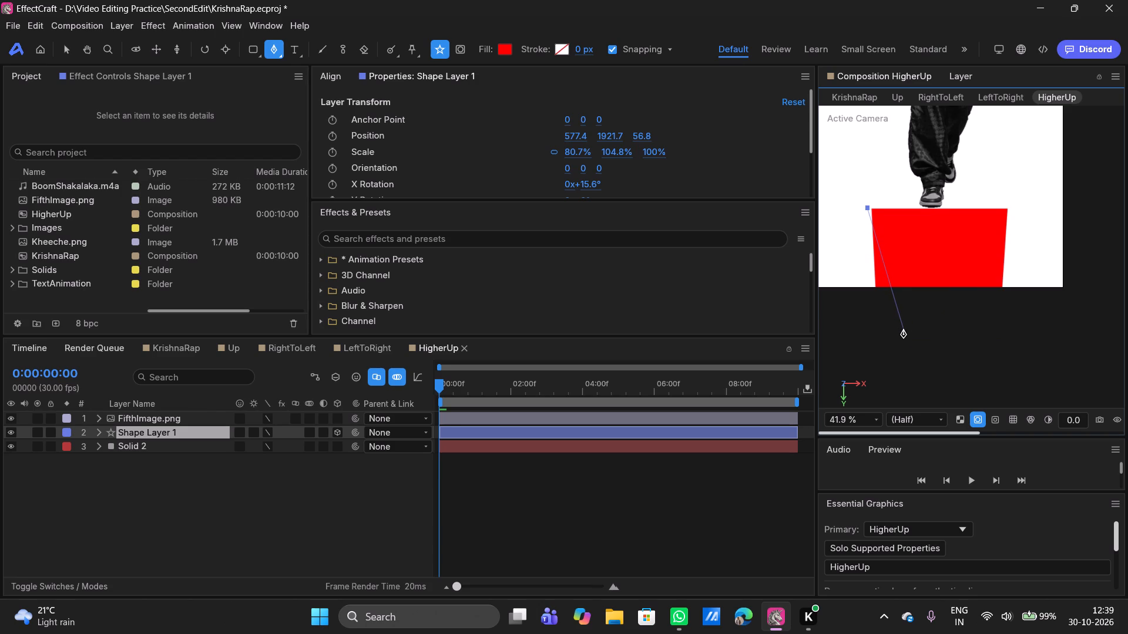
# Complete the closed four-point Pen path on Shape Layer 1, with its wide edge along the rectangle's top and its narrower base below the frame.
pyautogui.click(904, 329)
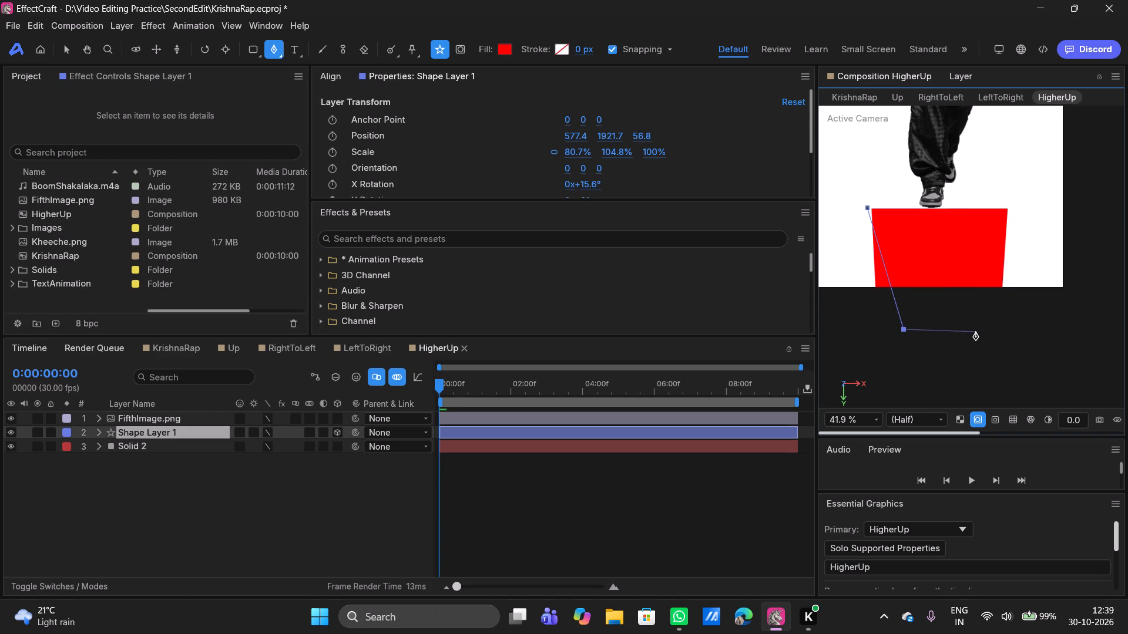
pyautogui.click(976, 332)
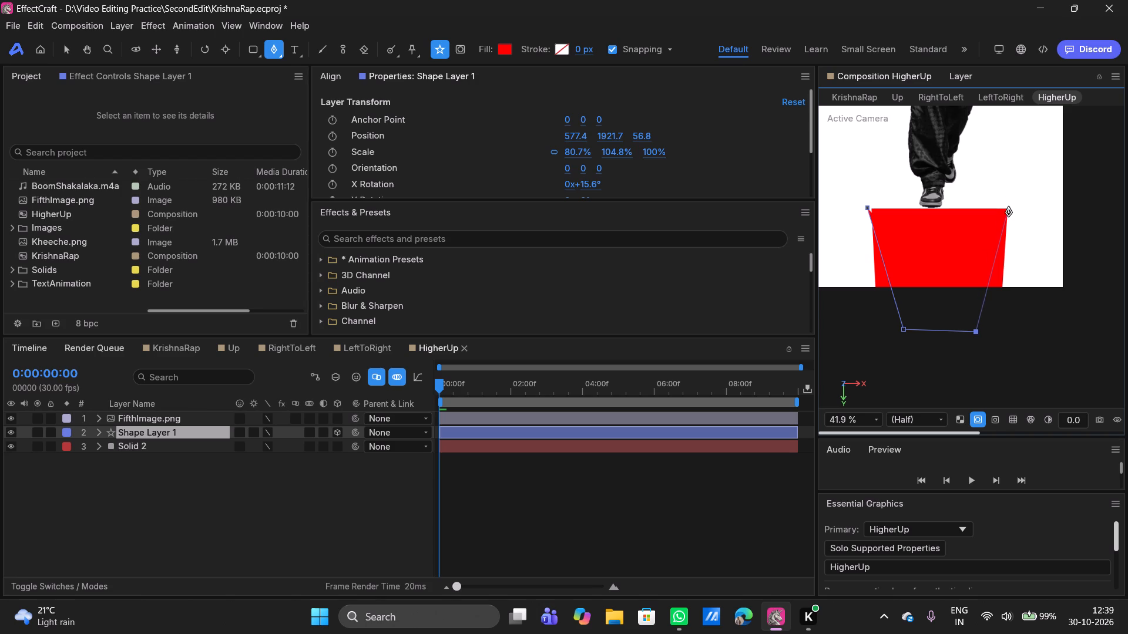
pyautogui.click(1009, 207)
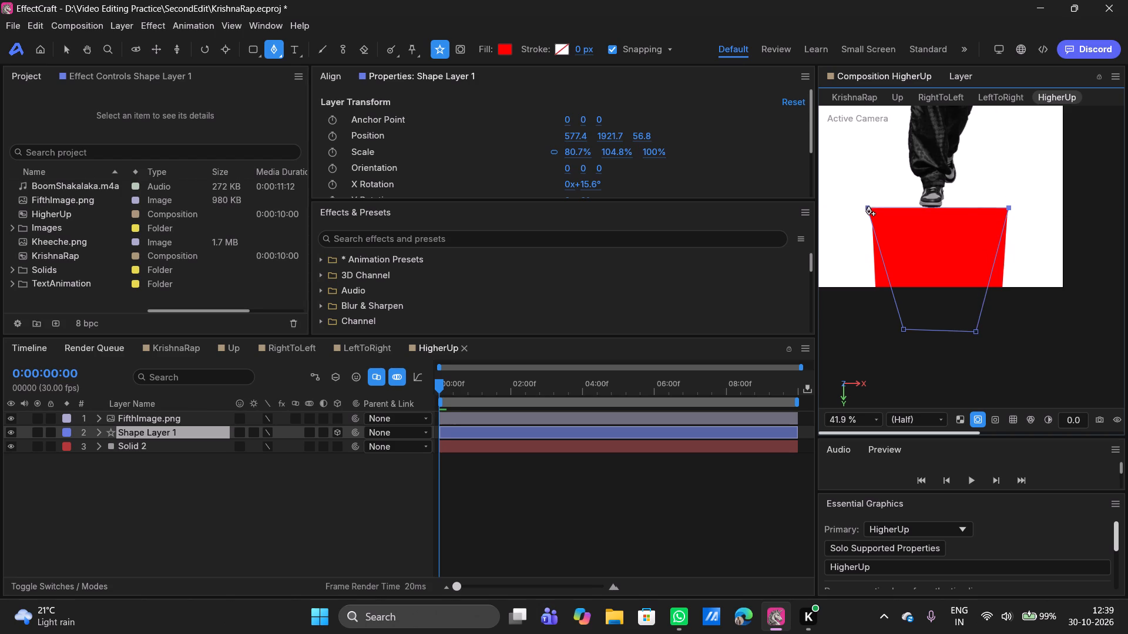
pyautogui.click(868, 208)
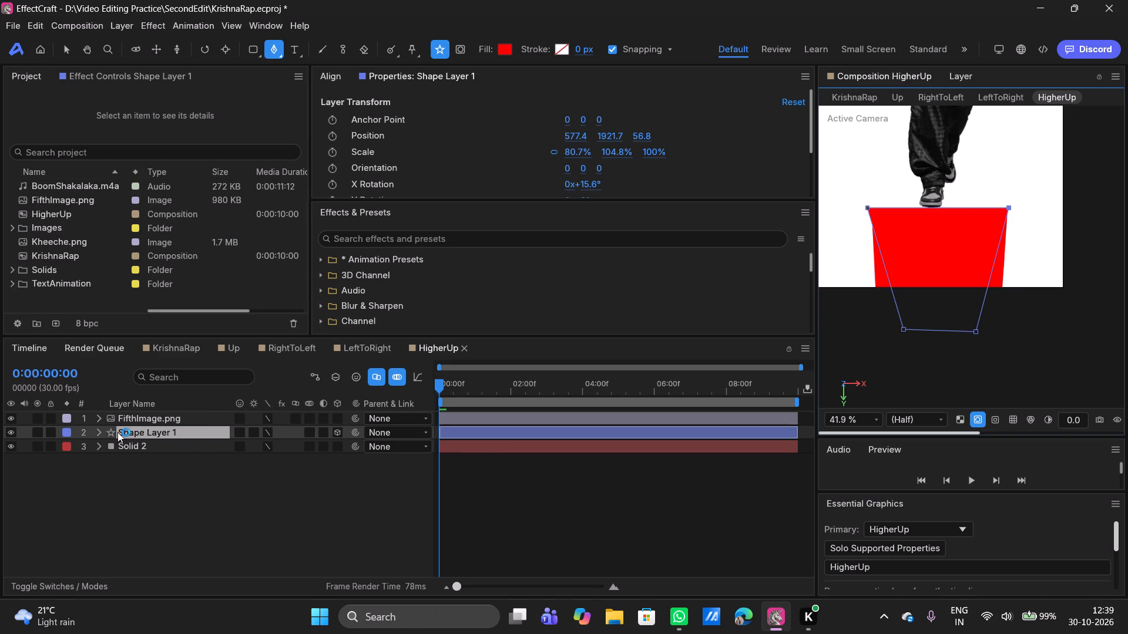
# Examine Shape Layer 1's transform, contents and material options in the timeline to see how Shape 1 and Rectangle 1 are structured.
pyautogui.click(97, 433)
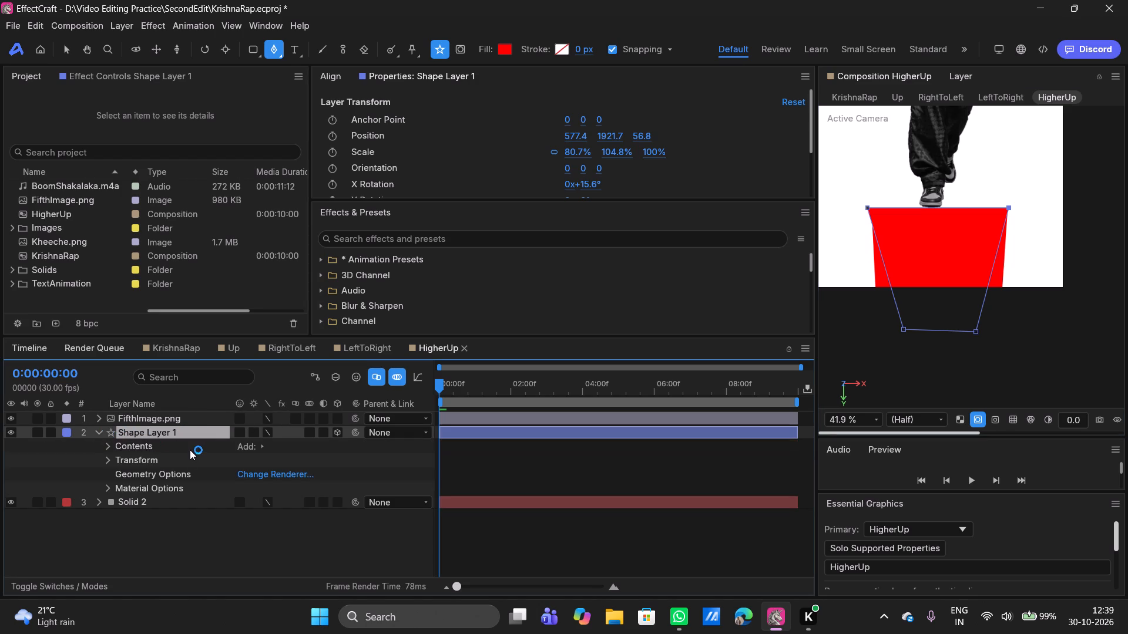
pyautogui.click(108, 458)
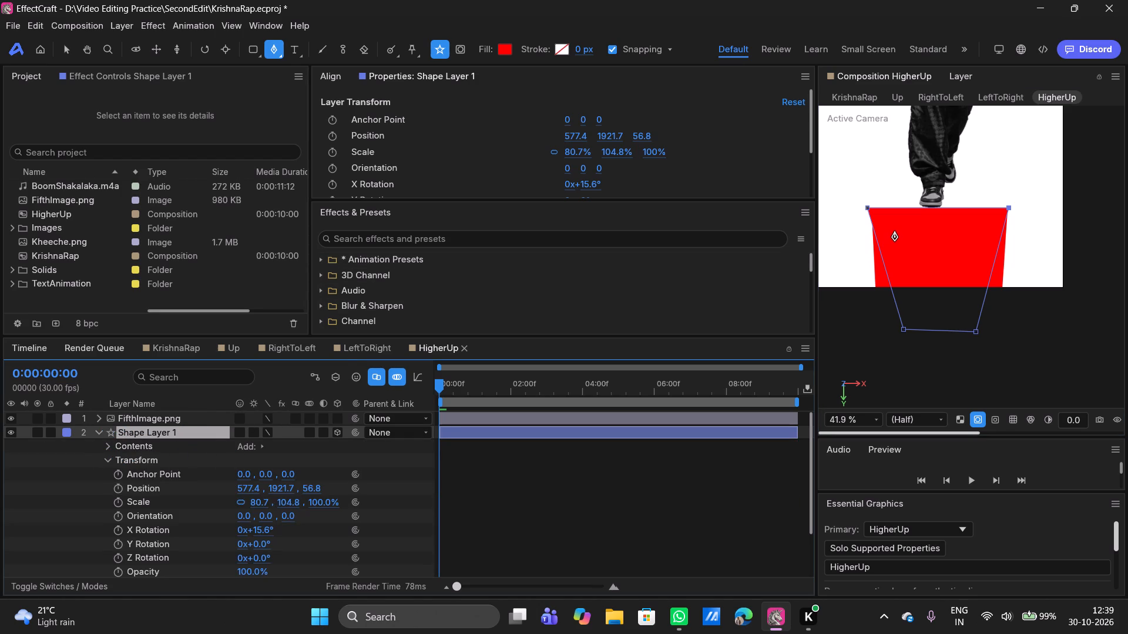
pyautogui.press('v')
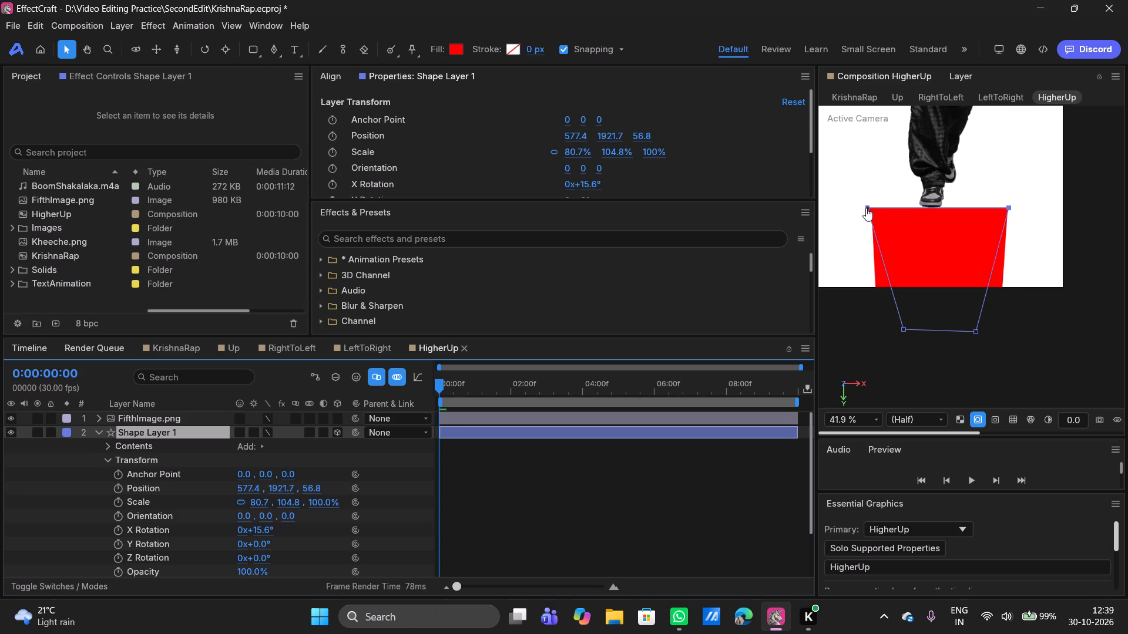
pyautogui.click(100, 433)
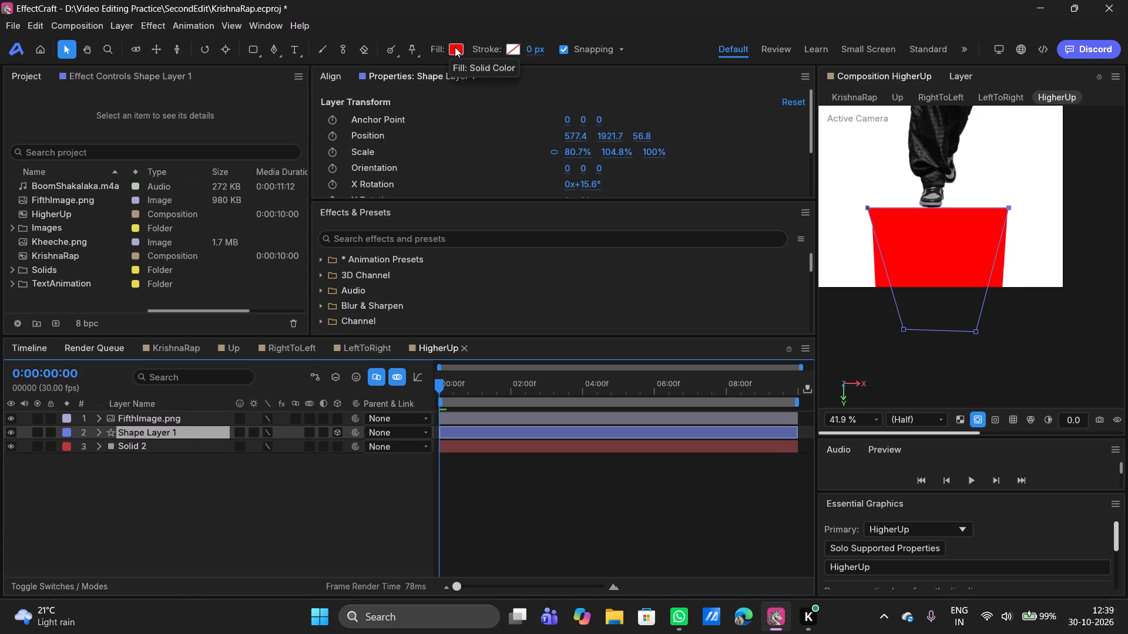
pyautogui.click(99, 430)
pyautogui.click(106, 448)
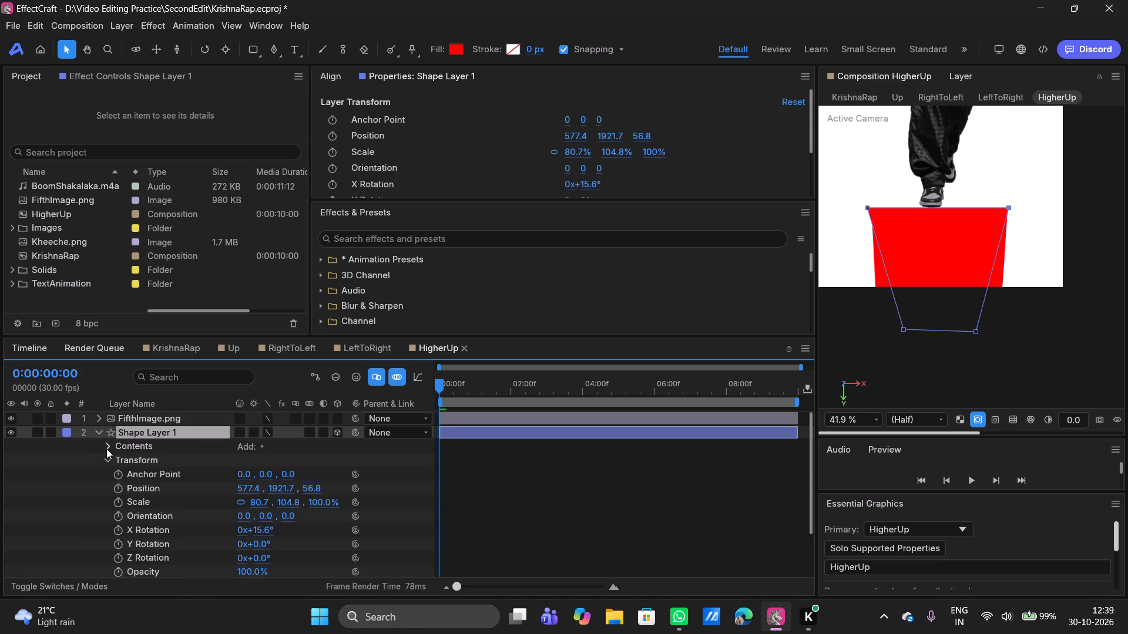
pyautogui.click(108, 488)
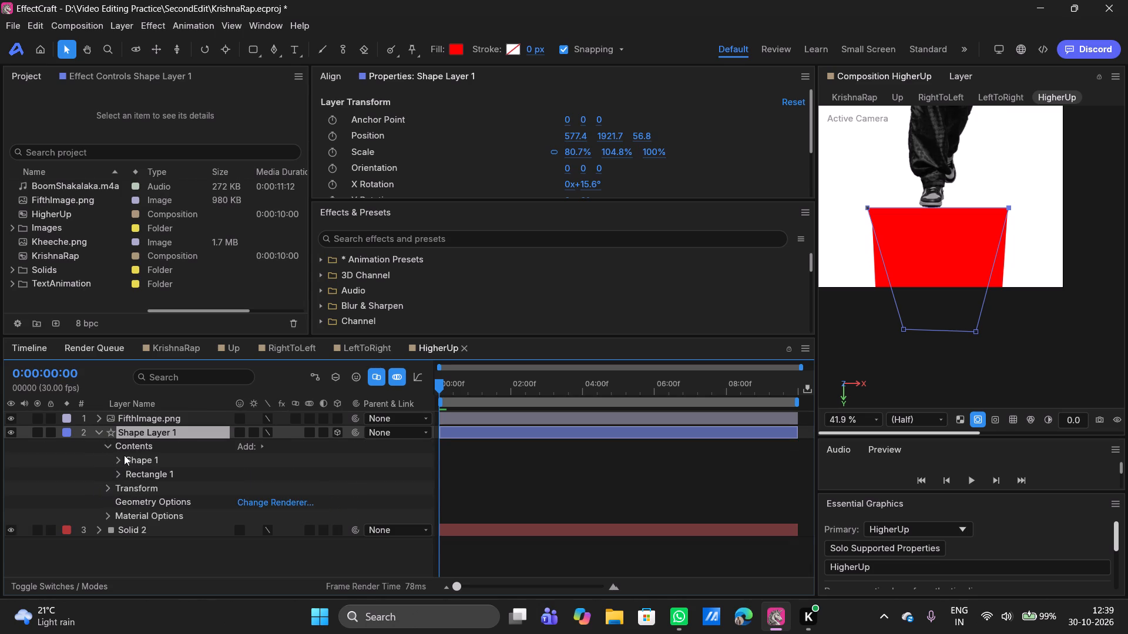
pyautogui.click(121, 460)
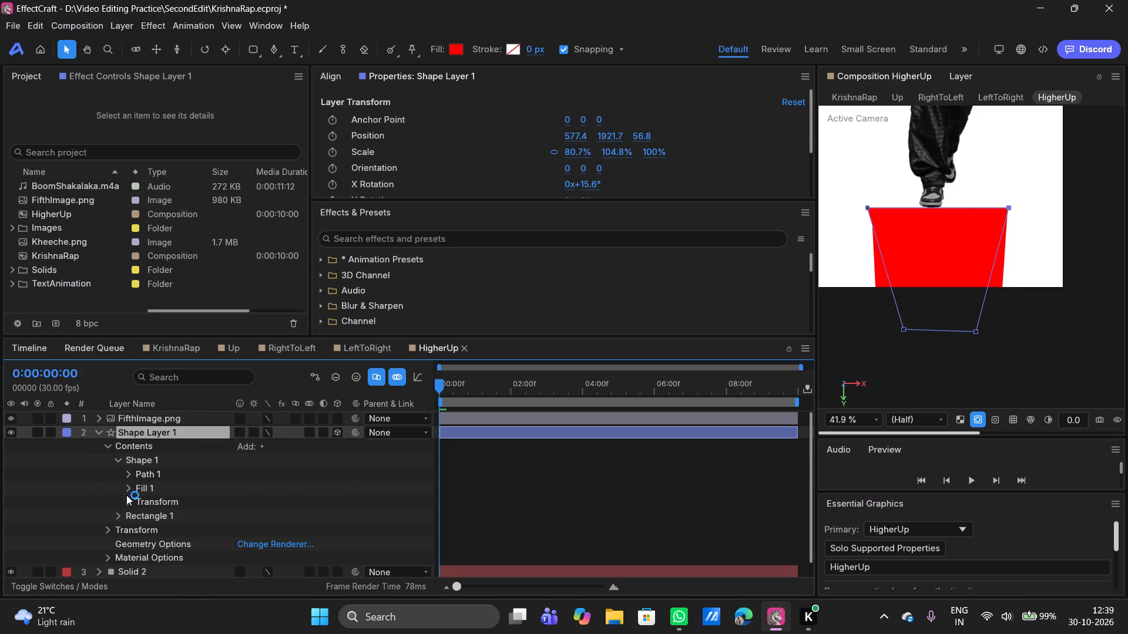
pyautogui.scroll(-1, 137, 485)
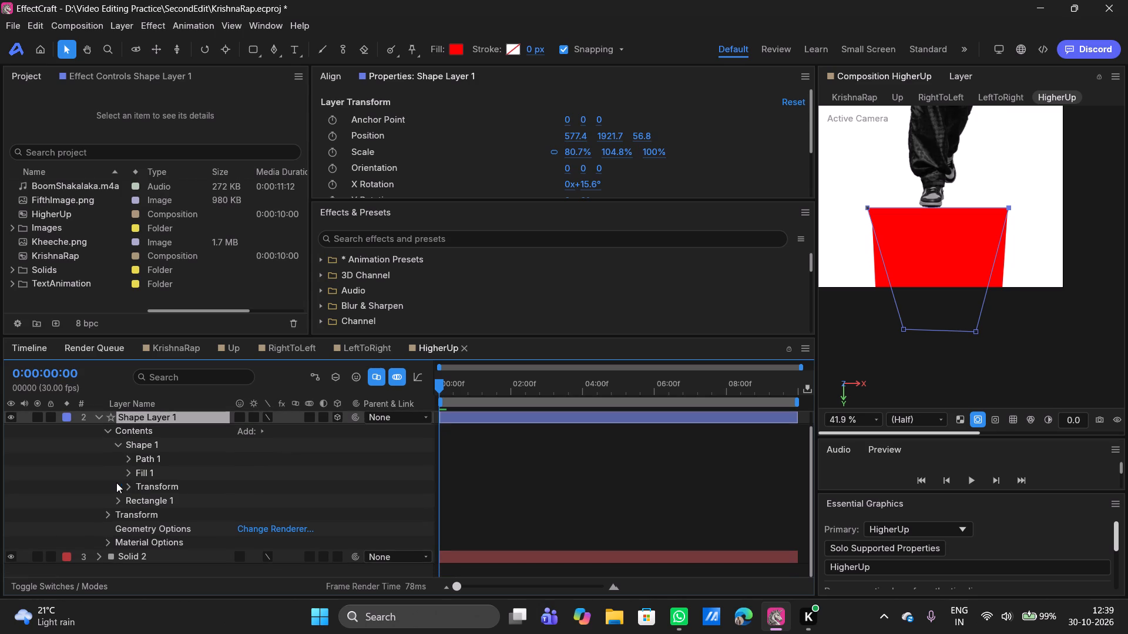
pyautogui.click(117, 500)
pyautogui.scroll(-1, 117, 500)
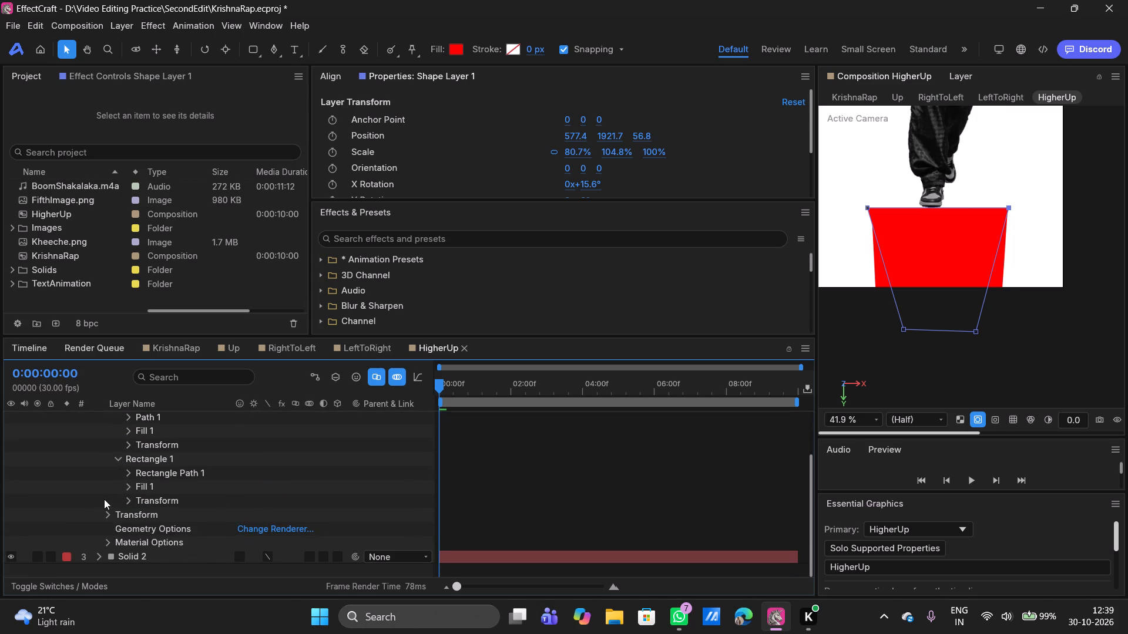
pyautogui.click(120, 460)
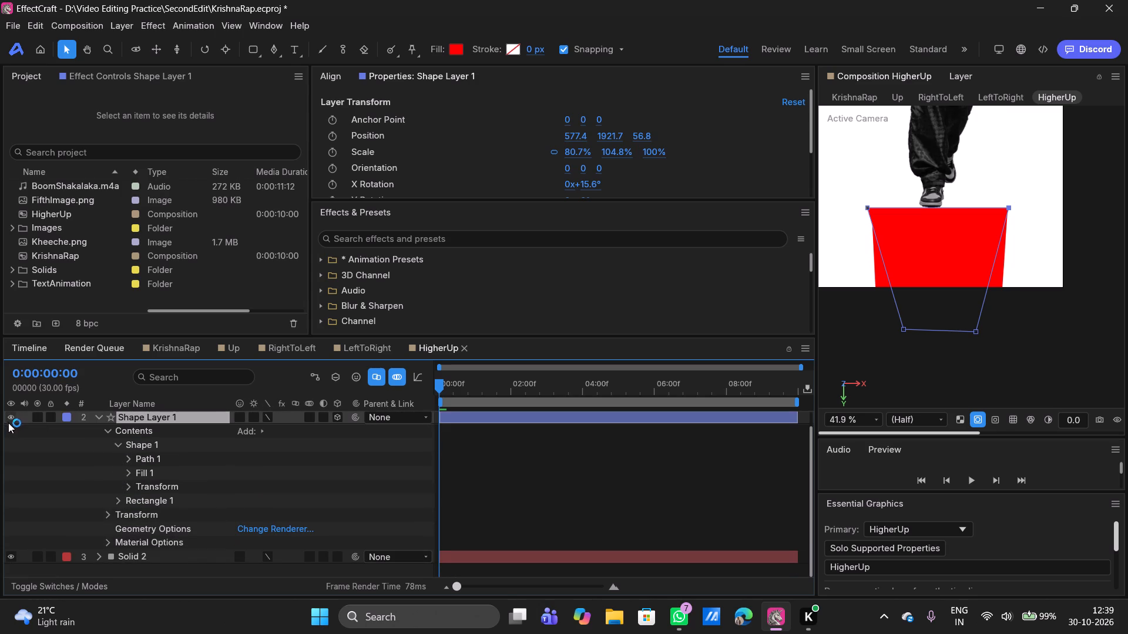
pyautogui.click(8, 420)
pyautogui.click(8, 420)
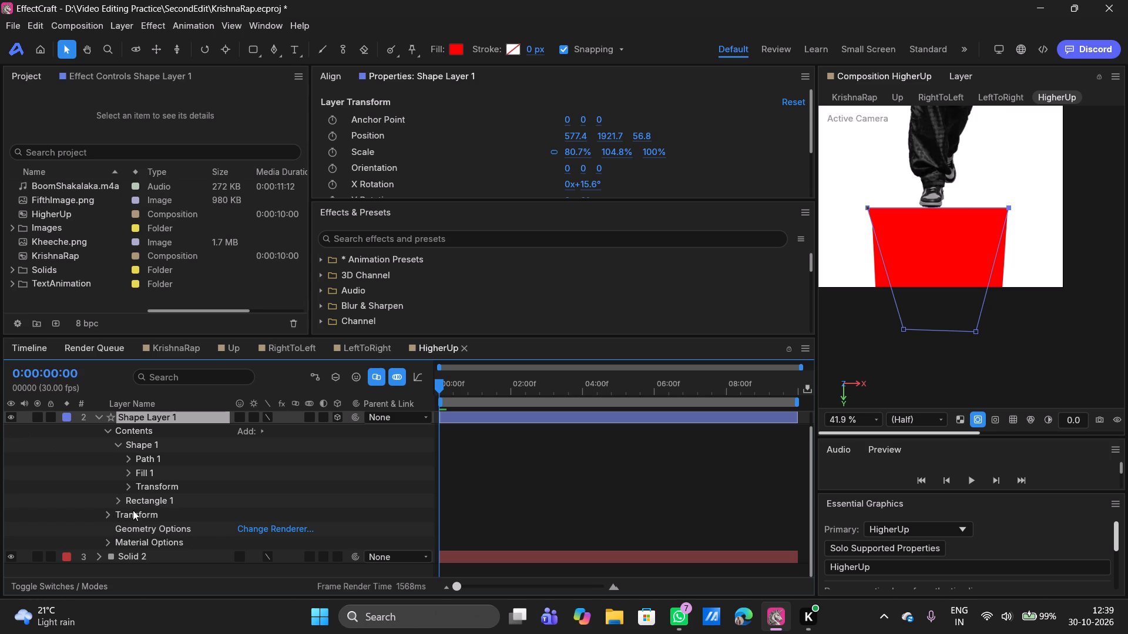
pyautogui.click(108, 545)
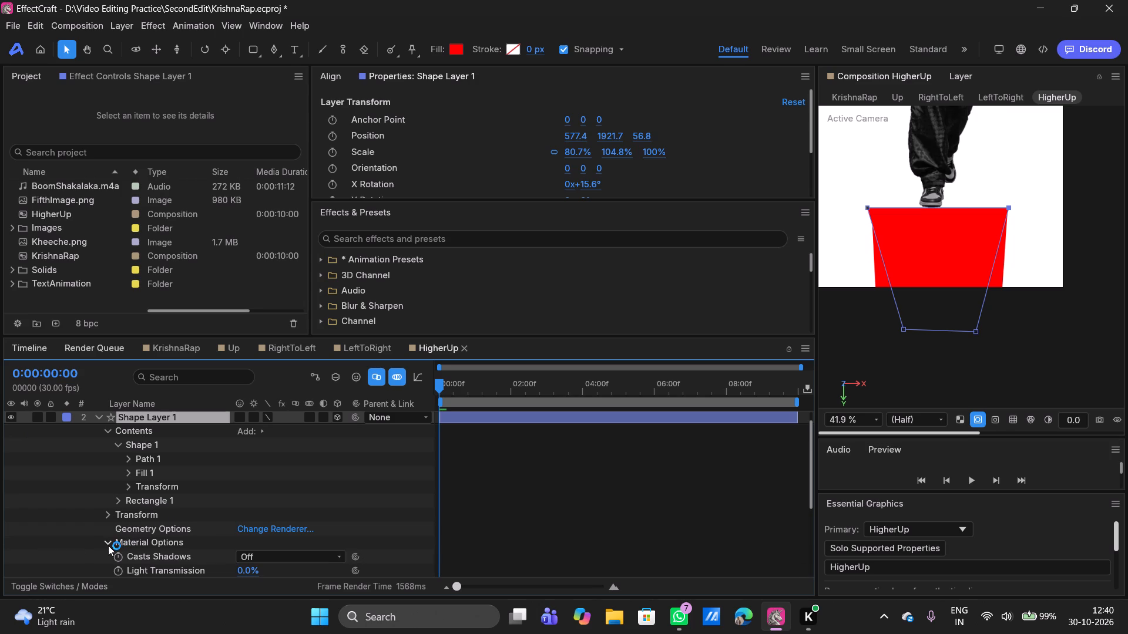
pyautogui.click(108, 545)
# Delete Fill 1 from the Shape 1 group in Shape Layer 1.
pyautogui.click(129, 458)
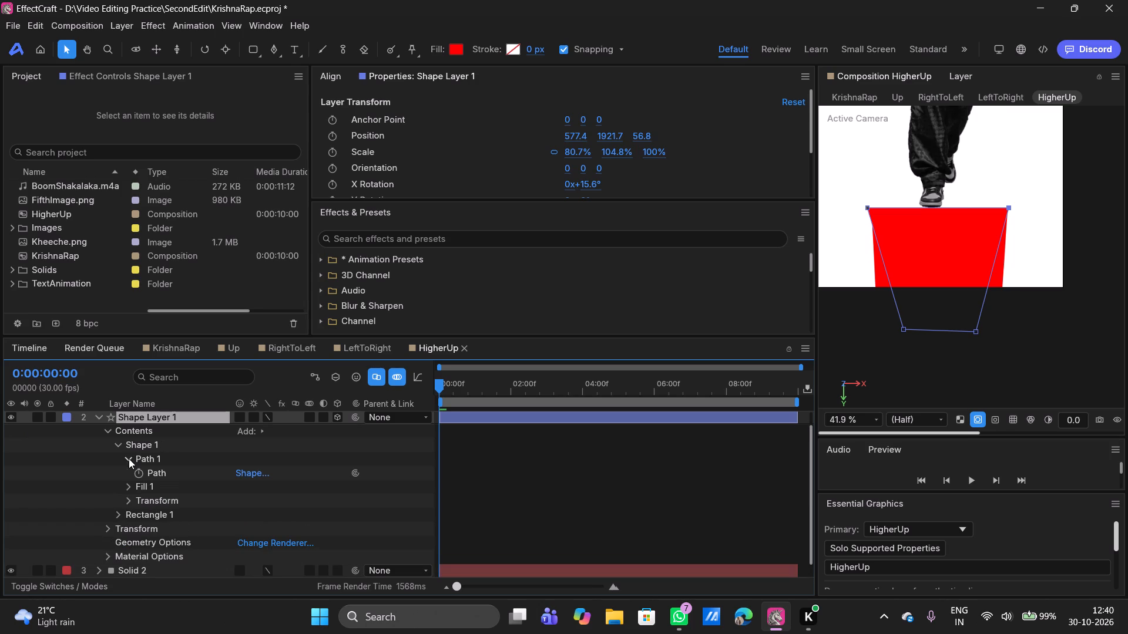
pyautogui.click(128, 474)
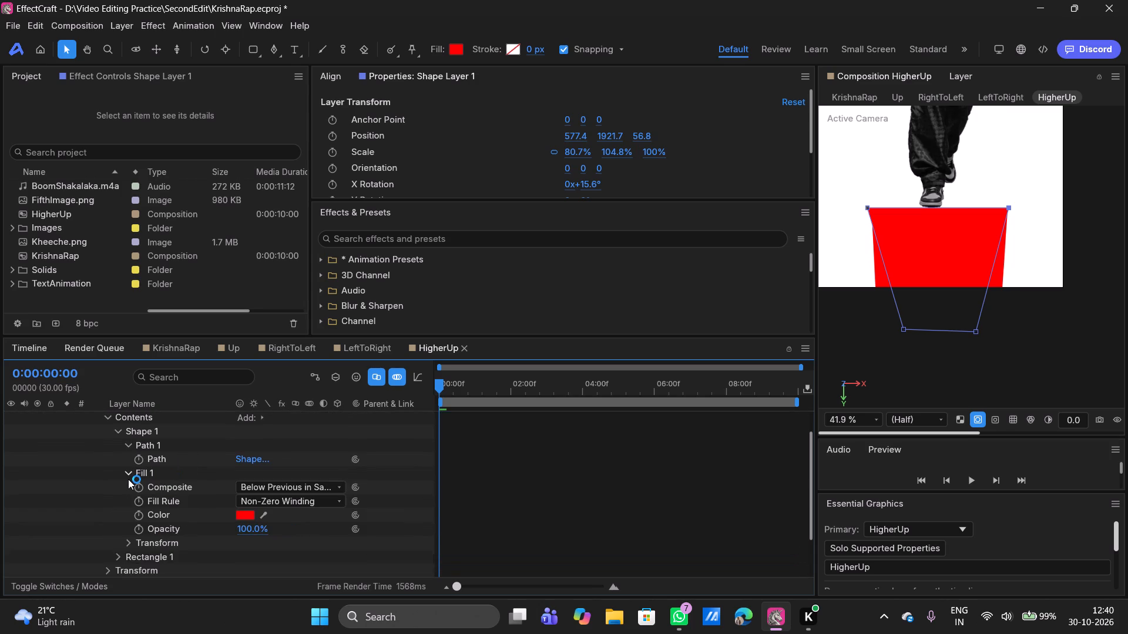
pyautogui.scroll(-1, 128, 474)
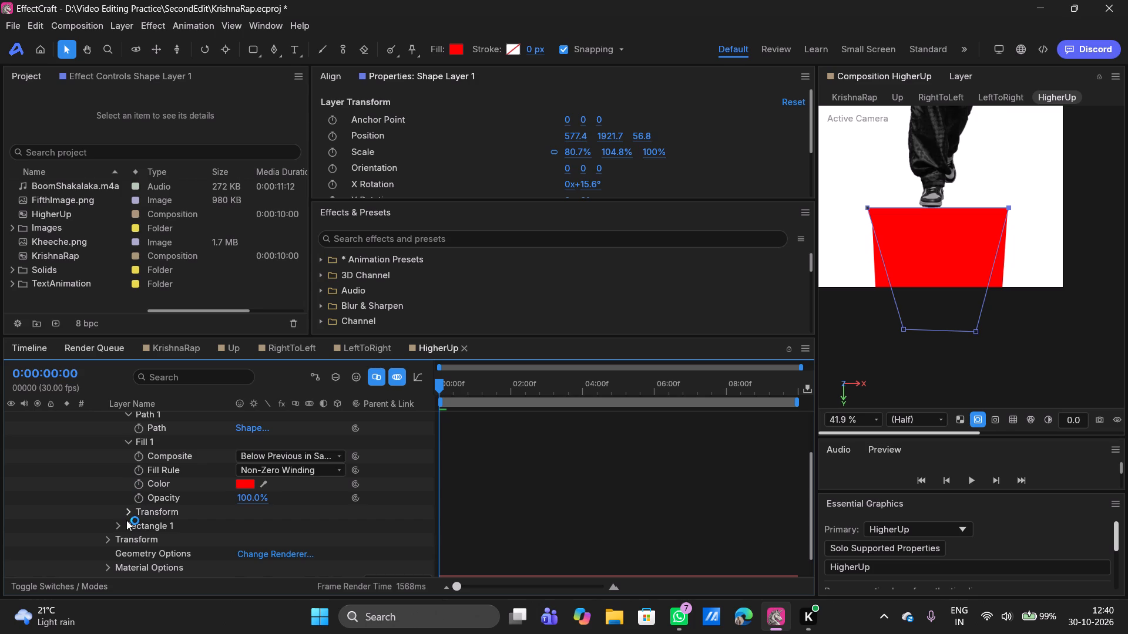
pyautogui.click(156, 437)
pyautogui.press('Delete')
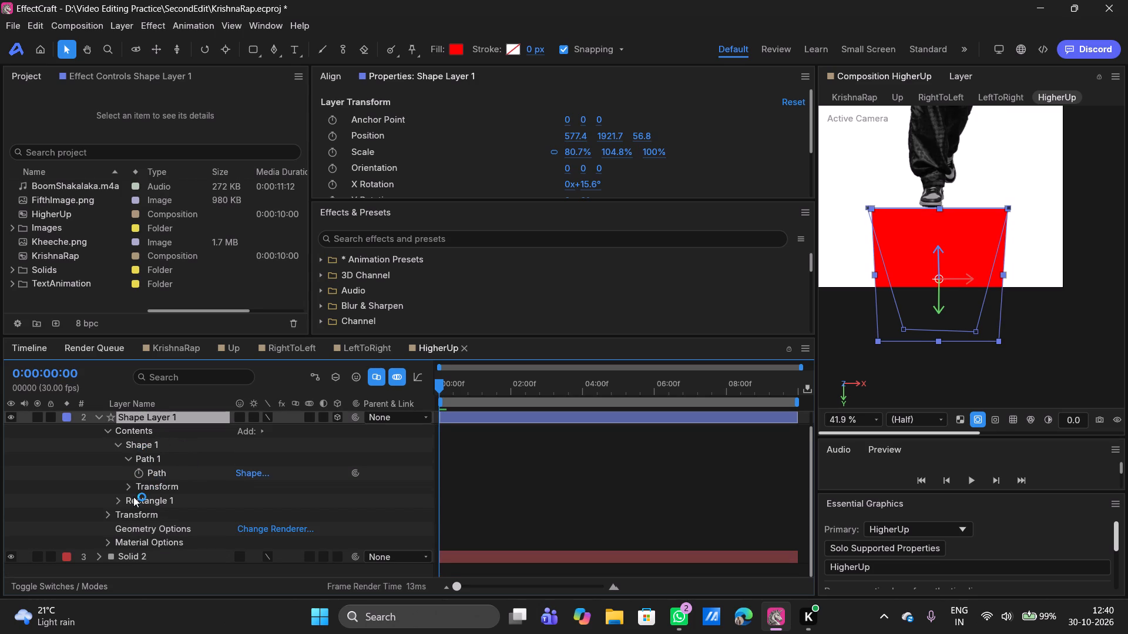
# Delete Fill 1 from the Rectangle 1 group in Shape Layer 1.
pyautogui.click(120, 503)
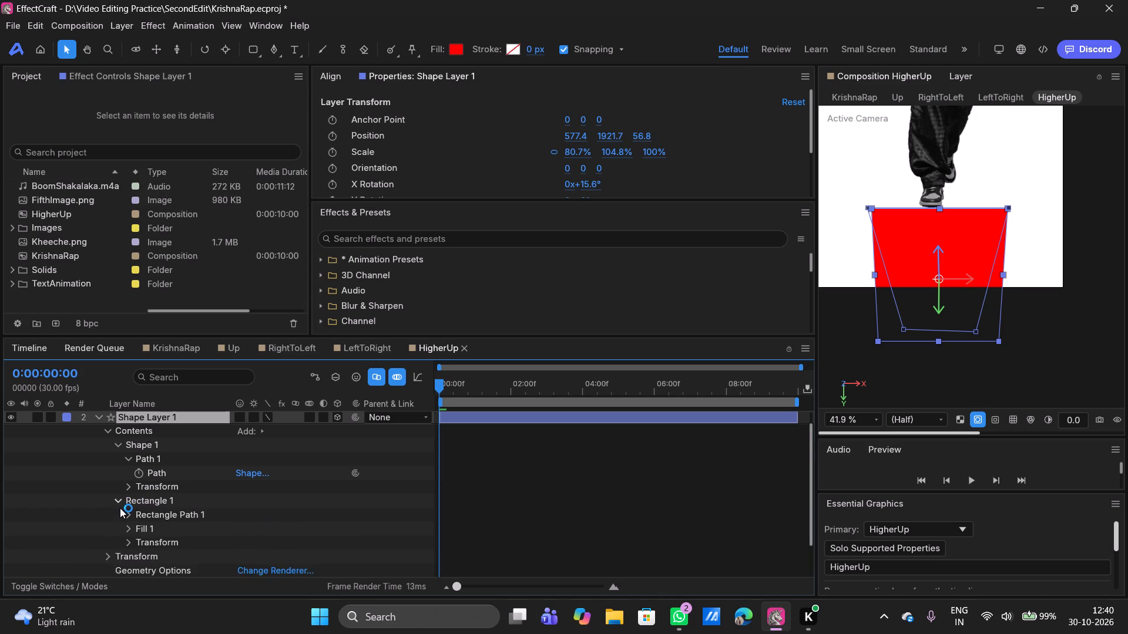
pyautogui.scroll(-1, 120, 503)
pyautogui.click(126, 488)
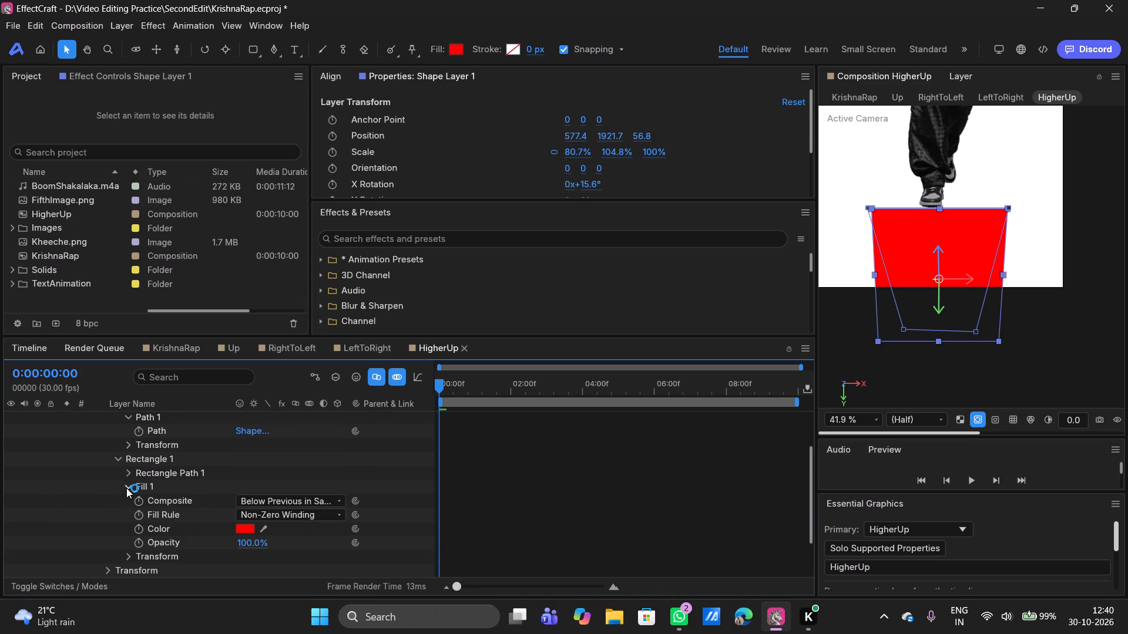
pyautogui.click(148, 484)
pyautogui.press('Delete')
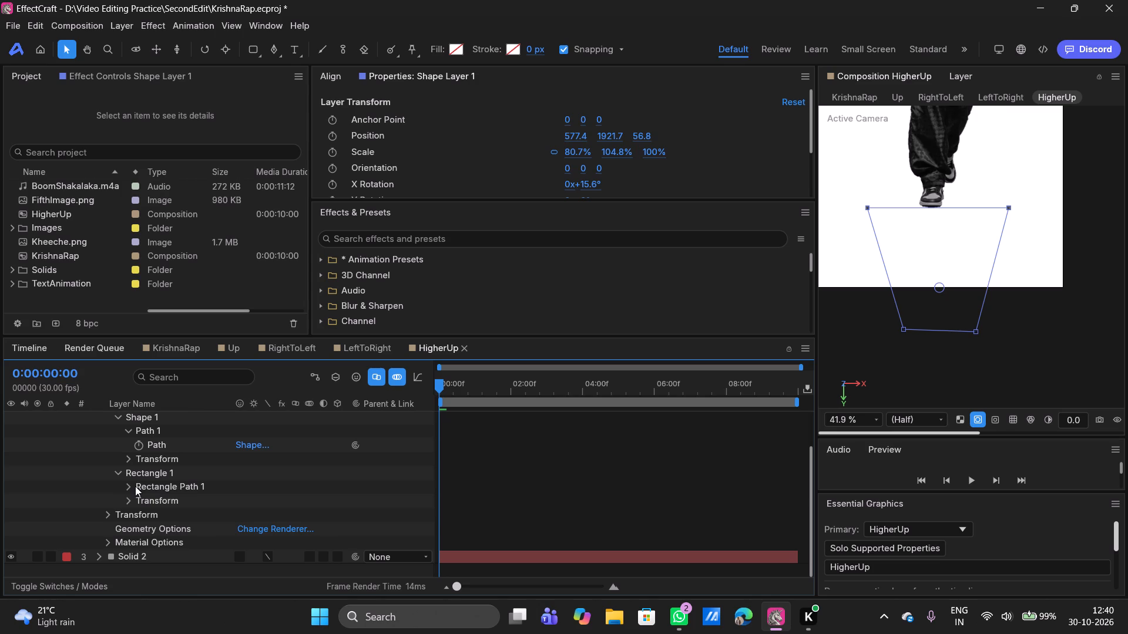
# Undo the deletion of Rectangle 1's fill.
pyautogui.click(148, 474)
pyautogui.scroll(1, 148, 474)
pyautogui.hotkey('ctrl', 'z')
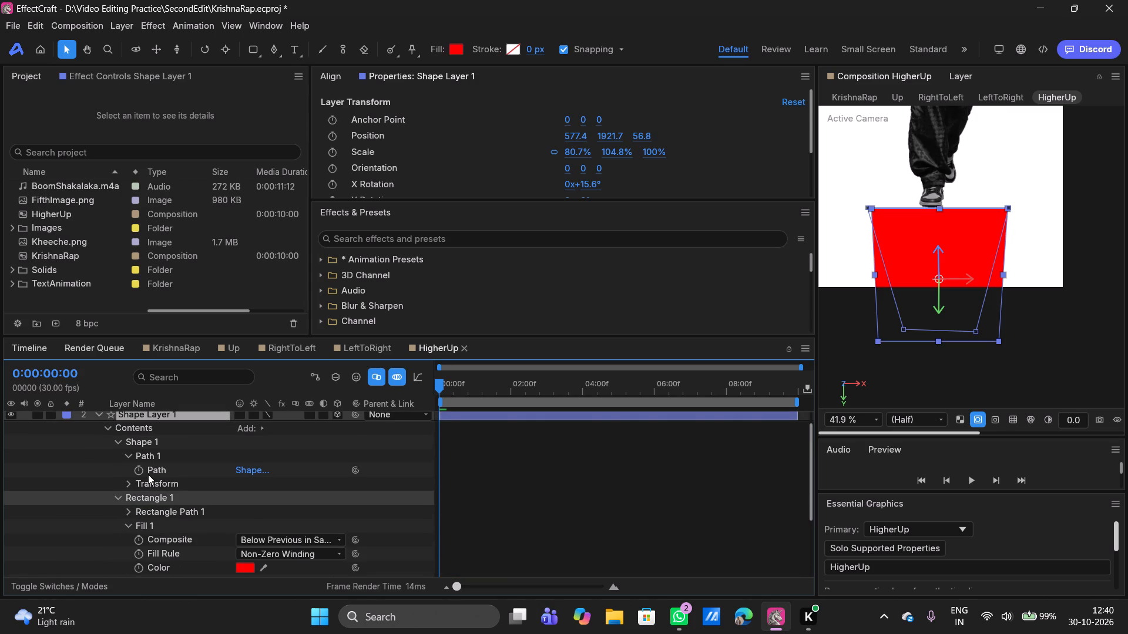
# Compare the outlines of Path 1 and Rectangle 1 in the composition by selecting each in turn.
pyautogui.scroll(-1, 287, 475)
pyautogui.scroll(1, 164, 483)
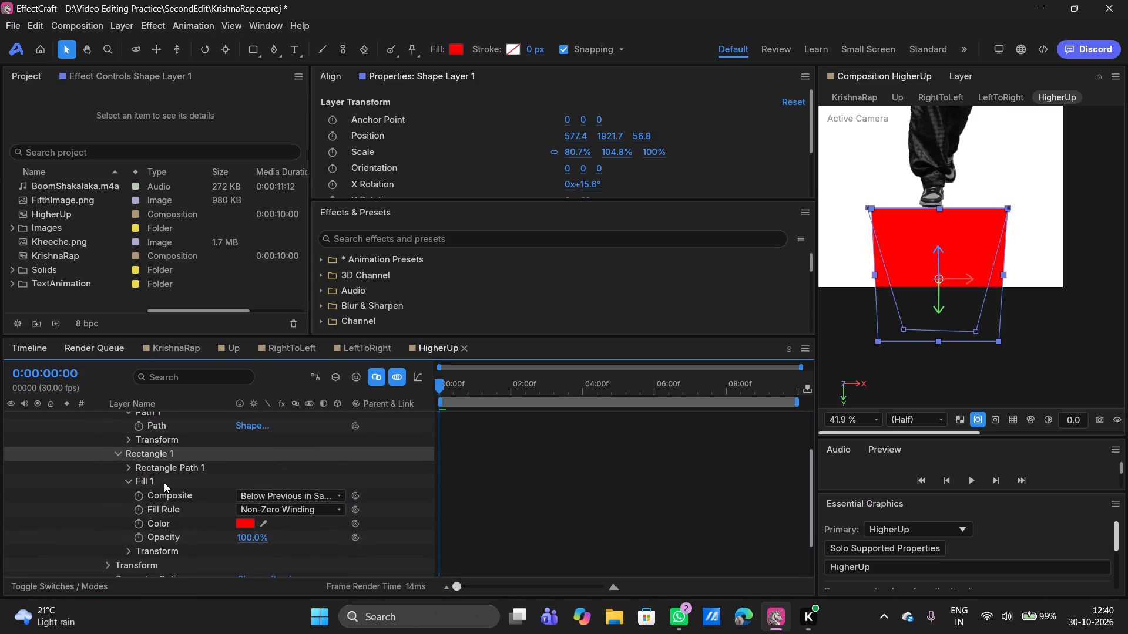
pyautogui.scroll(1, 164, 483)
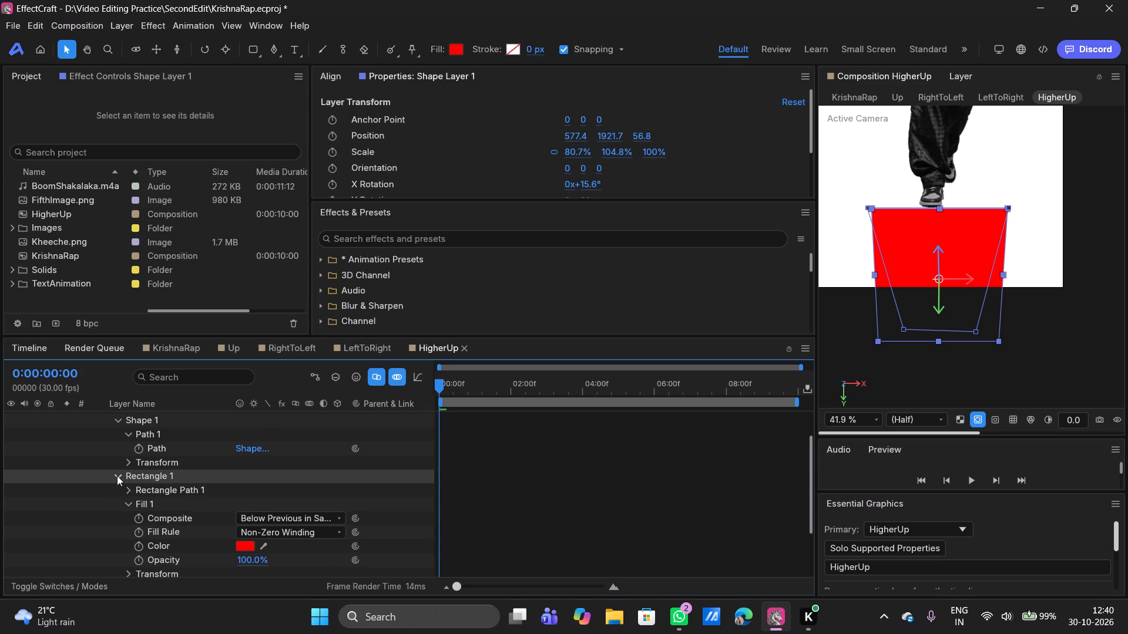
pyautogui.click(117, 475)
pyautogui.click(168, 453)
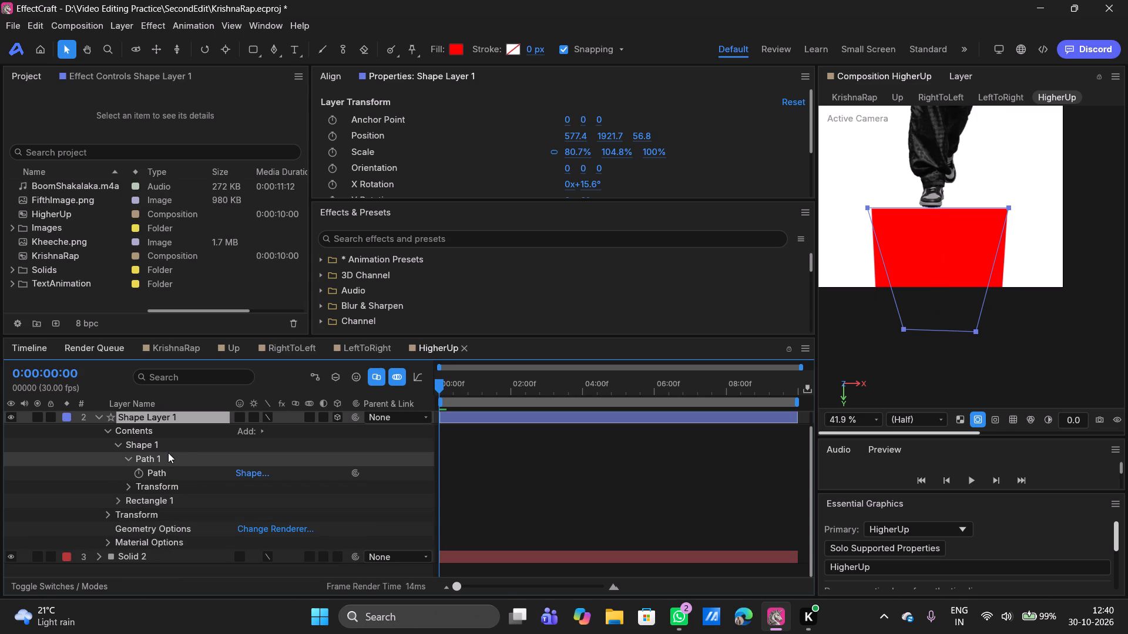
pyautogui.click(150, 501)
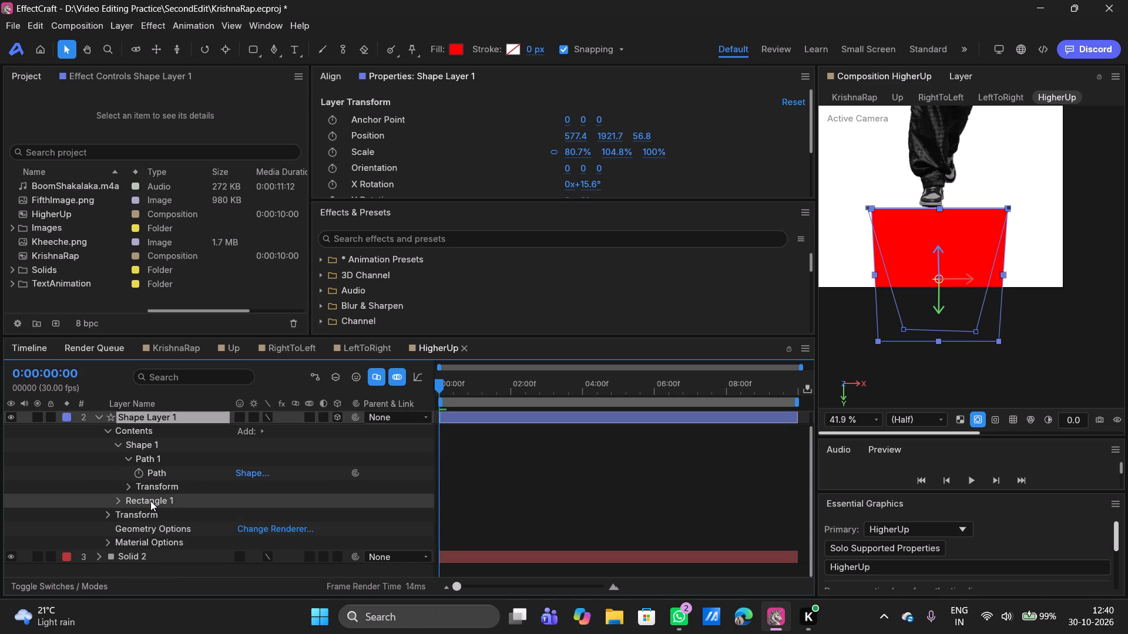
pyautogui.click(174, 458)
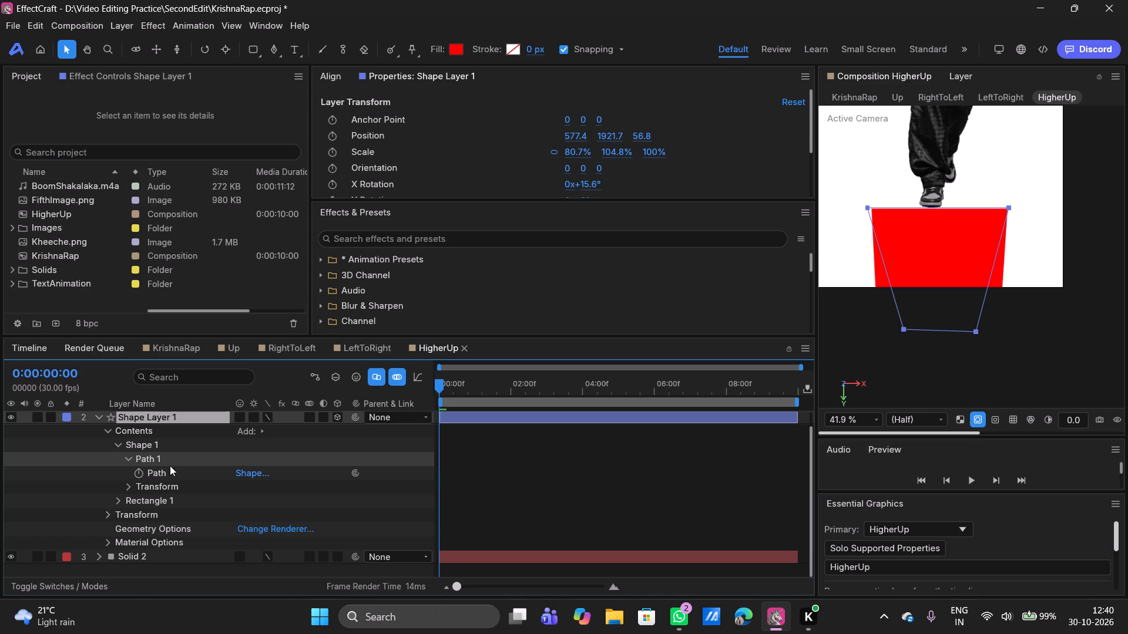
# Delete Fill 1 from the Rectangle 1 group, keeping its rectangle path and transform.
pyautogui.click(119, 501)
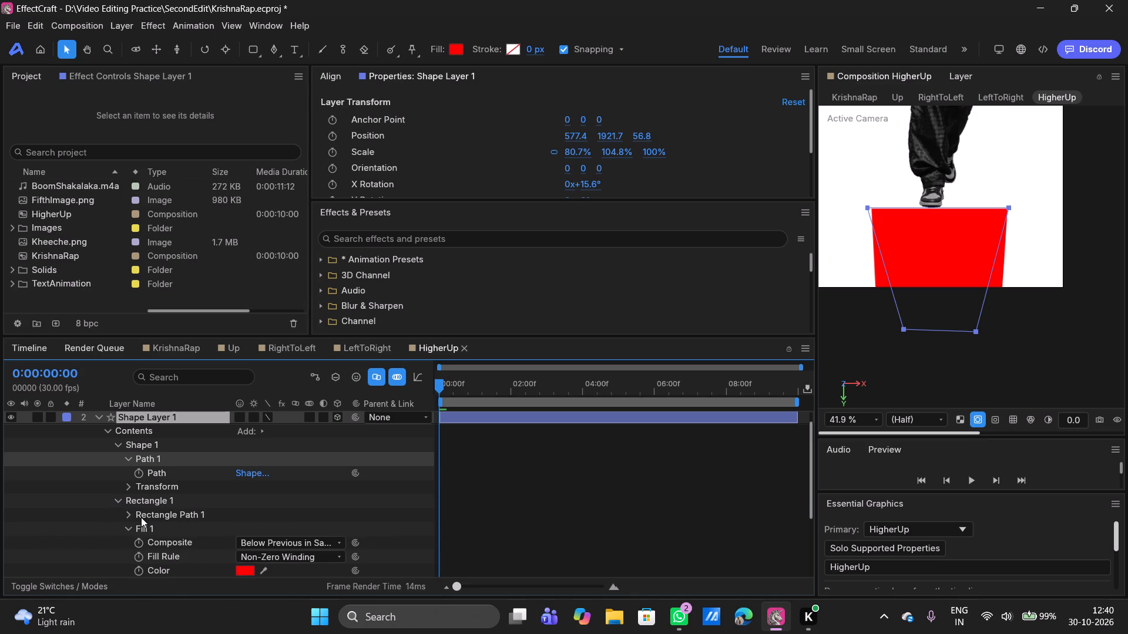
pyautogui.scroll(-1, 217, 554)
pyautogui.click(185, 547)
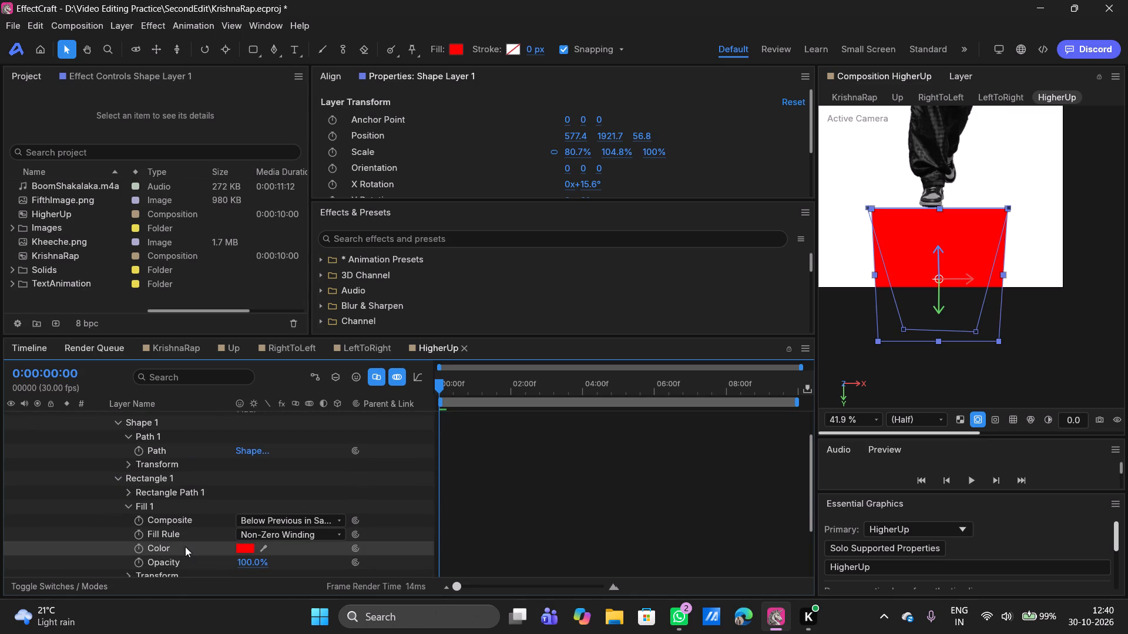
pyautogui.click(154, 504)
pyautogui.press('Delete')
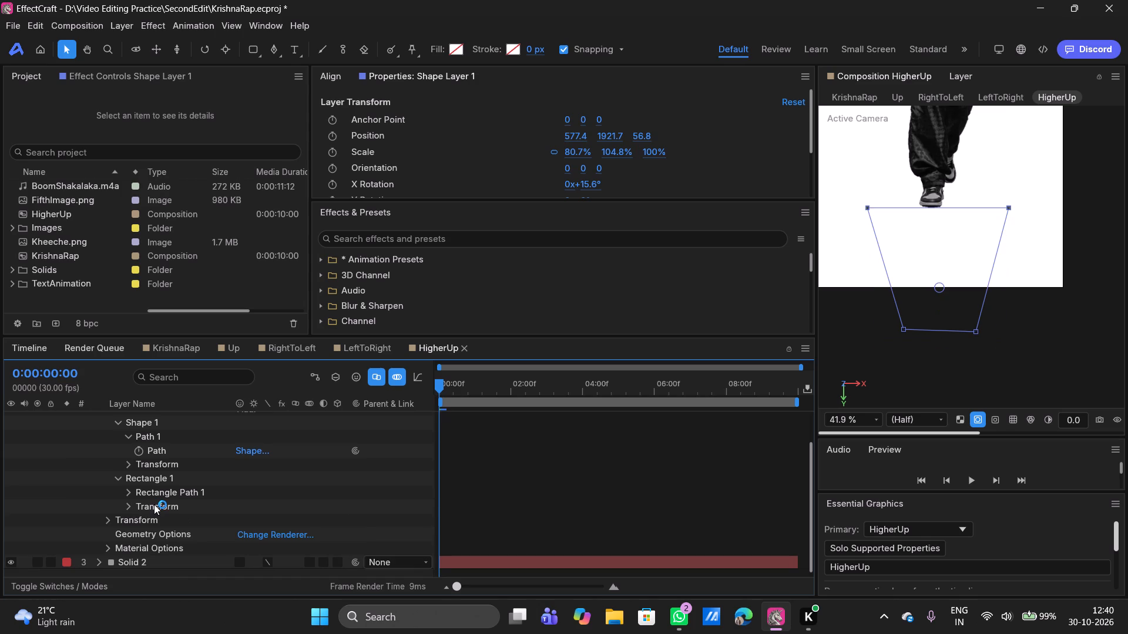
pyautogui.scroll(-1, 154, 504)
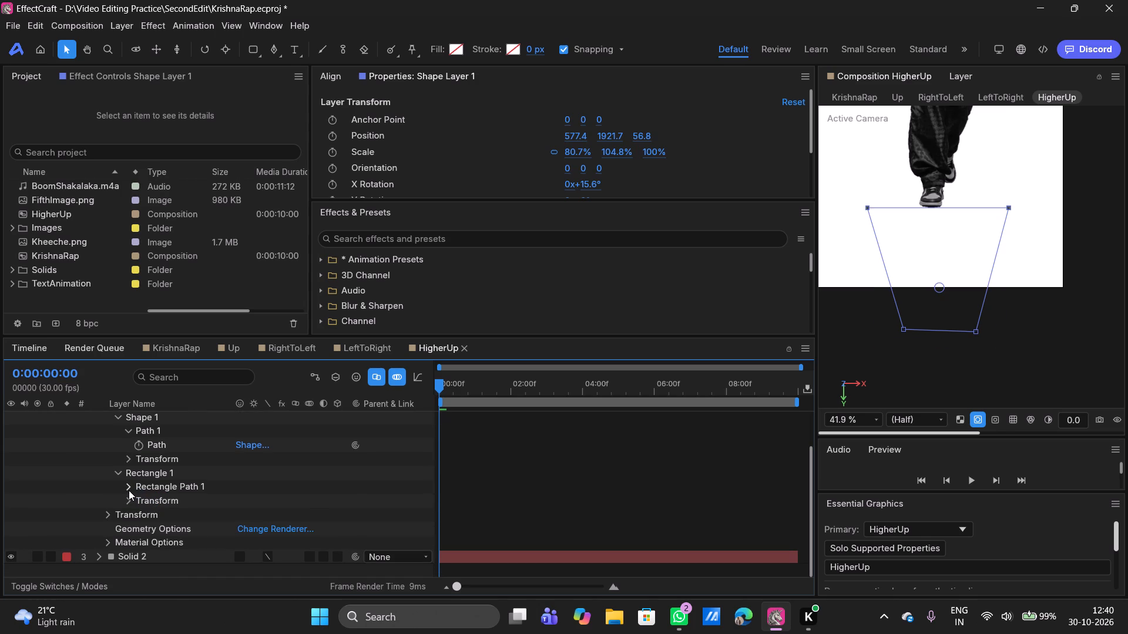
# Delete Shape Layer 1 from the HigherUp composition.
pyautogui.click(129, 490)
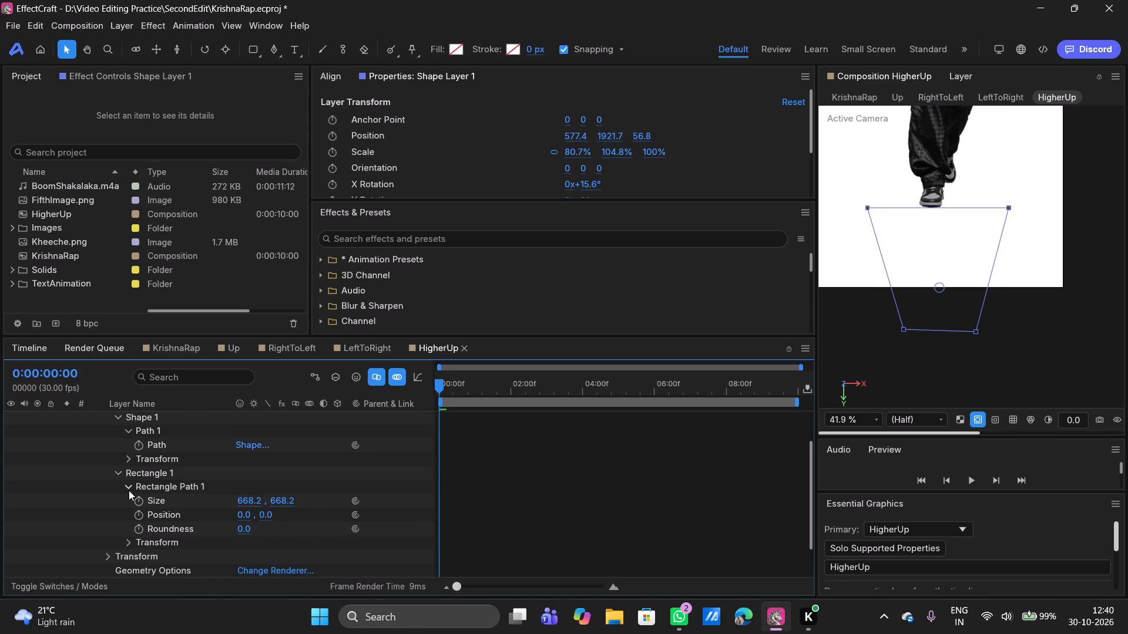
pyautogui.click(129, 490)
pyautogui.scroll(1, 129, 490)
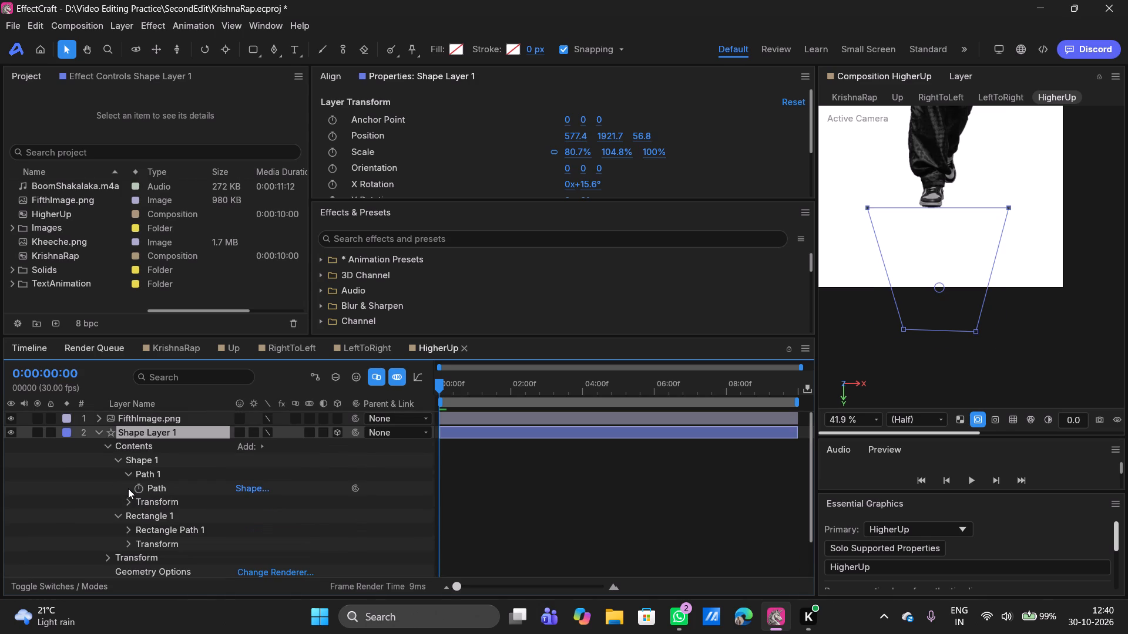
pyautogui.click(166, 431)
pyautogui.press('Delete')
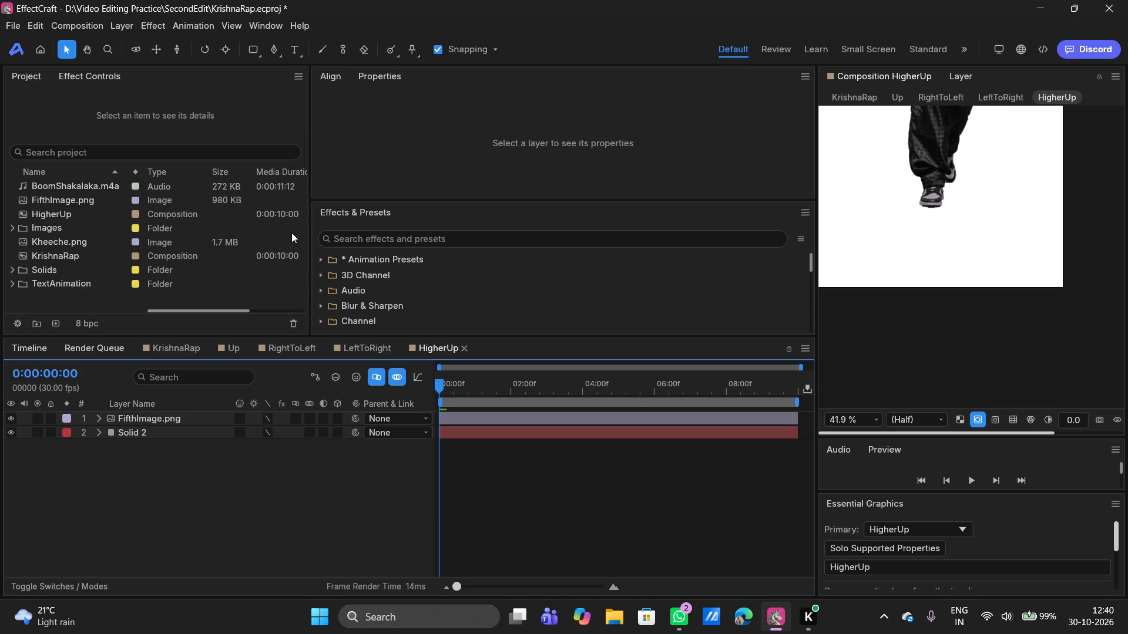
# Draw a closed four-point trapezoid with a solid red fill using the Pen tool, wide edge under the figure's foot and tapering downward past the frame.
pyautogui.click(277, 46)
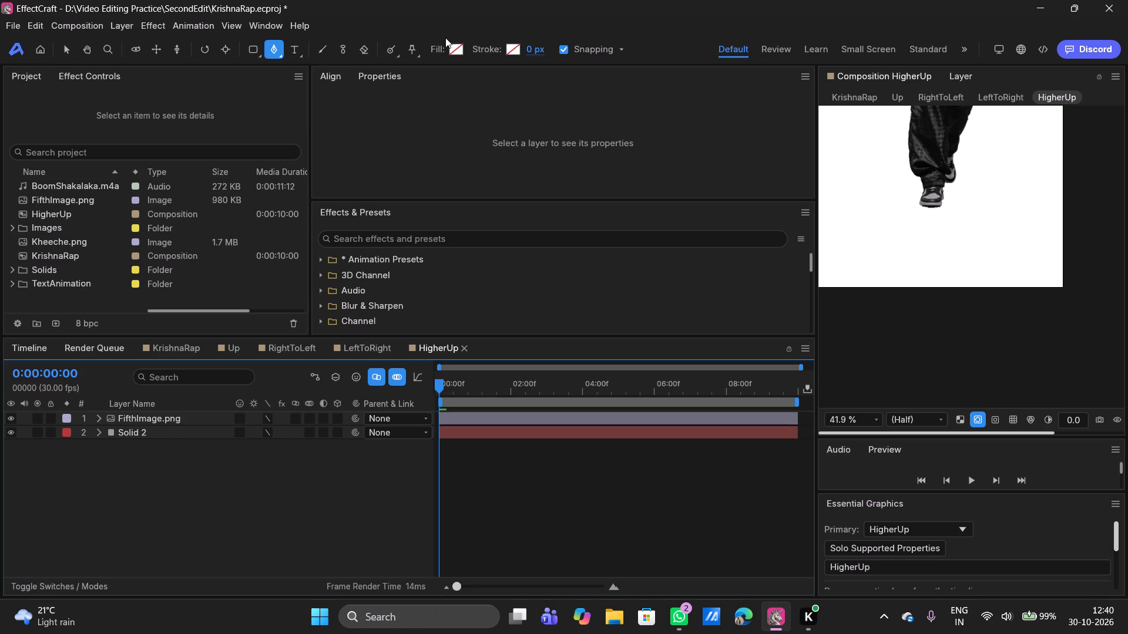
pyautogui.click(435, 52)
pyautogui.click(468, 89)
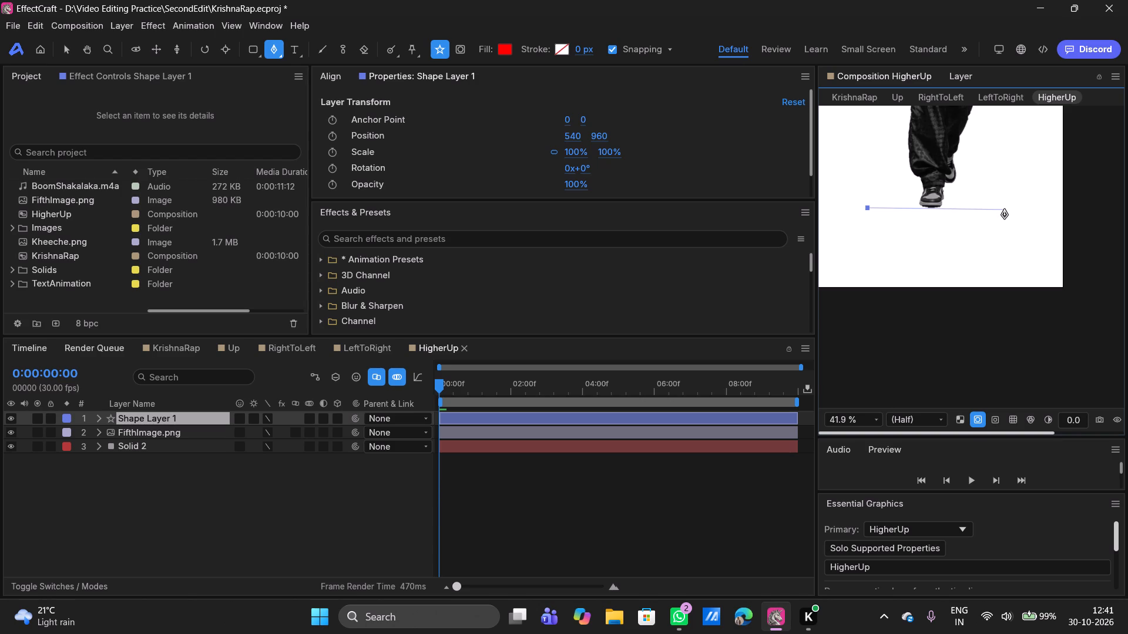
pyautogui.click(1005, 210)
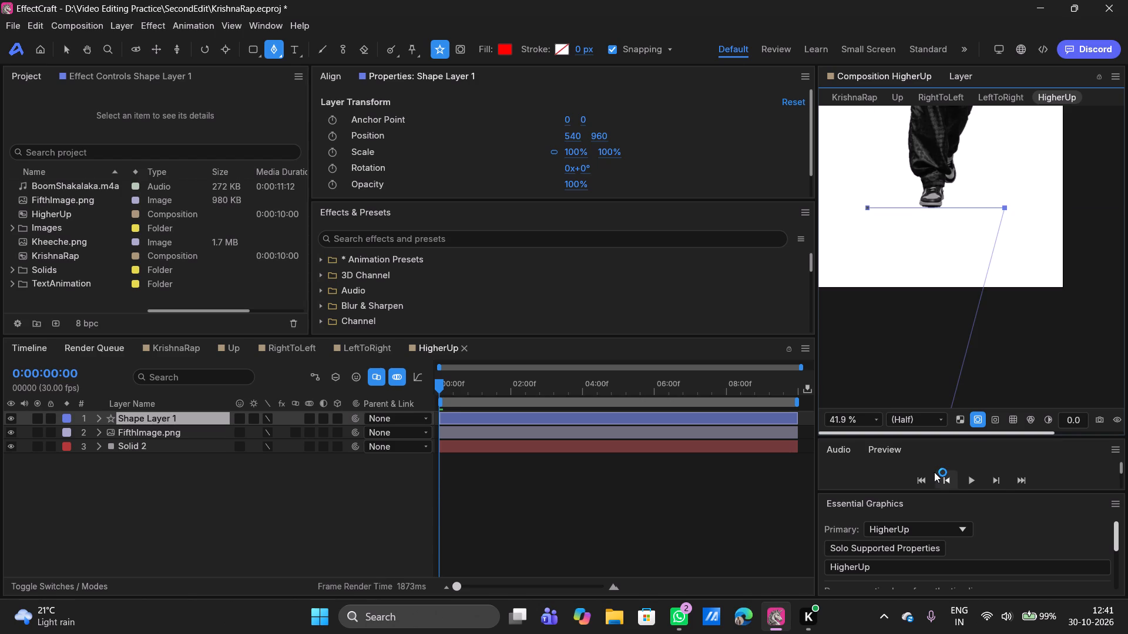
pyautogui.click(967, 356)
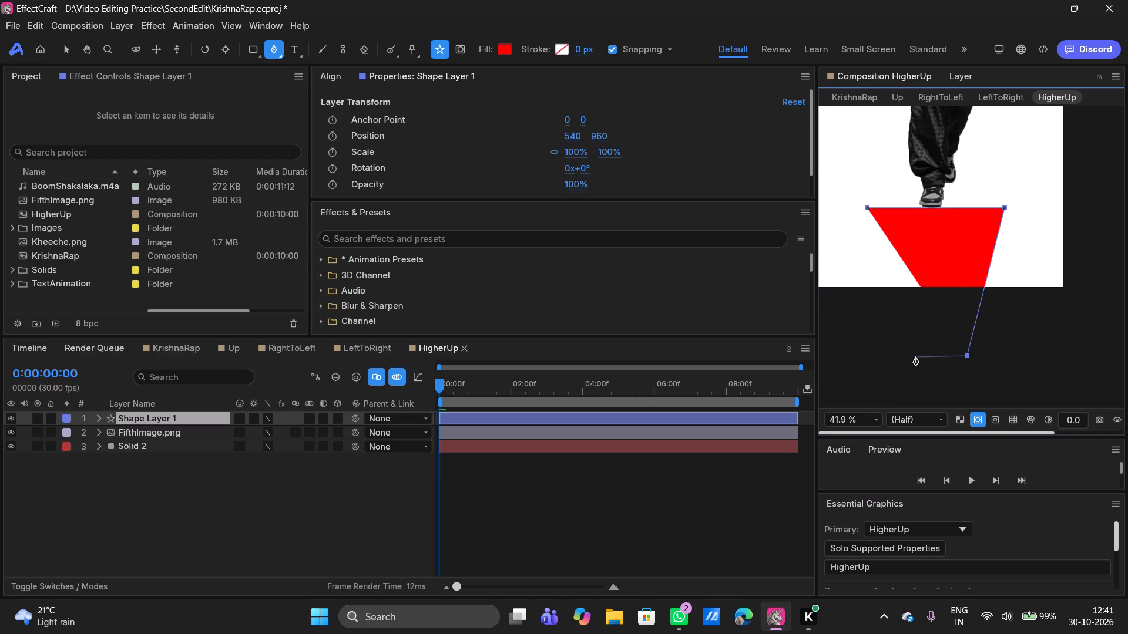
pyautogui.click(916, 357)
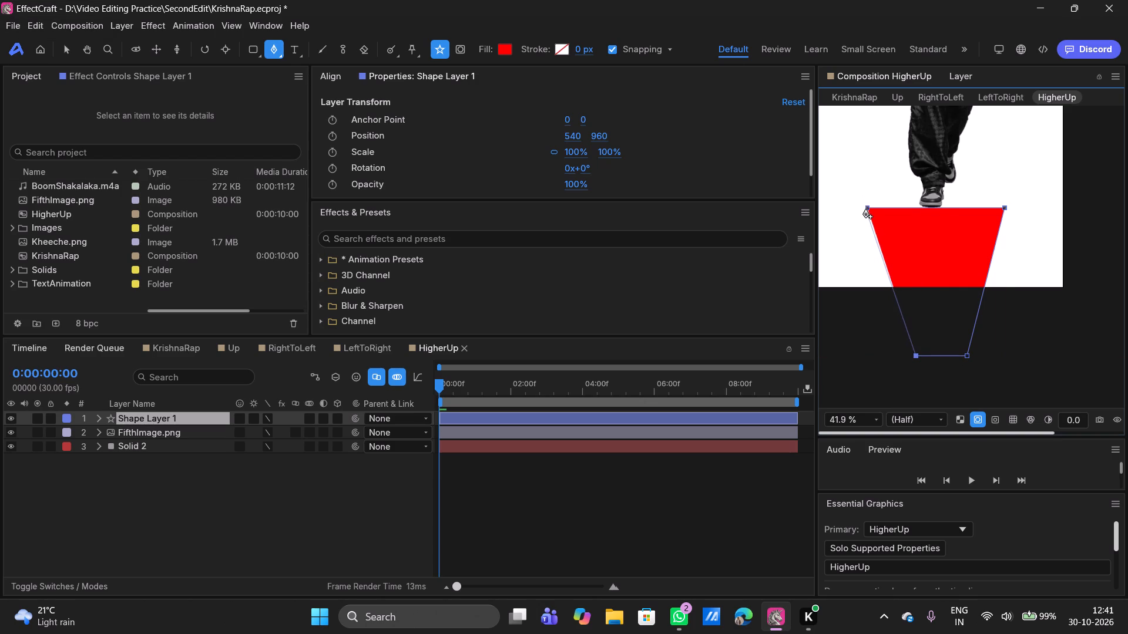
pyautogui.click(867, 210)
pyautogui.press('v')
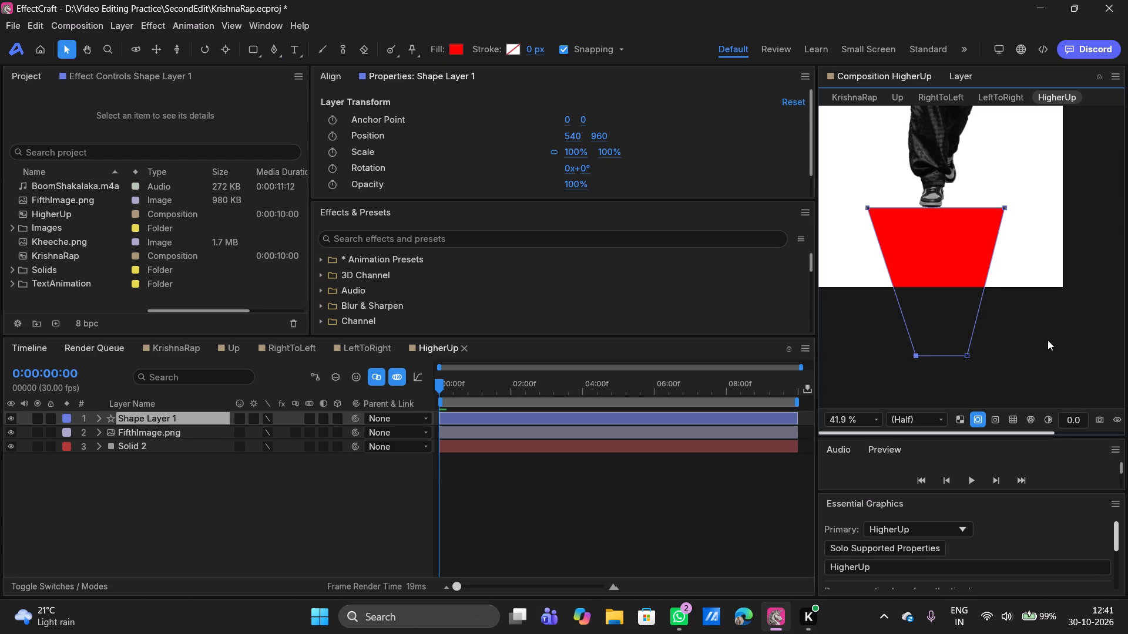
pyautogui.click(1048, 339)
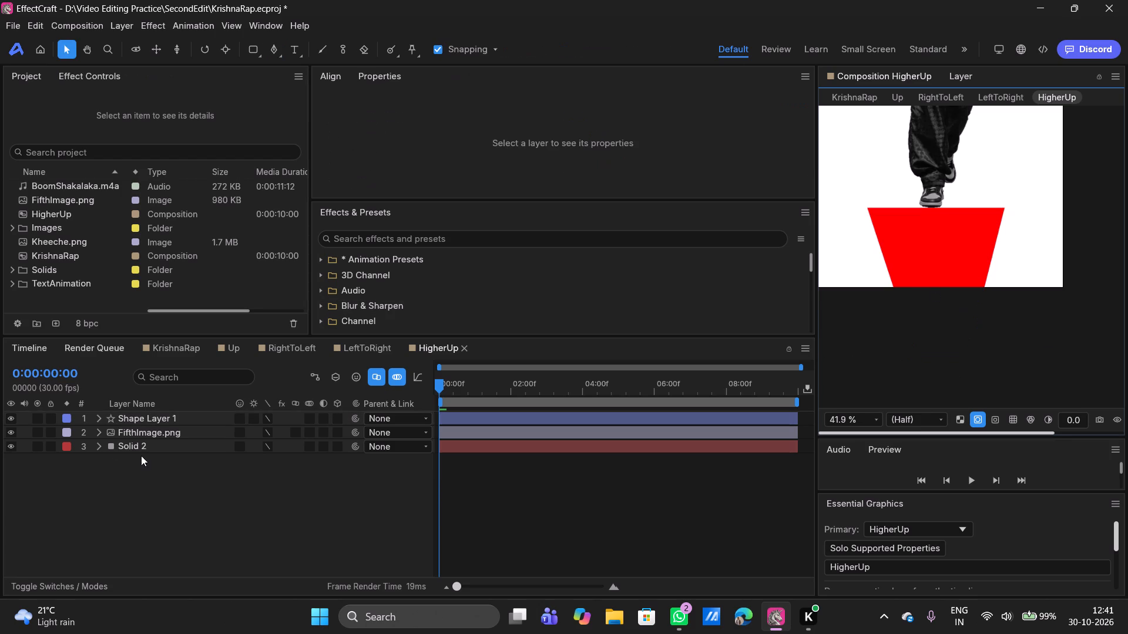
pyautogui.click(171, 436)
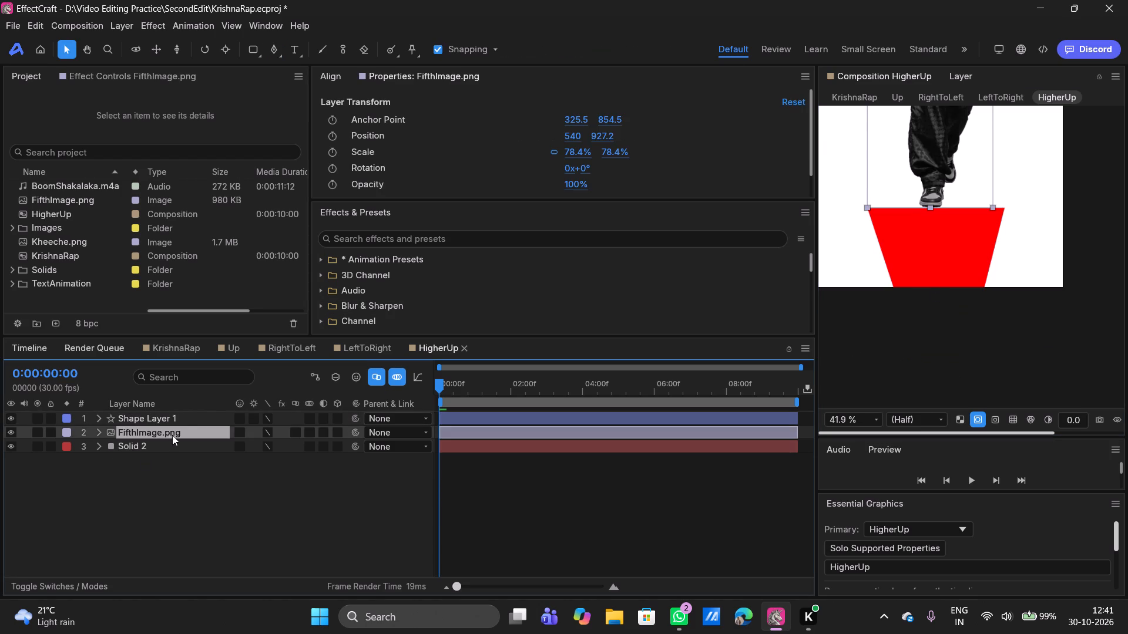
pyautogui.click(185, 417)
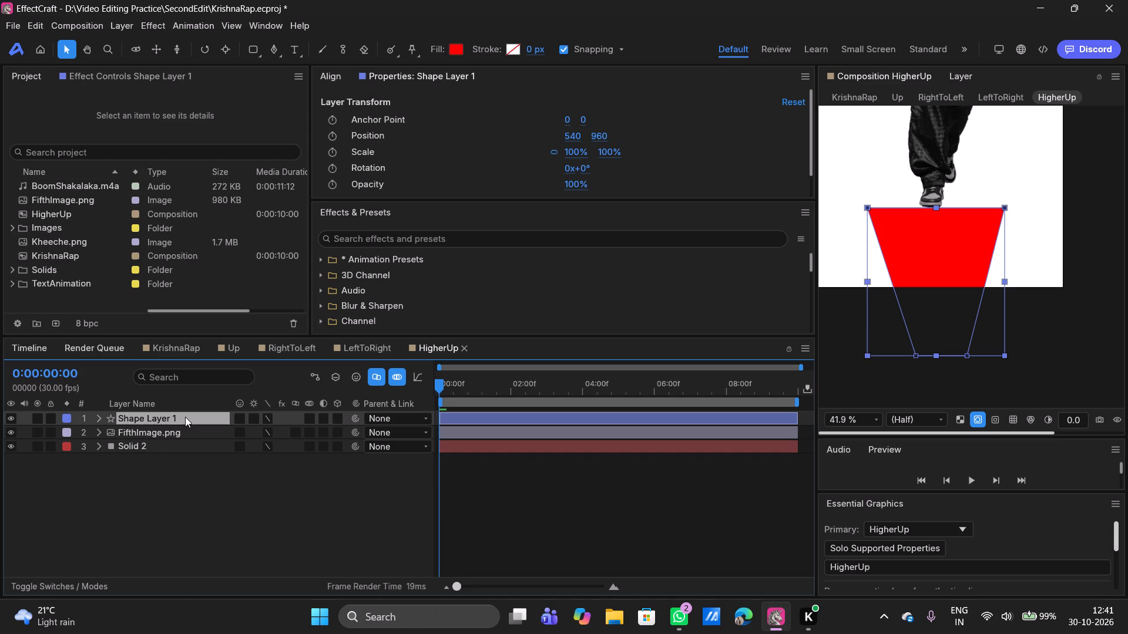
pyautogui.click(218, 477)
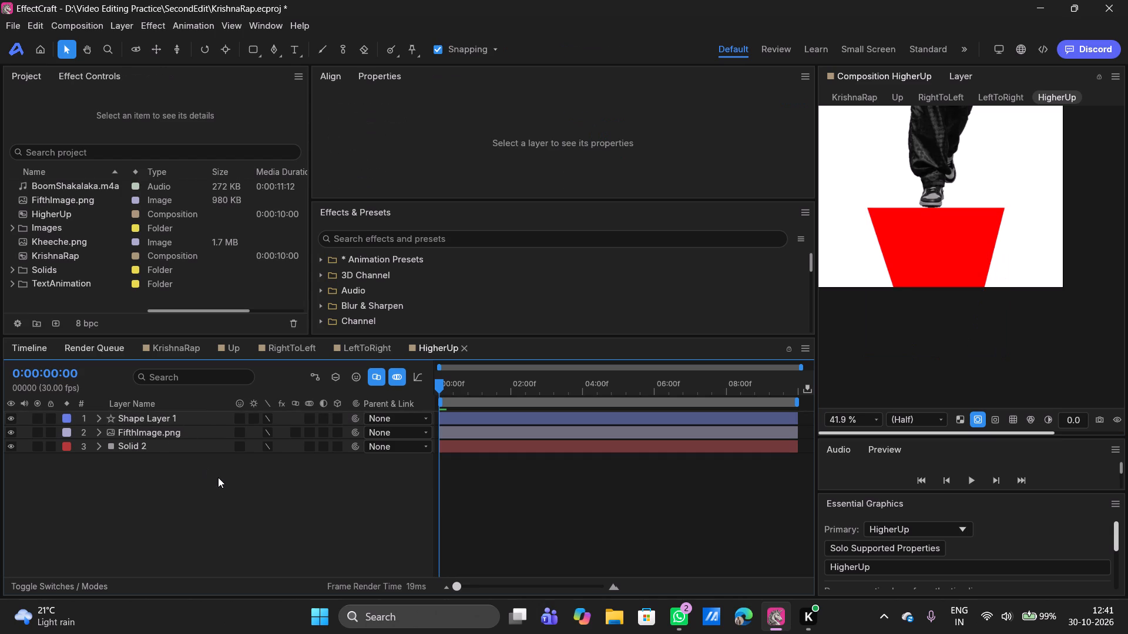
# Draw a red square over the figure's lower legs as a new shape layer, overlapping the upper part of the trapezoid.
pyautogui.scroll(-1, 936, 272)
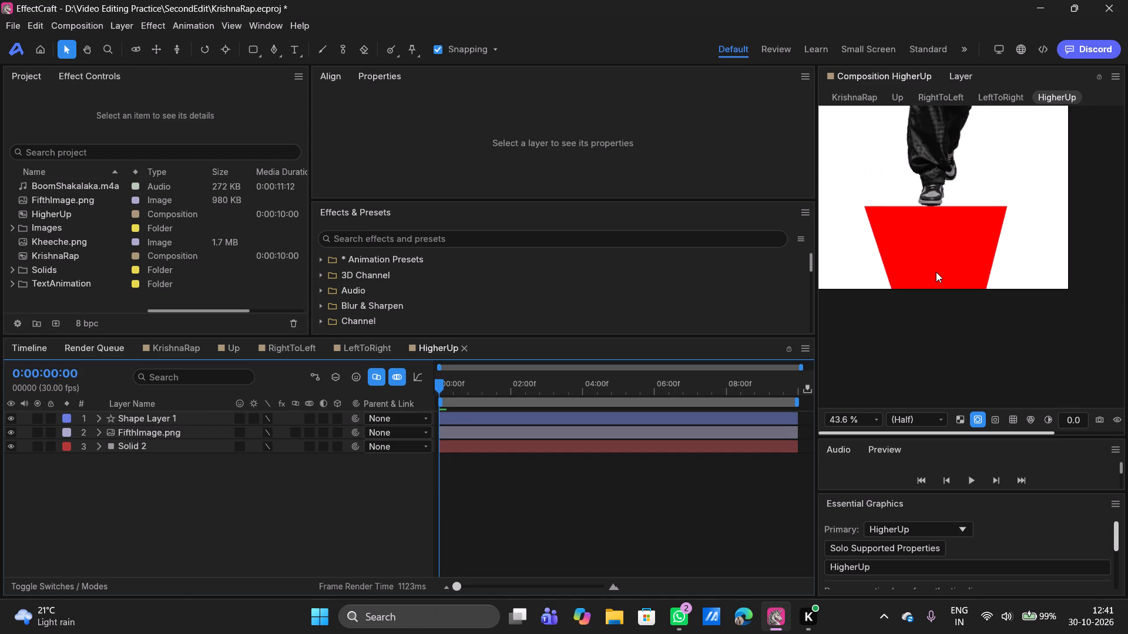
pyautogui.scroll(-1, 936, 272)
pyautogui.press('h')
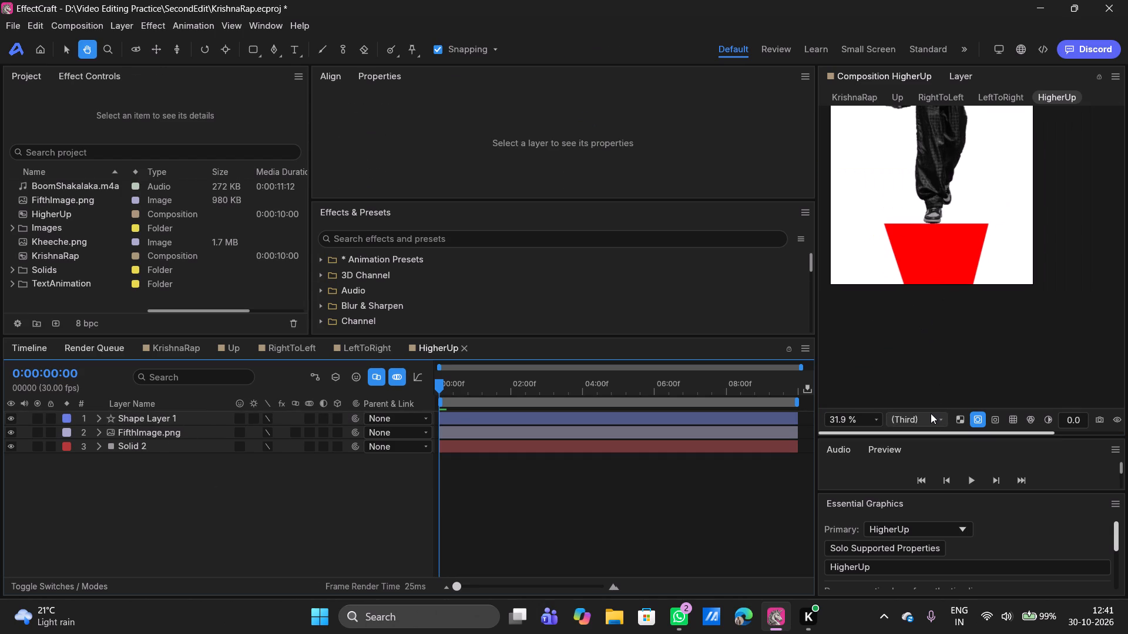
pyautogui.moveTo(922, 274); pyautogui.dragTo(955, 372)
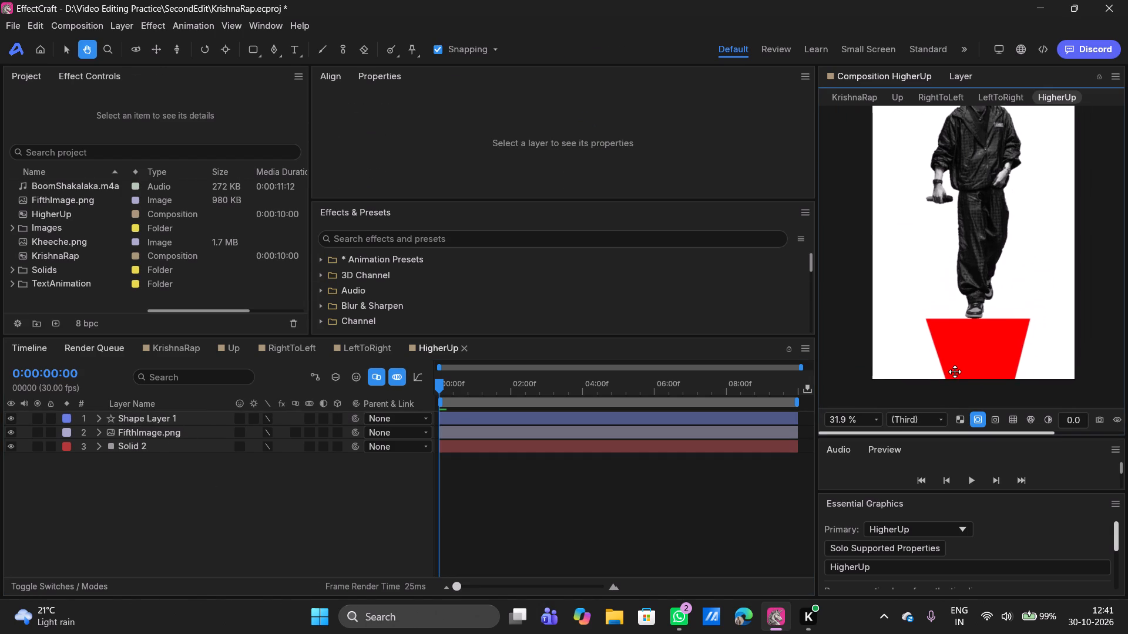
pyautogui.moveTo(955, 372); pyautogui.dragTo(952, 372)
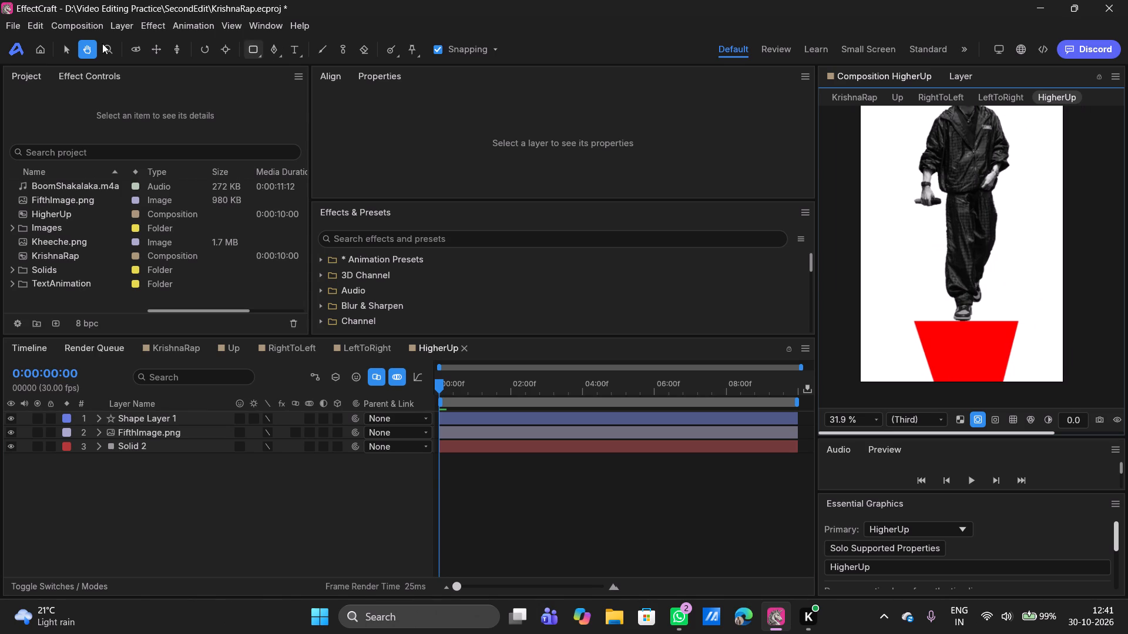
pyautogui.click(255, 47)
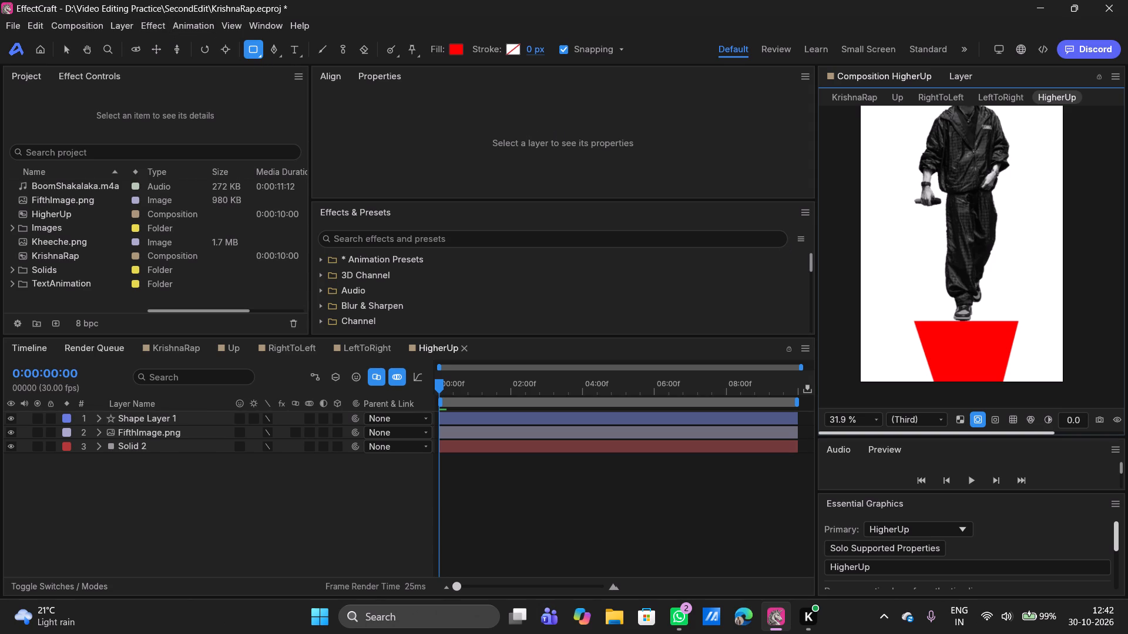
pyautogui.keyDown('shift'); pyautogui.moveTo(904, 242); pyautogui.dragTo(995, 284); pyautogui.keyUp('shift')
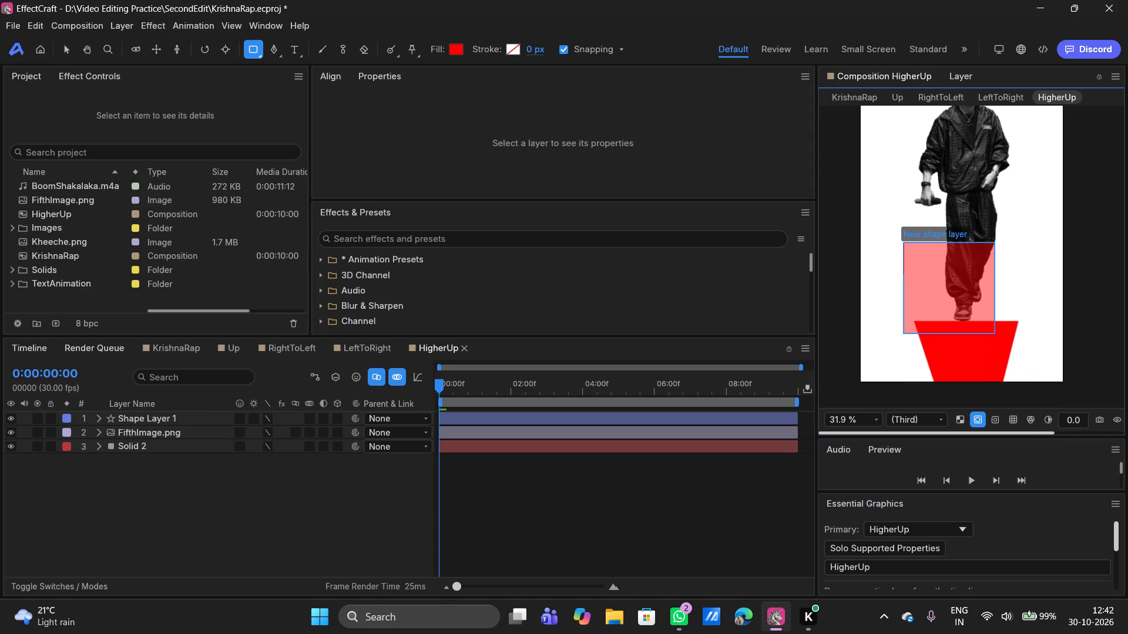
pyautogui.keyDown('shift'); pyautogui.moveTo(995, 284); pyautogui.dragTo(1000, 288); pyautogui.keyUp('shift')
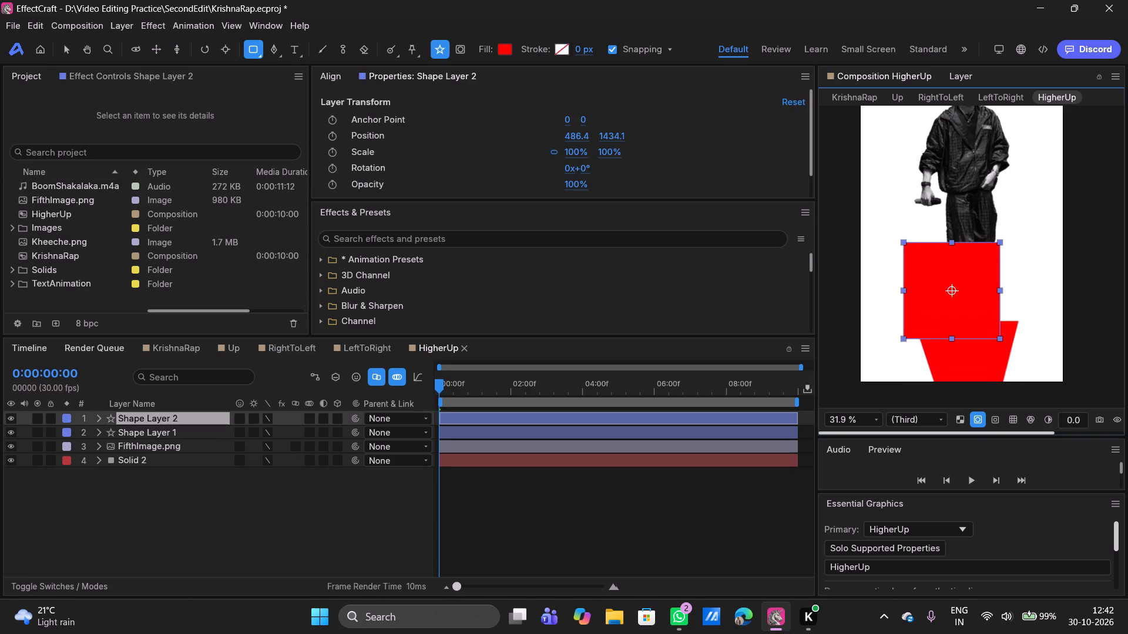
# Make Shape Layer 2 a 3D layer and place it below Shape Layer 1 in the layer order.
pyautogui.click(334, 419)
pyautogui.moveTo(135, 417); pyautogui.dragTo(133, 436)
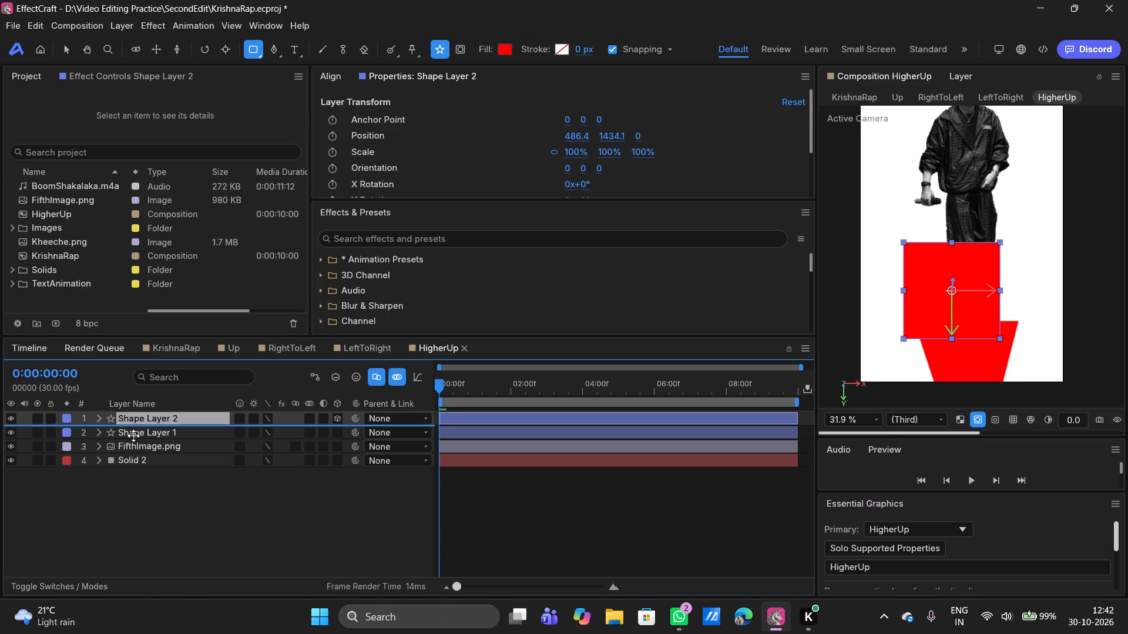
pyautogui.moveTo(133, 436); pyautogui.dragTo(139, 440)
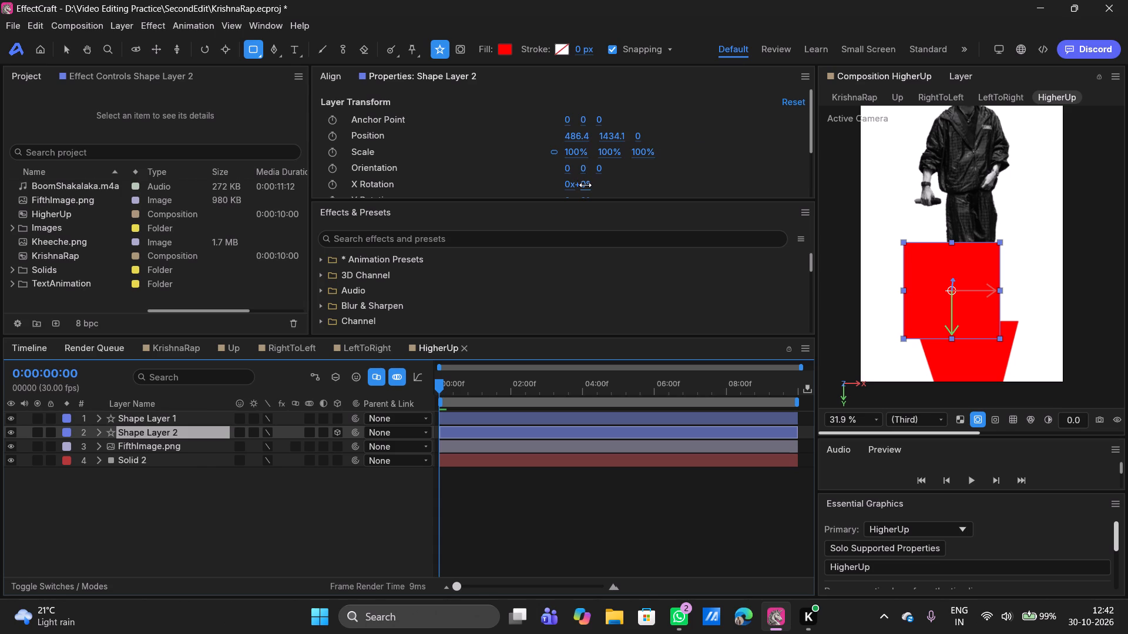
# Tilt Shape Layer 2 backward by setting its X Rotation to -79.6°.
pyautogui.moveTo(585, 185); pyautogui.dragTo(484, 179)
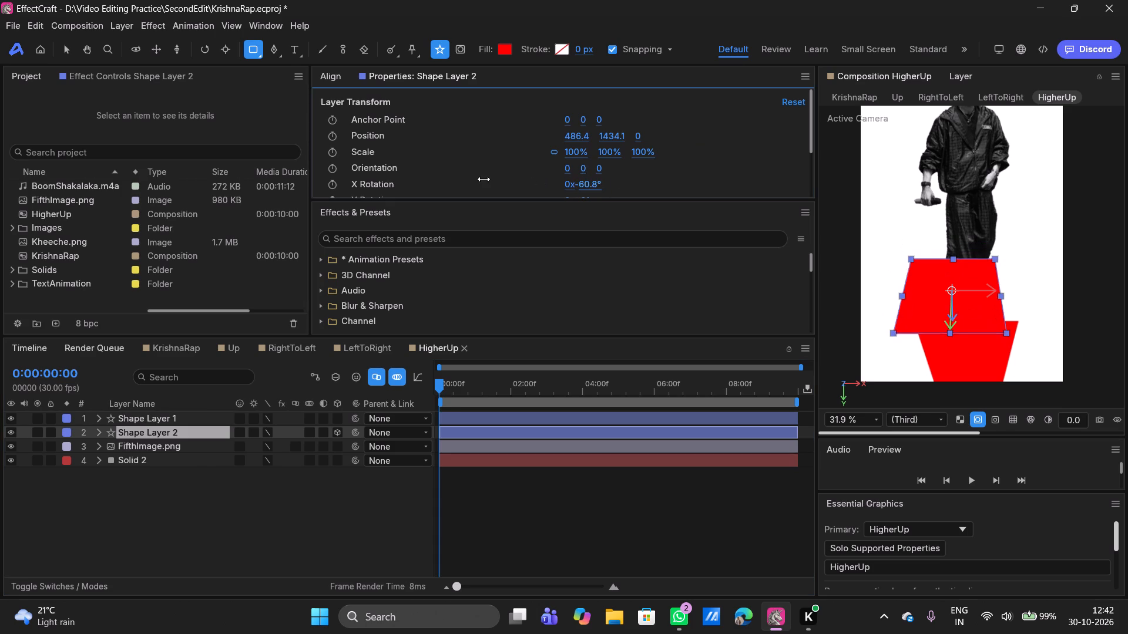
pyautogui.moveTo(484, 179); pyautogui.dragTo(472, 181)
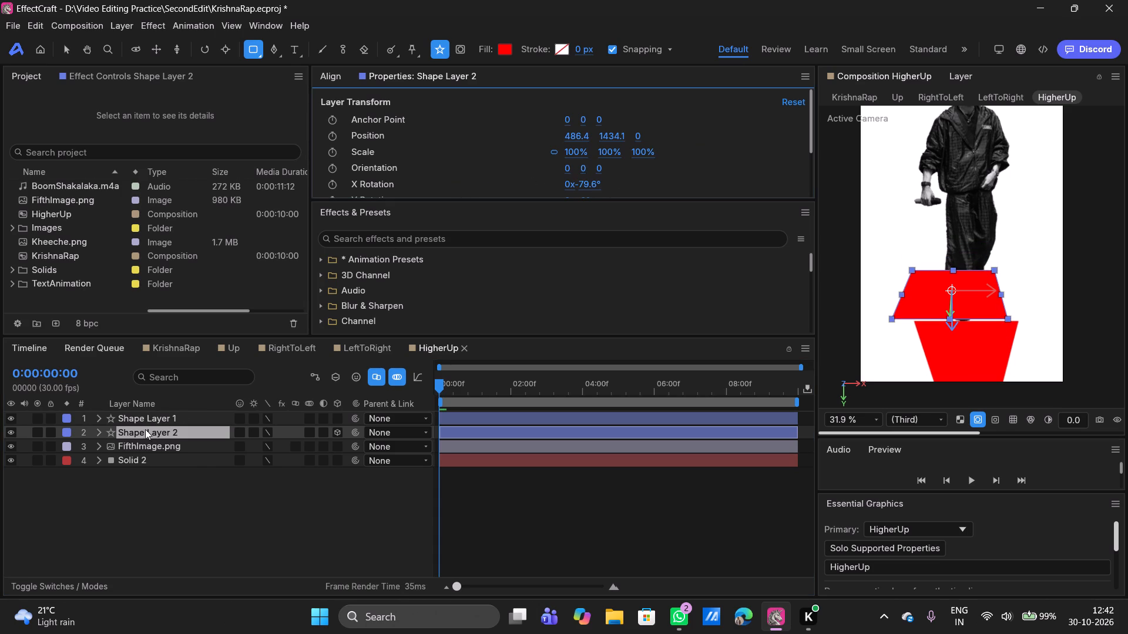
# Move Shape Layer 1 and Shape Layer 2 together below FifthImage.png and above Solid 2 in the layer order.
pyautogui.keyDown('shift'); pyautogui.click(130, 420); pyautogui.keyUp('shift')
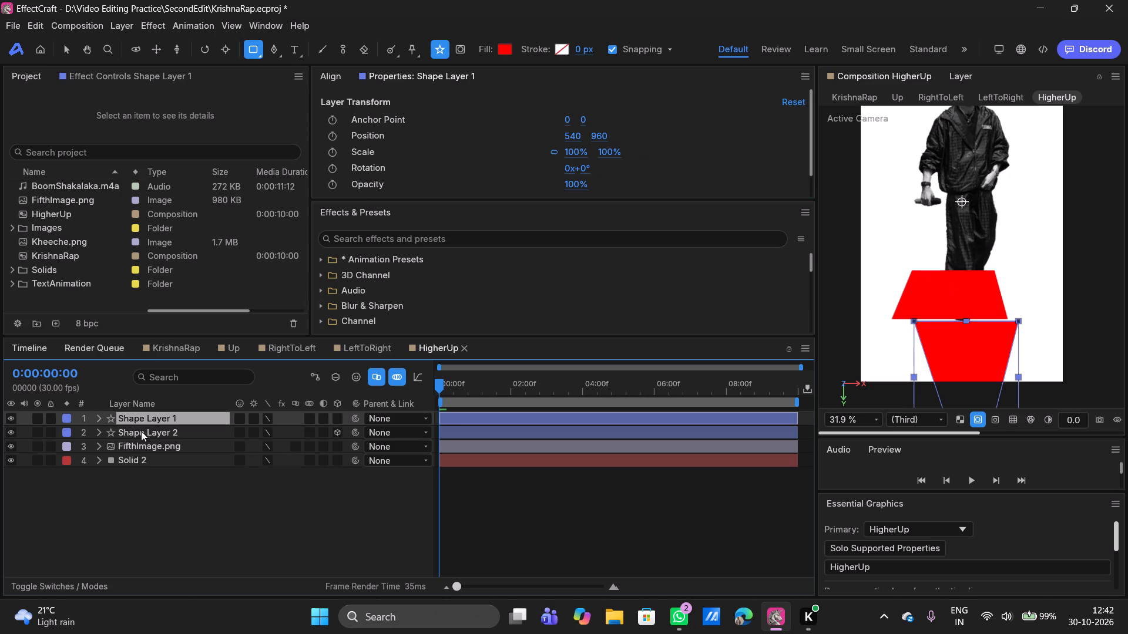
pyautogui.keyDown('shift'); pyautogui.click(132, 431); pyautogui.keyUp('shift')
pyautogui.moveTo(132, 431); pyautogui.dragTo(129, 463)
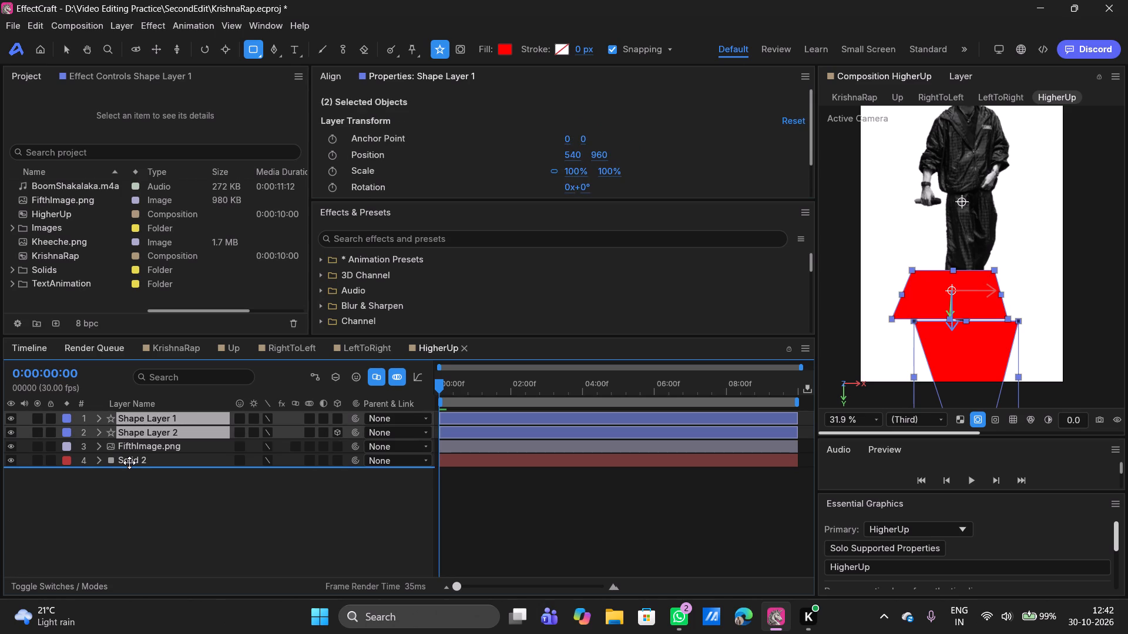
pyautogui.moveTo(129, 463); pyautogui.dragTo(136, 455)
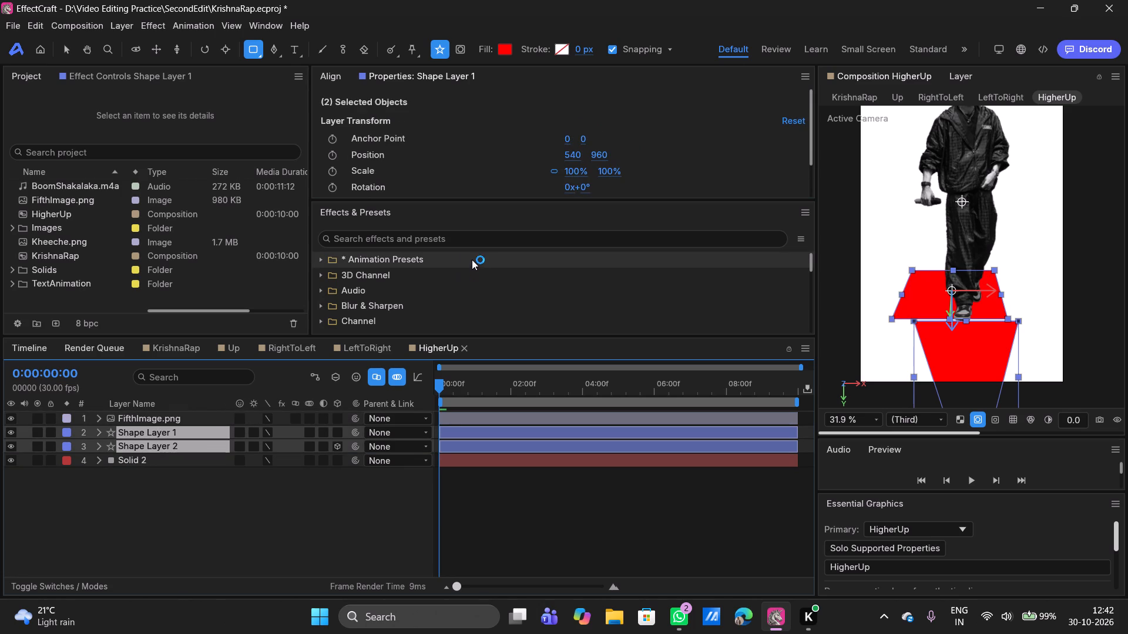
pyautogui.click(184, 491)
# Centre Shape Layer 2 horizontally over the trapezoid by setting its X position to 564.0.
pyautogui.click(177, 442)
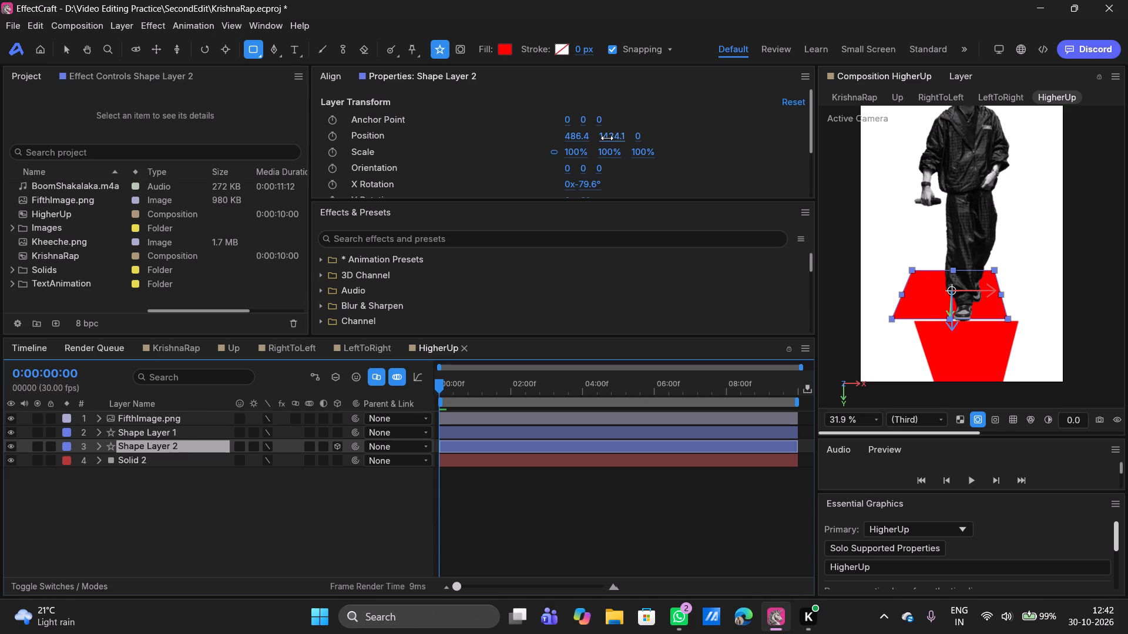
pyautogui.click(568, 136)
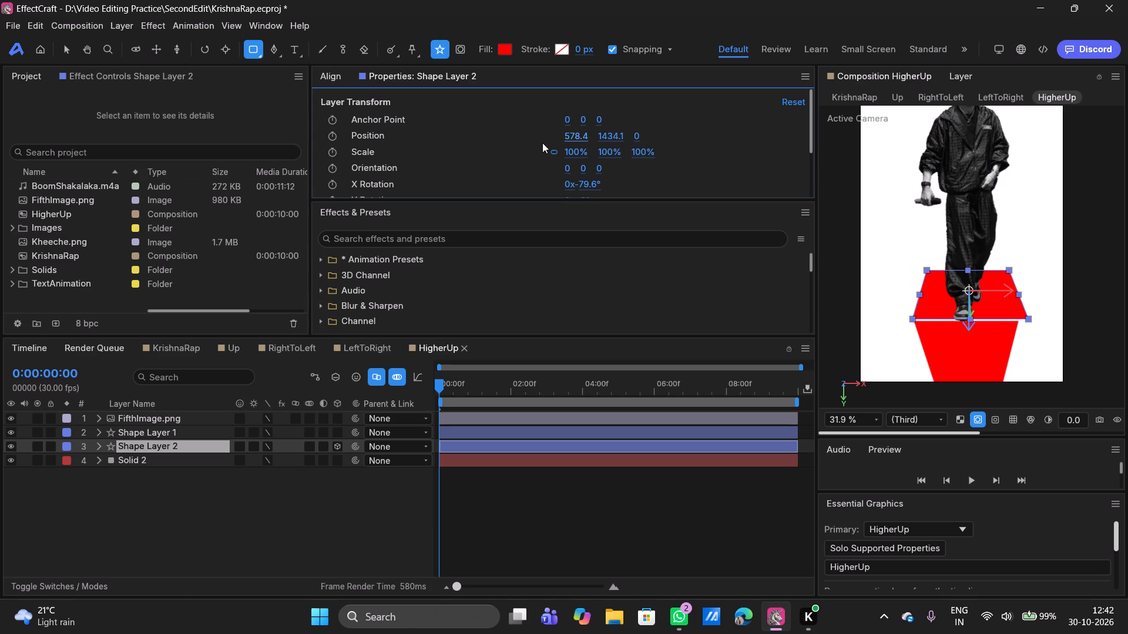
pyautogui.click(578, 135)
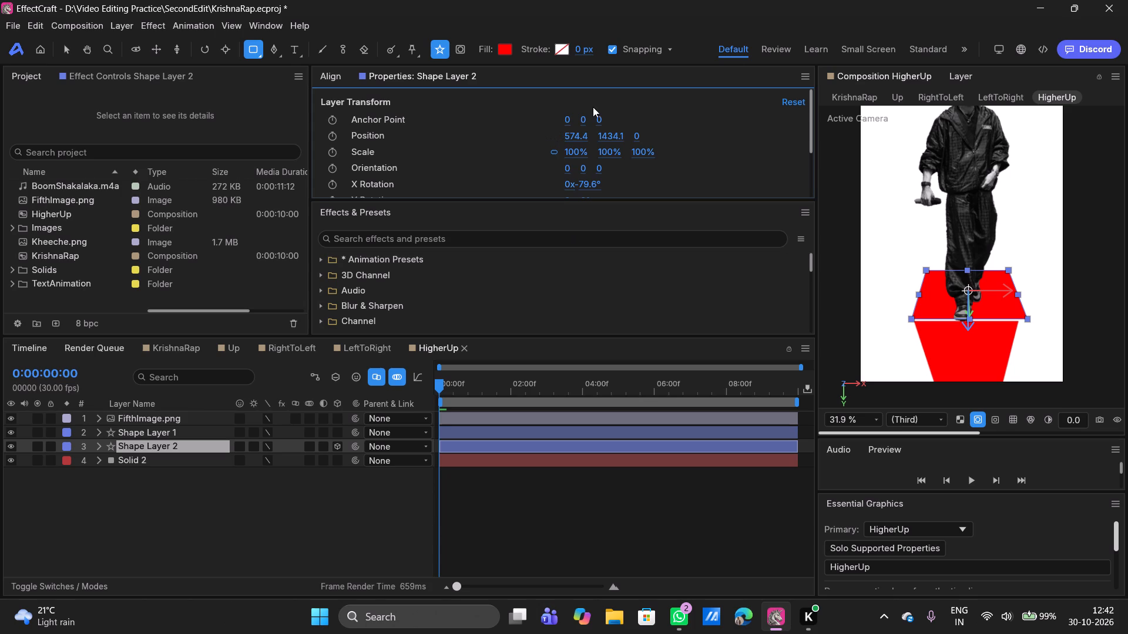
pyautogui.moveTo(579, 138); pyautogui.dragTo(556, 140)
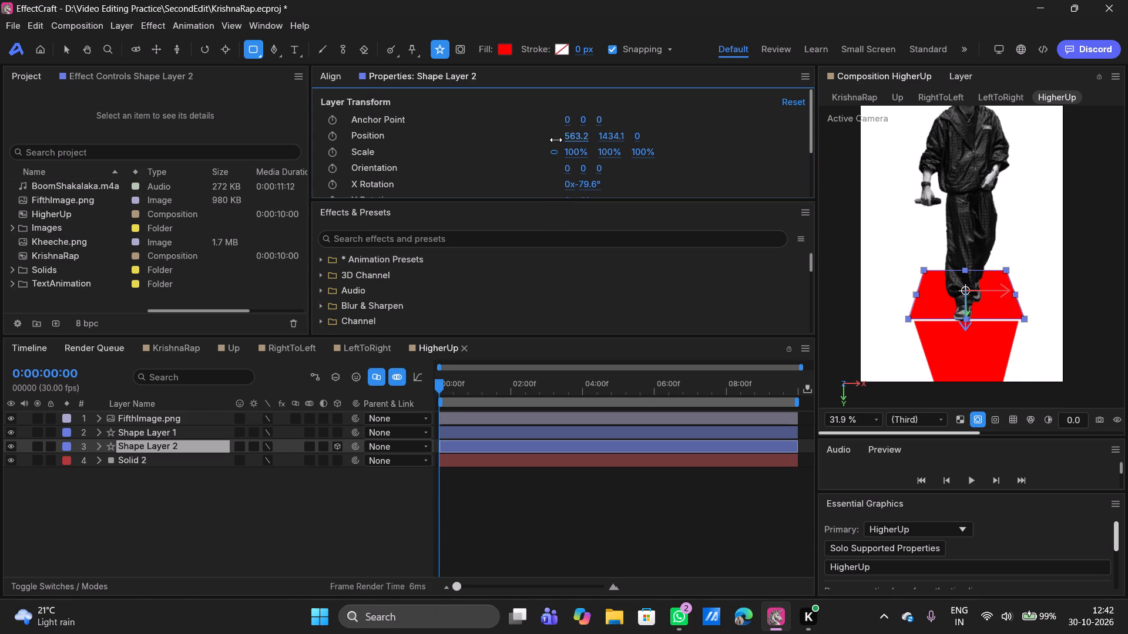
pyautogui.moveTo(556, 140); pyautogui.dragTo(569, 139)
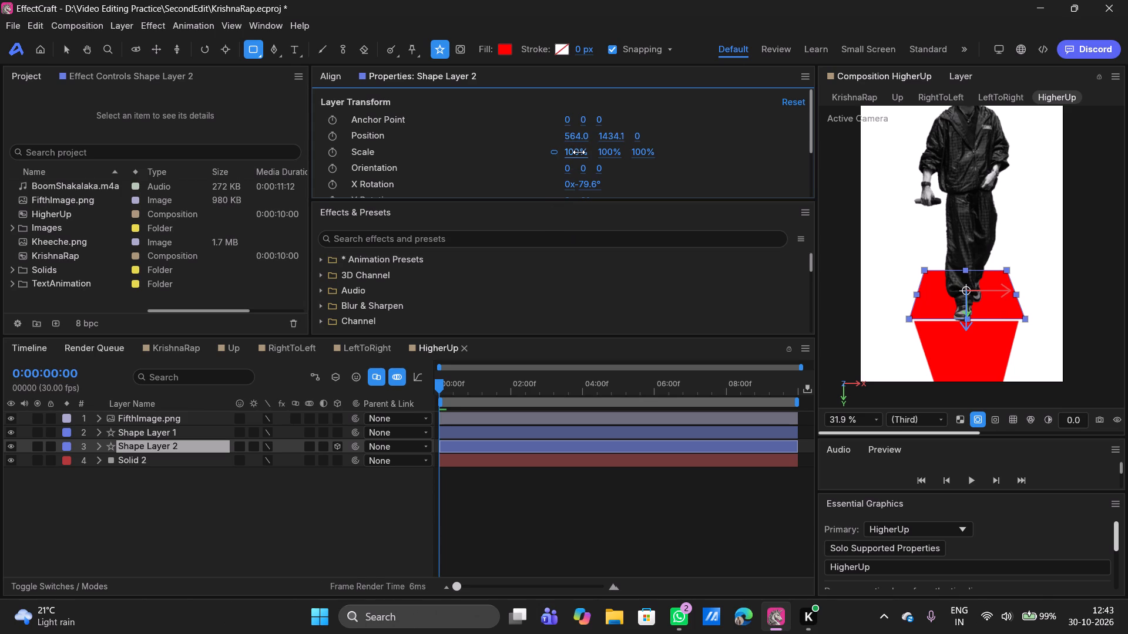
# Scale Shape Layer 2 uniformly to 91.2% and set its Y position to 1458.1 so its front edge meets the trapezoid's upper edge.
pyautogui.moveTo(579, 152); pyautogui.dragTo(572, 152)
pyautogui.moveTo(612, 137); pyautogui.dragTo(629, 134)
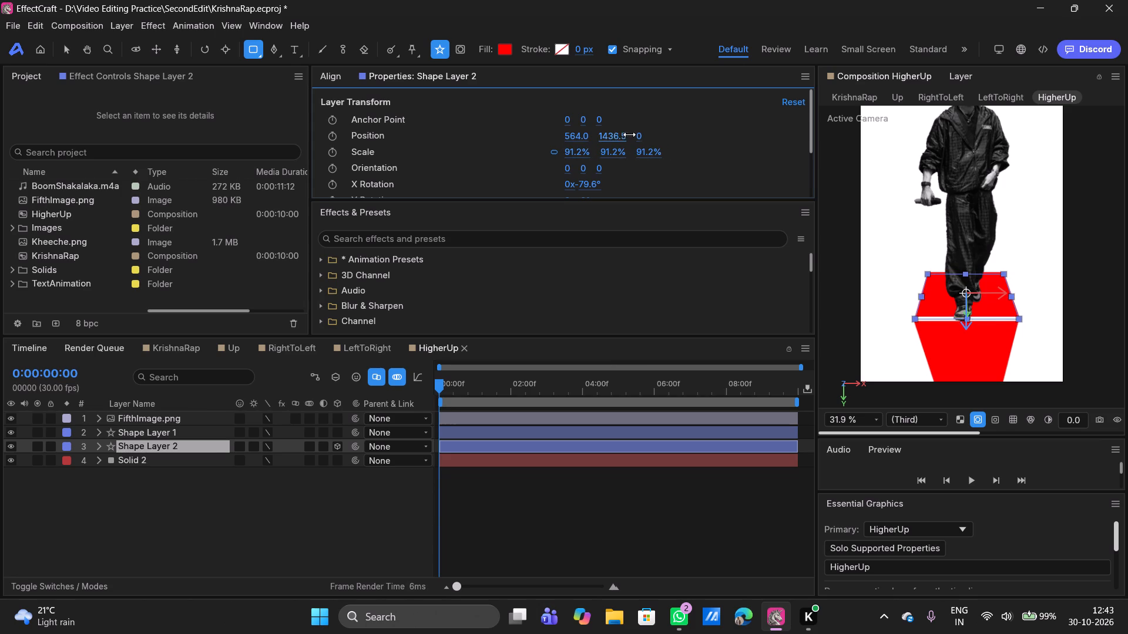
pyautogui.moveTo(629, 134); pyautogui.dragTo(632, 133)
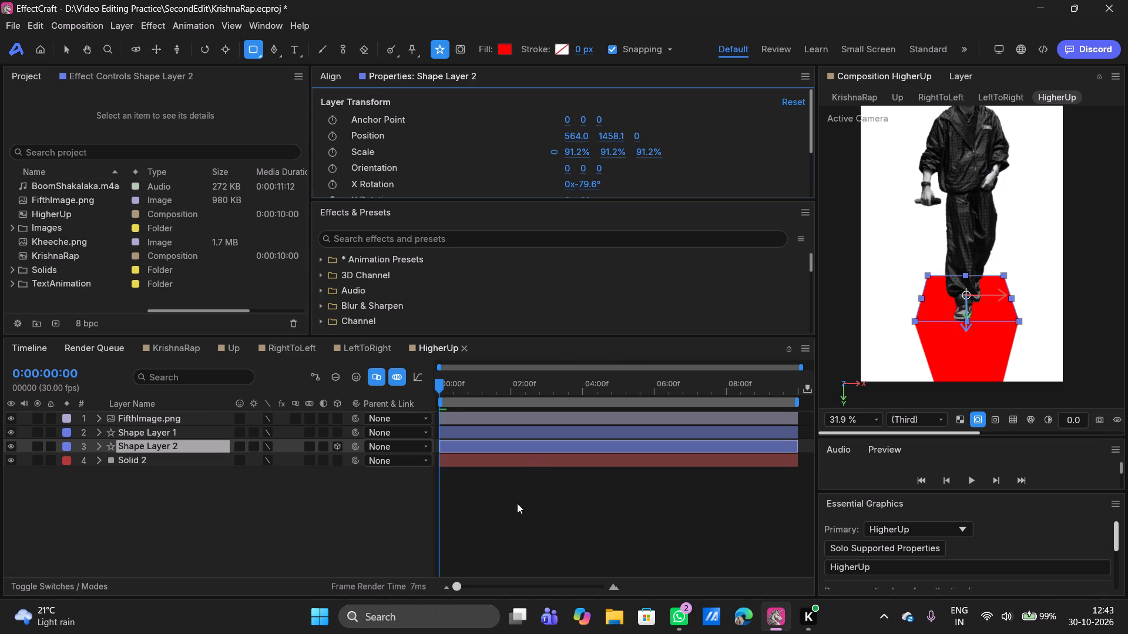
# Shift Shape Layer 2 slightly to align it with the trapezoid by setting its X position to 560.0.
pyautogui.click(517, 503)
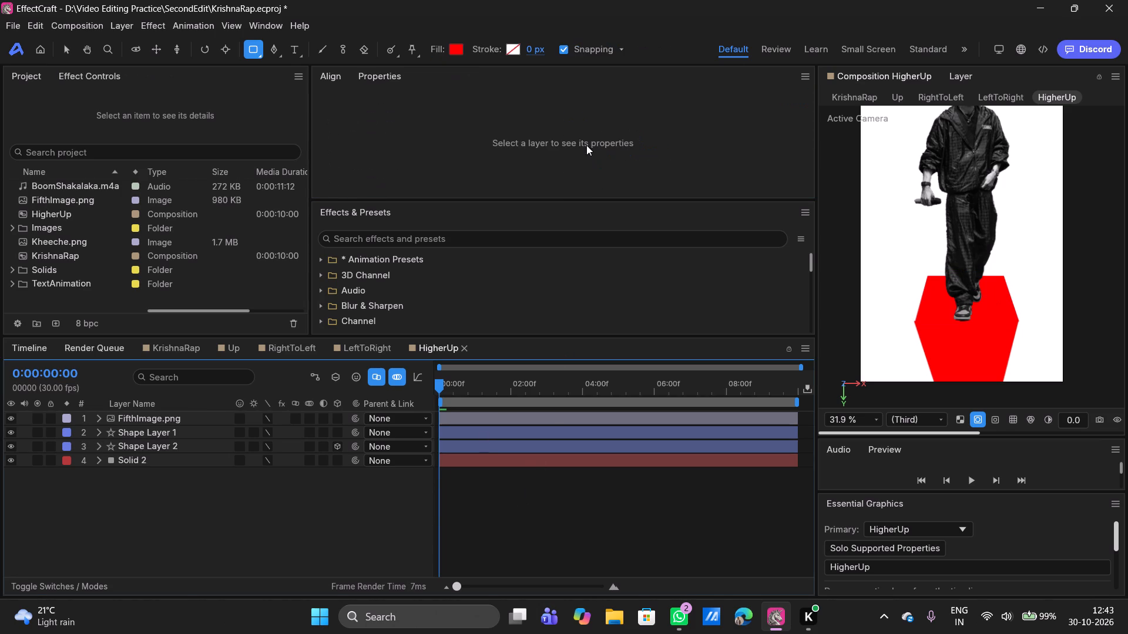
pyautogui.click(494, 448)
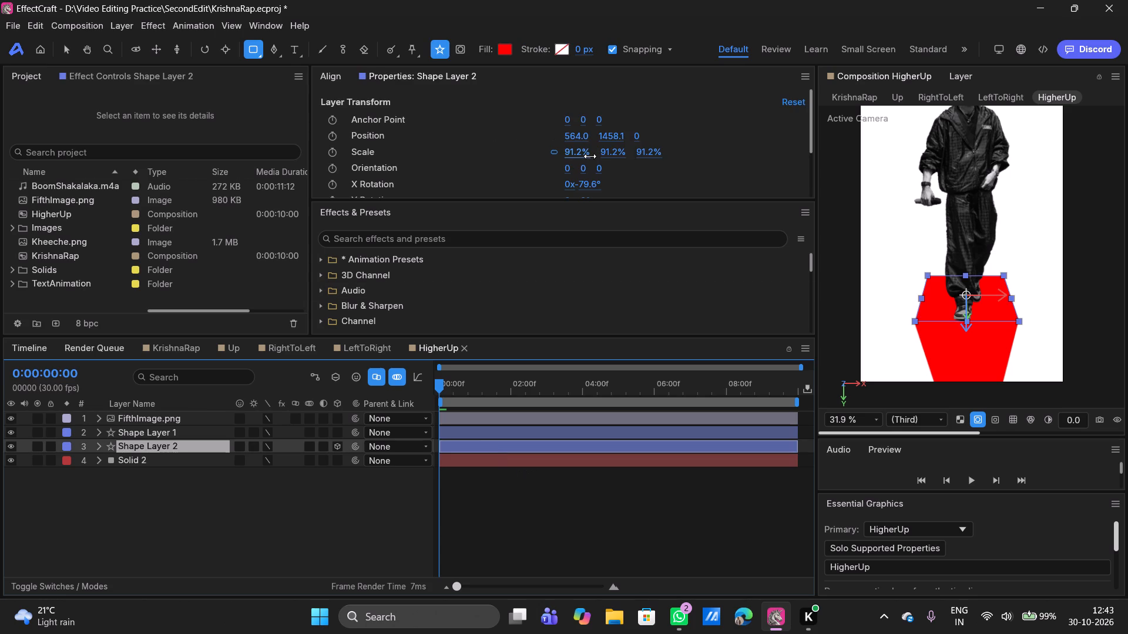
pyautogui.moveTo(579, 137); pyautogui.dragTo(574, 138)
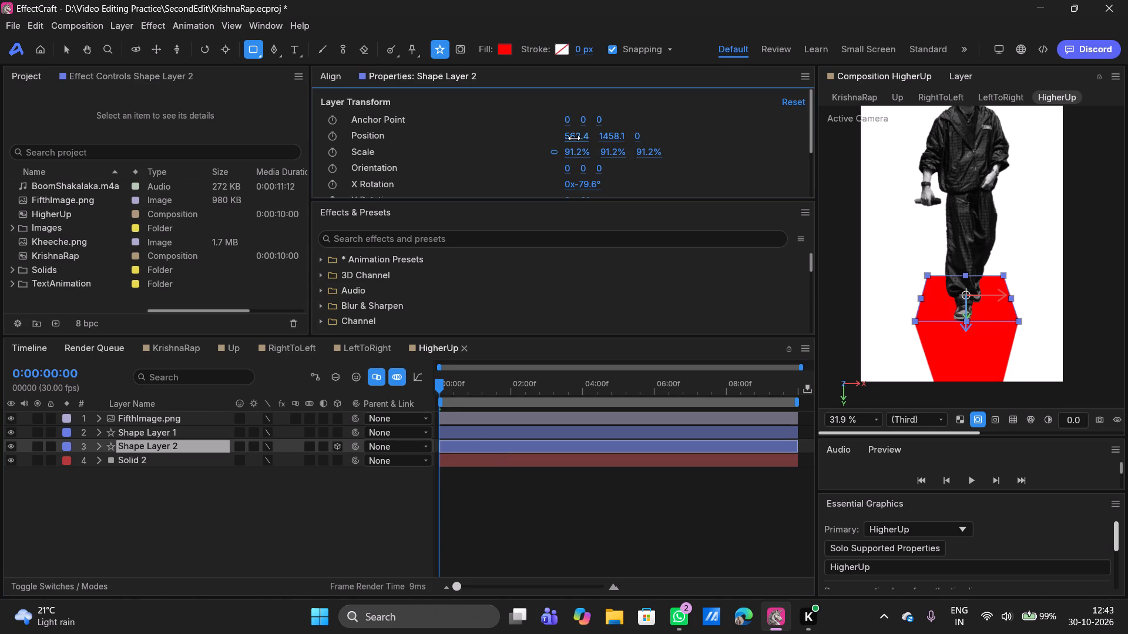
pyautogui.moveTo(574, 138); pyautogui.dragTo(574, 139)
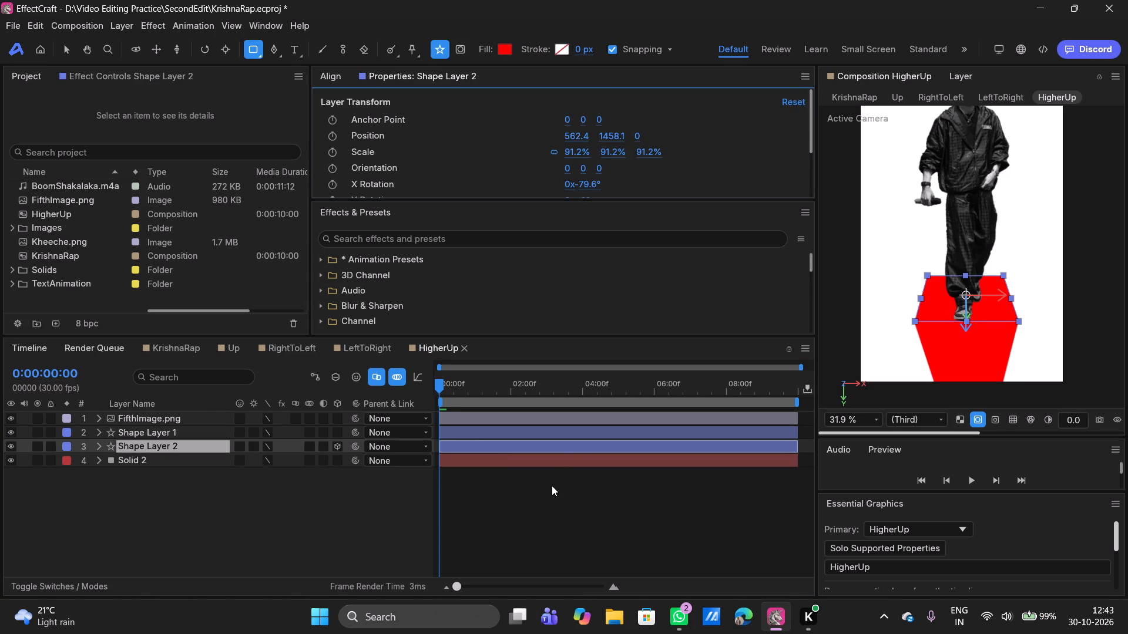
pyautogui.click(552, 485)
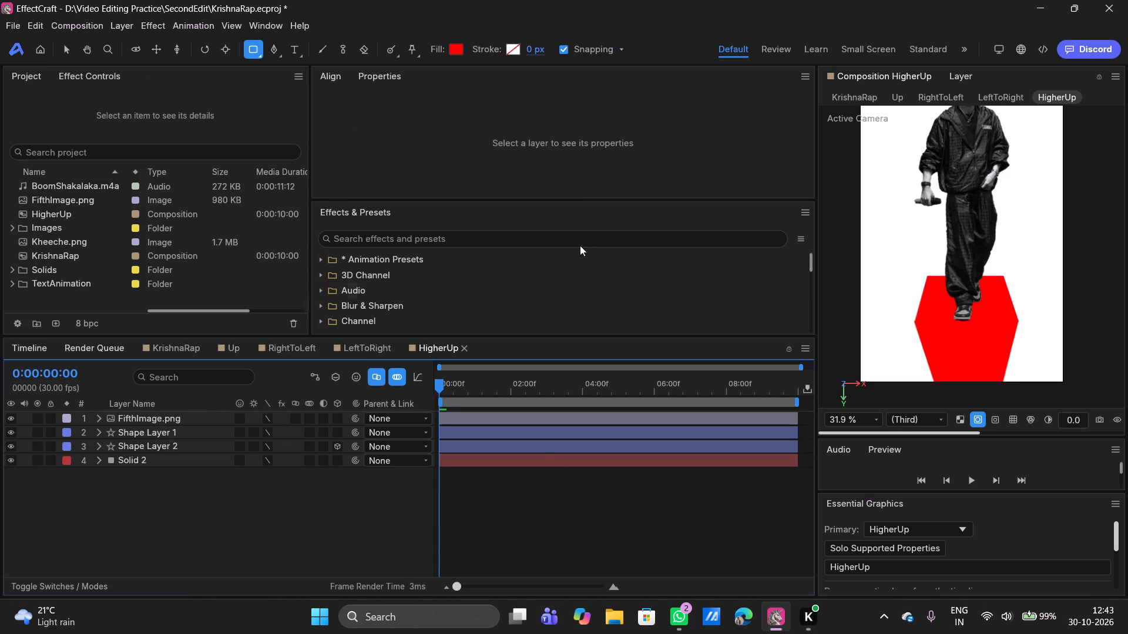
pyautogui.click(497, 426)
pyautogui.click(482, 432)
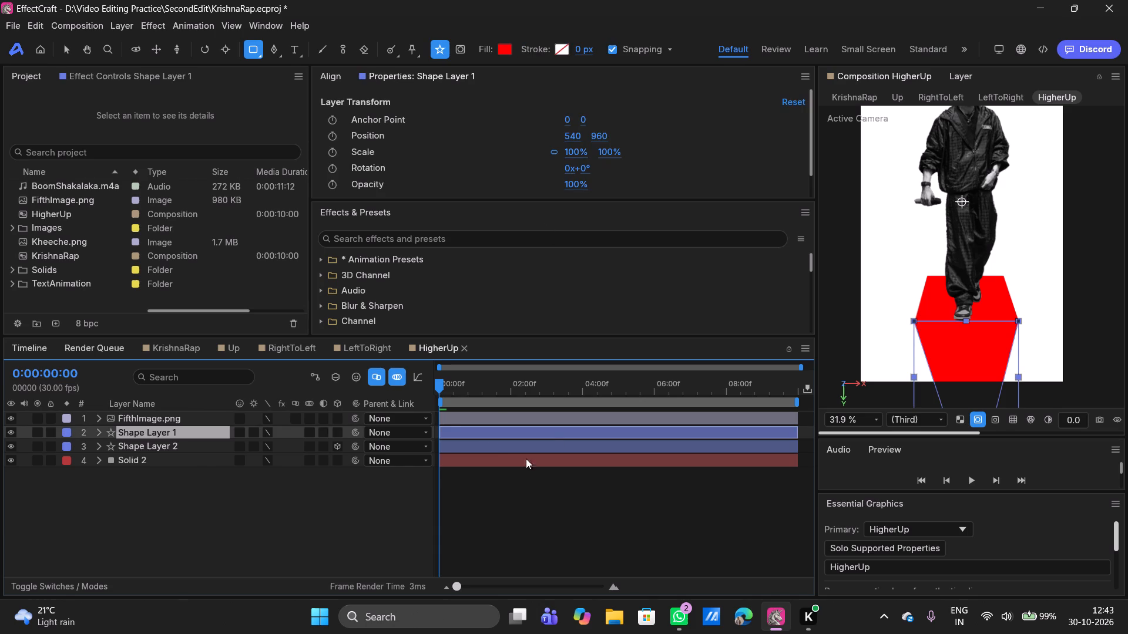
pyautogui.click(503, 447)
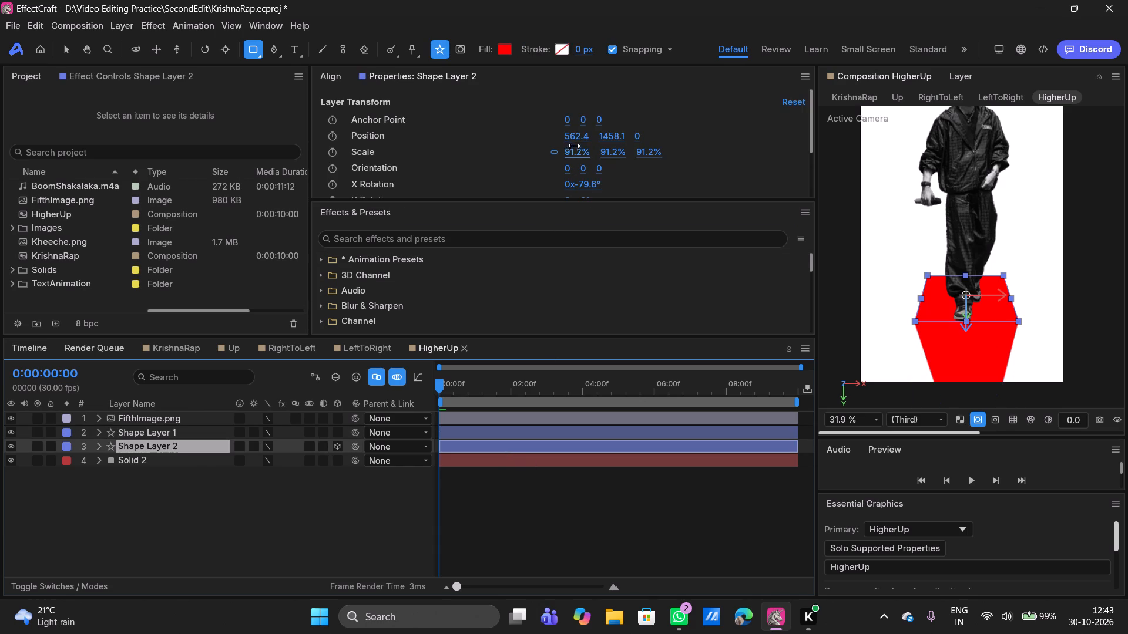
pyautogui.click(575, 136)
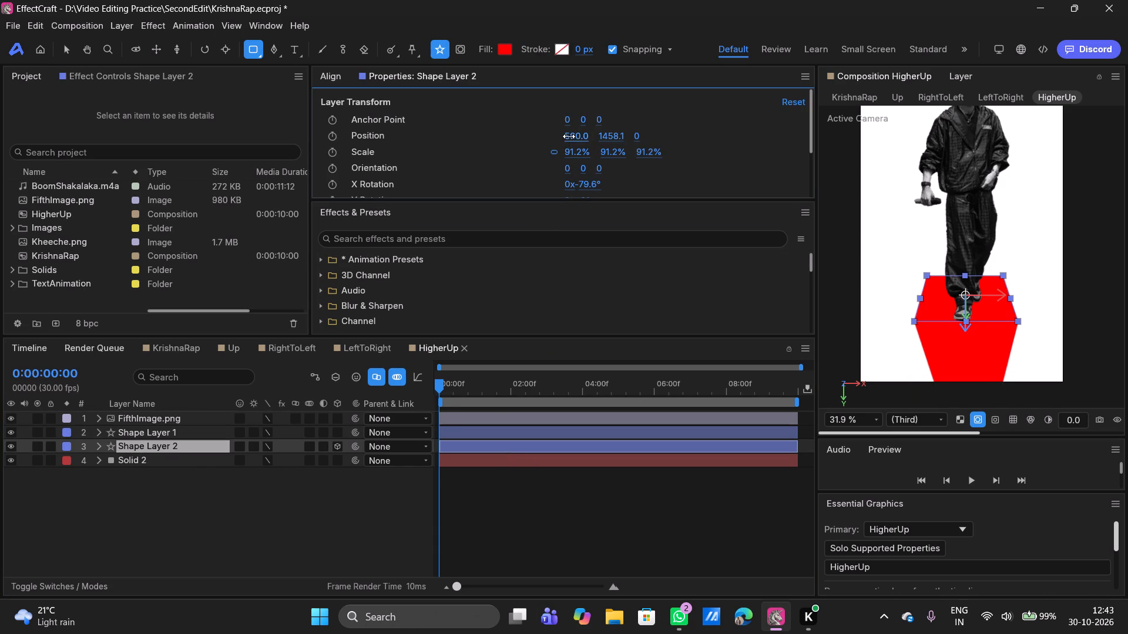
pyautogui.click(541, 501)
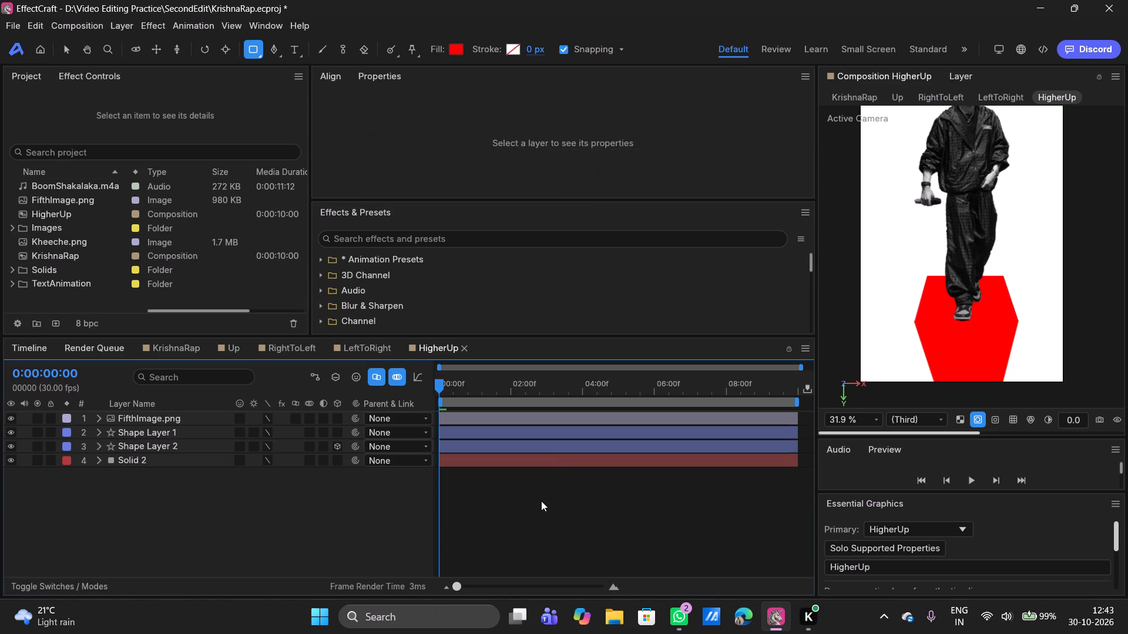
# Change the fill colour of Shape 1 in Shape Layer 1 to dark red 700404 to shade the platform's front face.
pyautogui.click(497, 431)
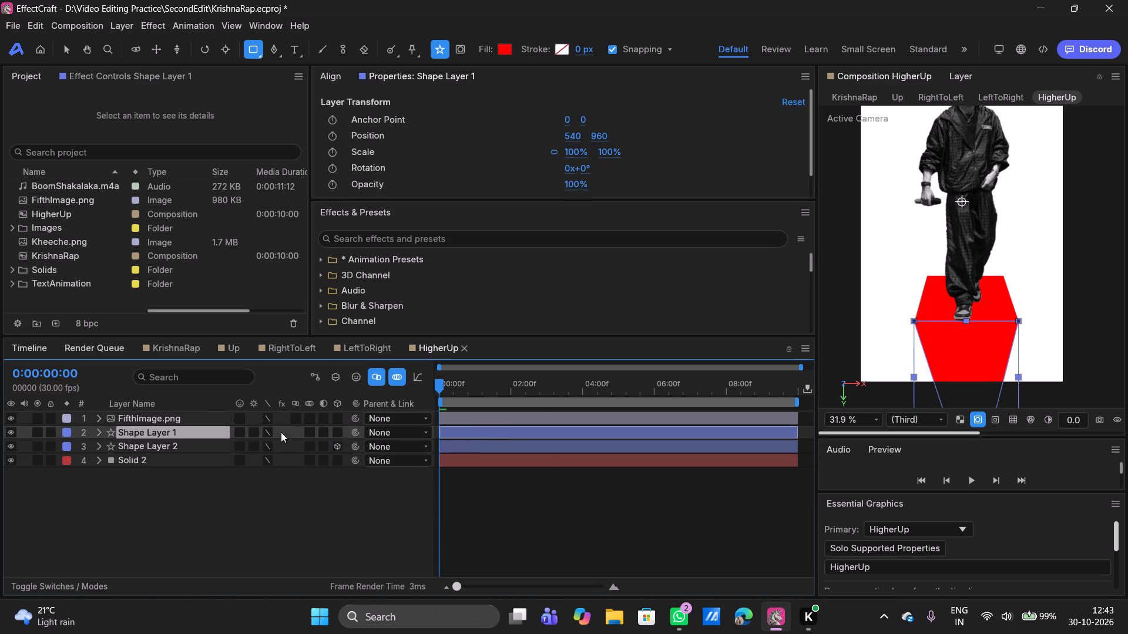
pyautogui.moveTo(281, 432); pyautogui.dragTo(32, 433)
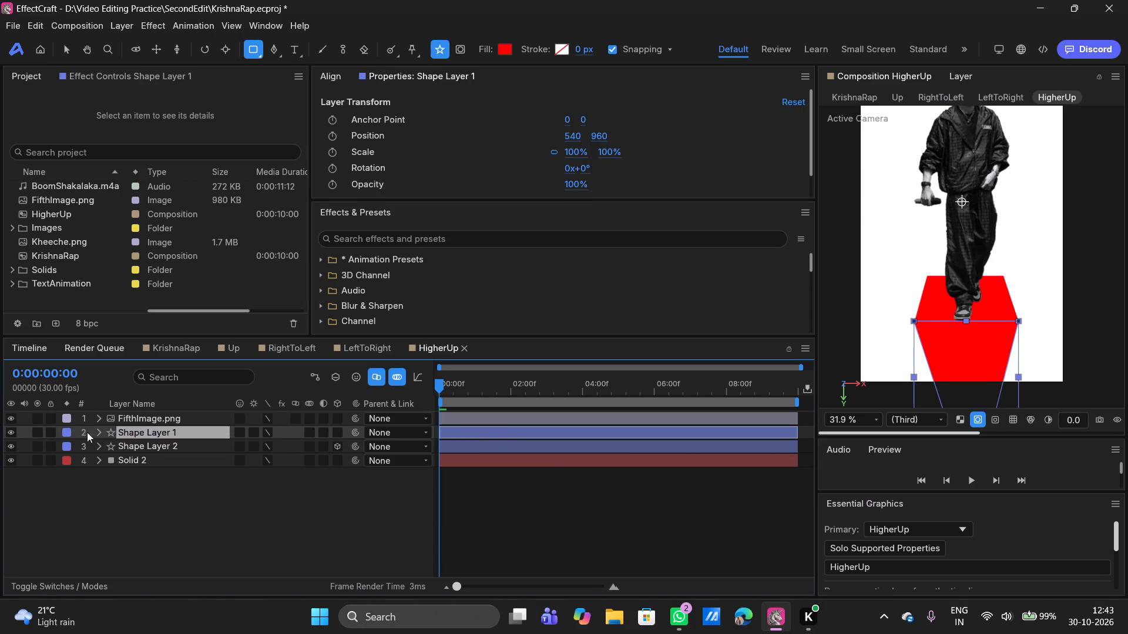
pyautogui.click(100, 435)
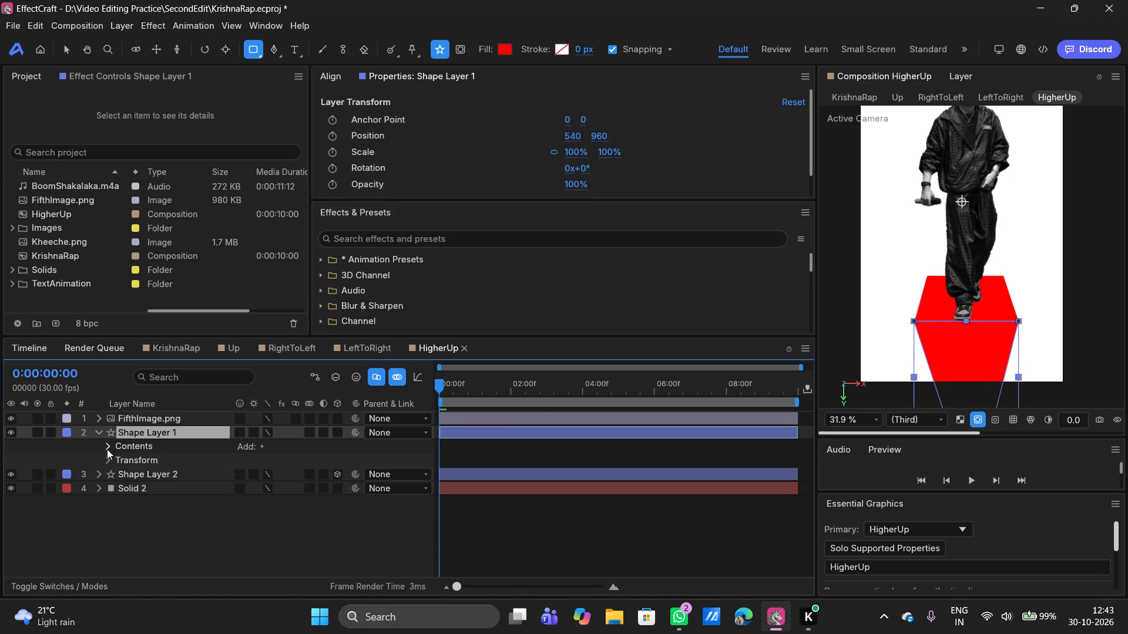
pyautogui.click(108, 447)
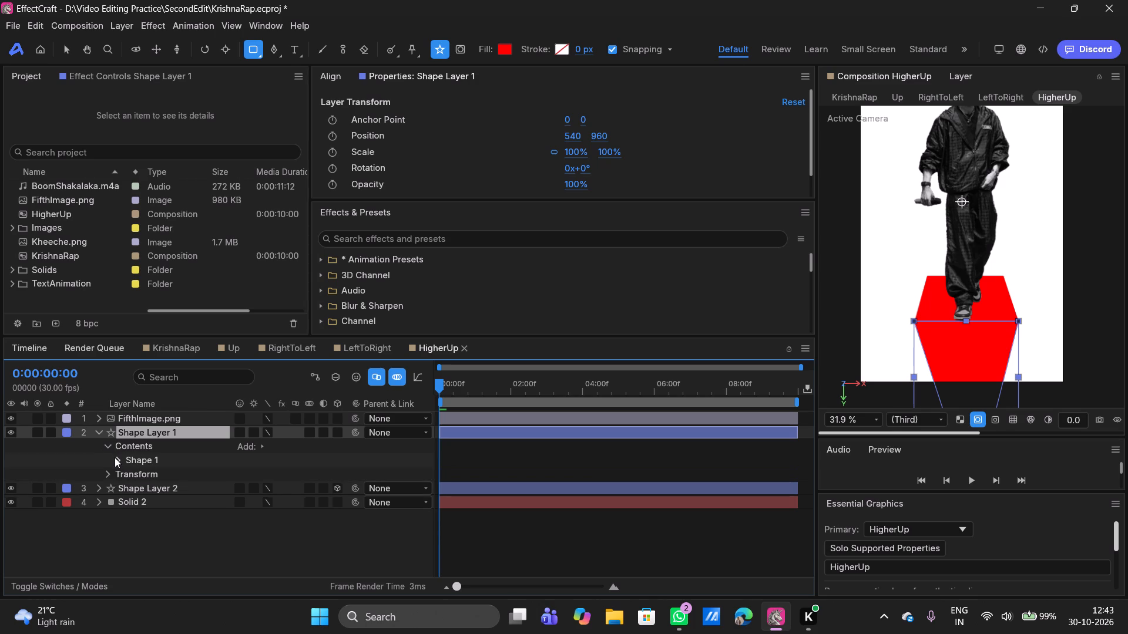
pyautogui.click(117, 460)
pyautogui.click(126, 491)
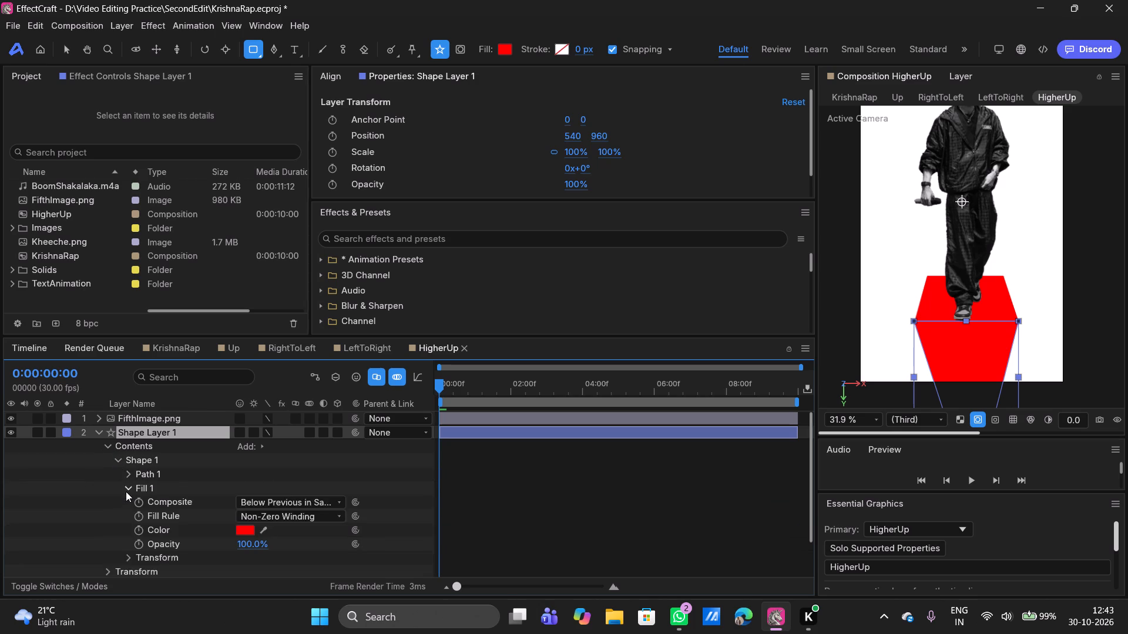
pyautogui.scroll(-1, 126, 491)
pyautogui.click(240, 486)
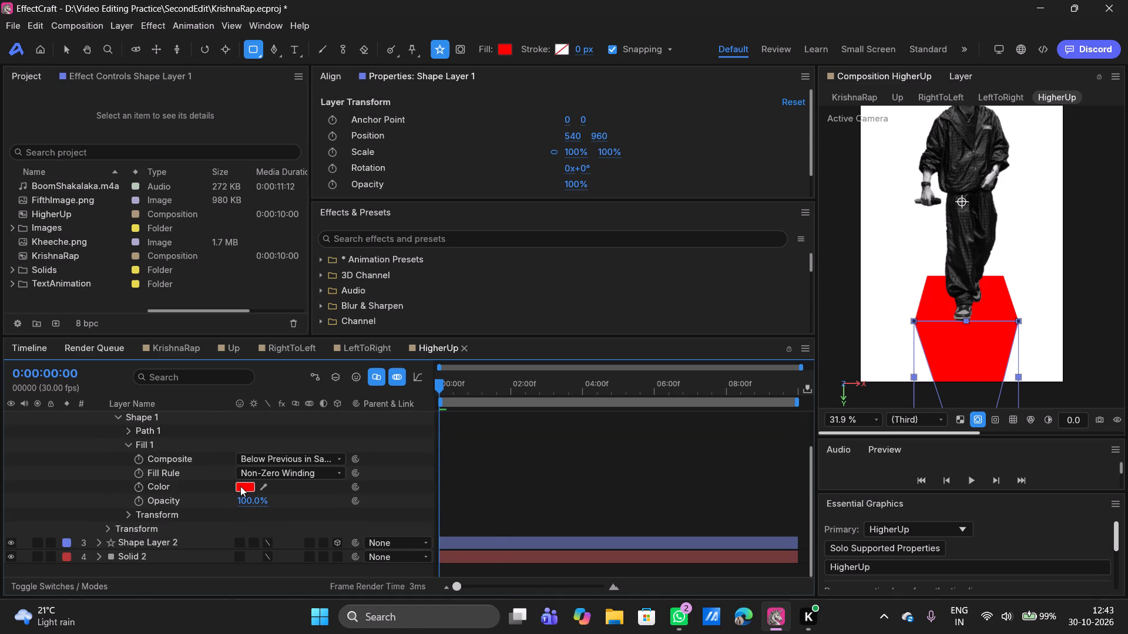
pyautogui.moveTo(374, 417); pyautogui.dragTo(375, 429)
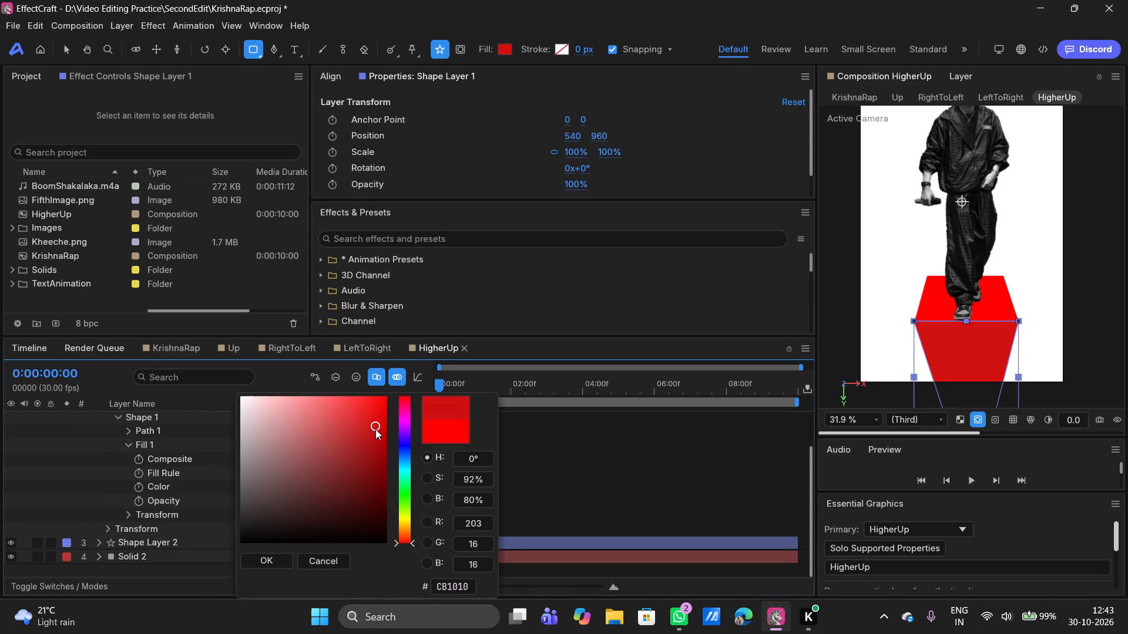
pyautogui.moveTo(375, 429); pyautogui.dragTo(379, 481)
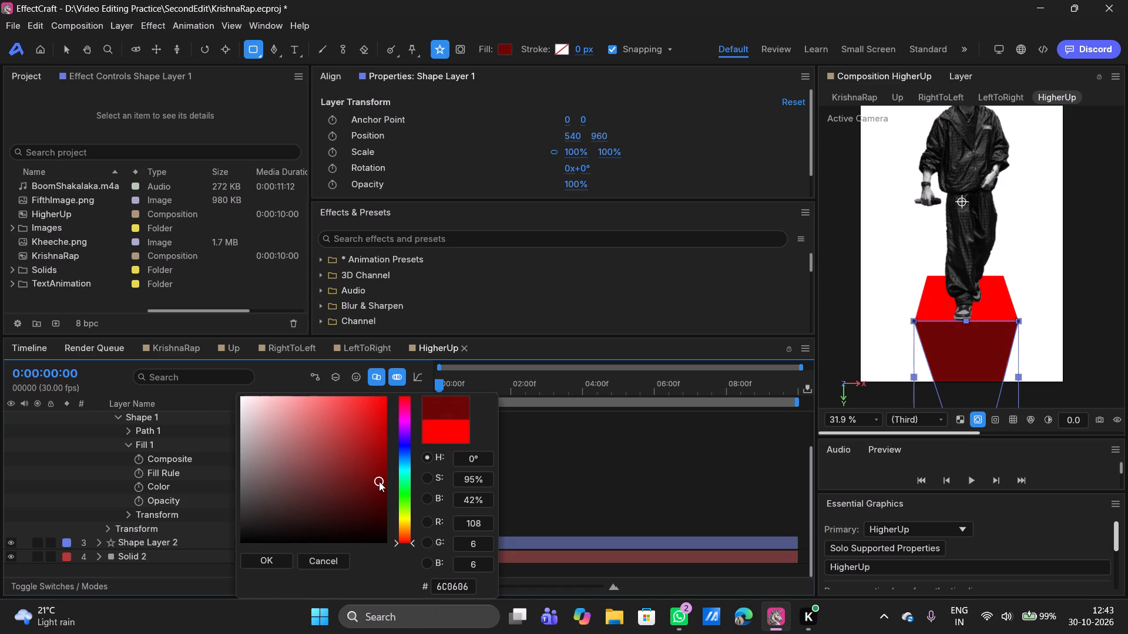
pyautogui.moveTo(379, 481); pyautogui.dragTo(382, 480)
pyautogui.moveTo(382, 480); pyautogui.dragTo(382, 479)
pyautogui.click(270, 560)
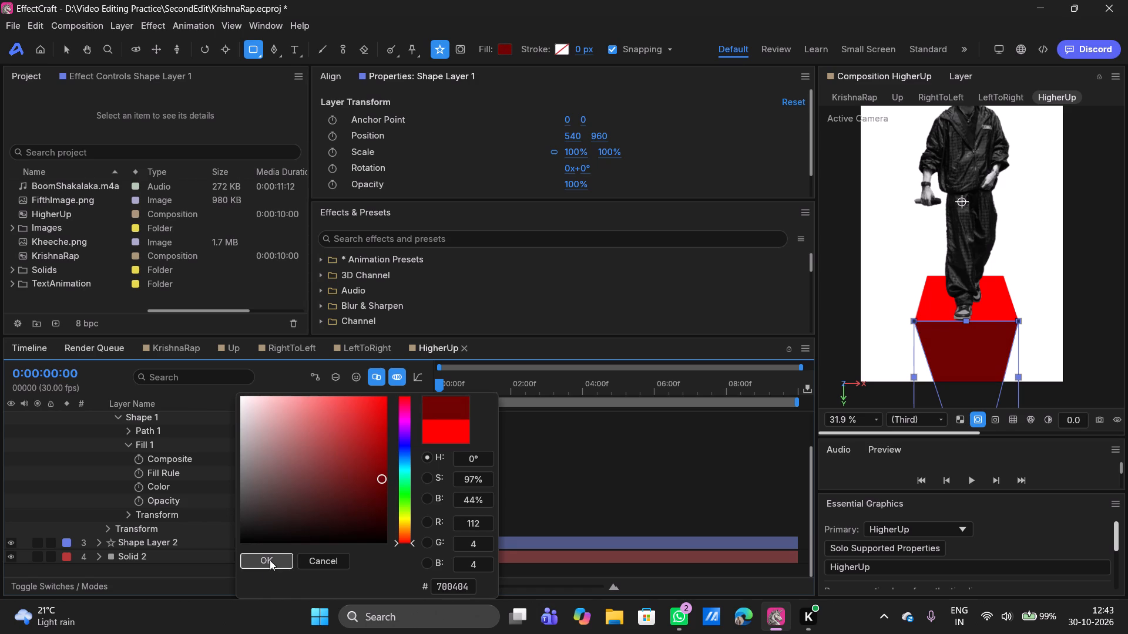
pyautogui.scroll(4, 100, 438)
pyautogui.click(99, 433)
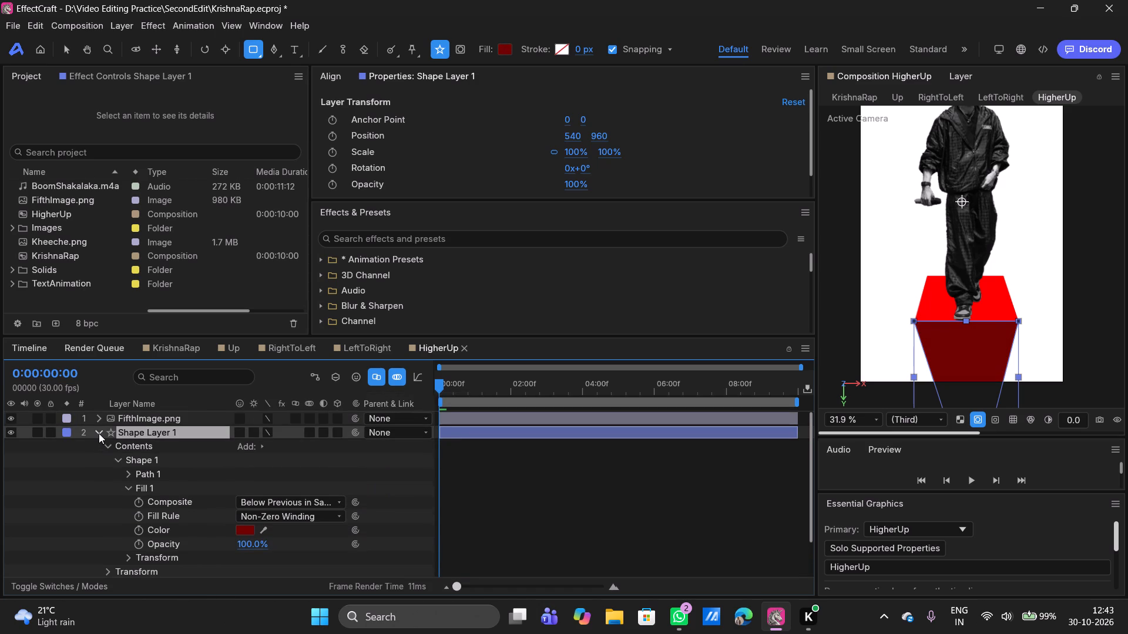
# Search the effects for "shadow" and apply Drop Shadow to the FifthImage.png layer.
pyautogui.click(158, 417)
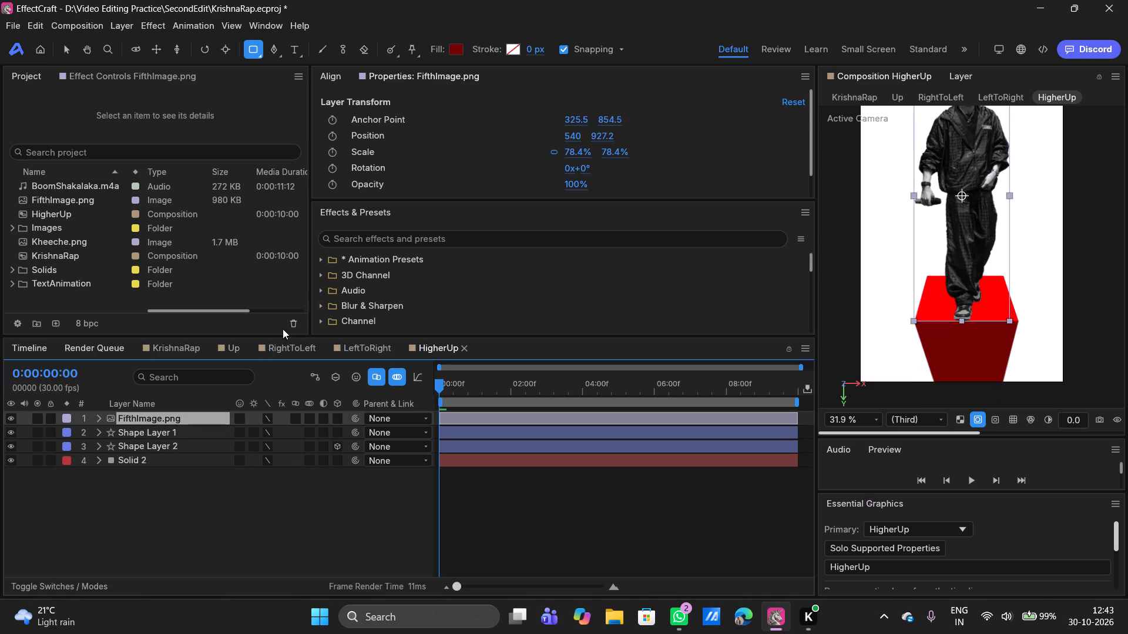
pyautogui.click(384, 233)
pyautogui.write('shadow')
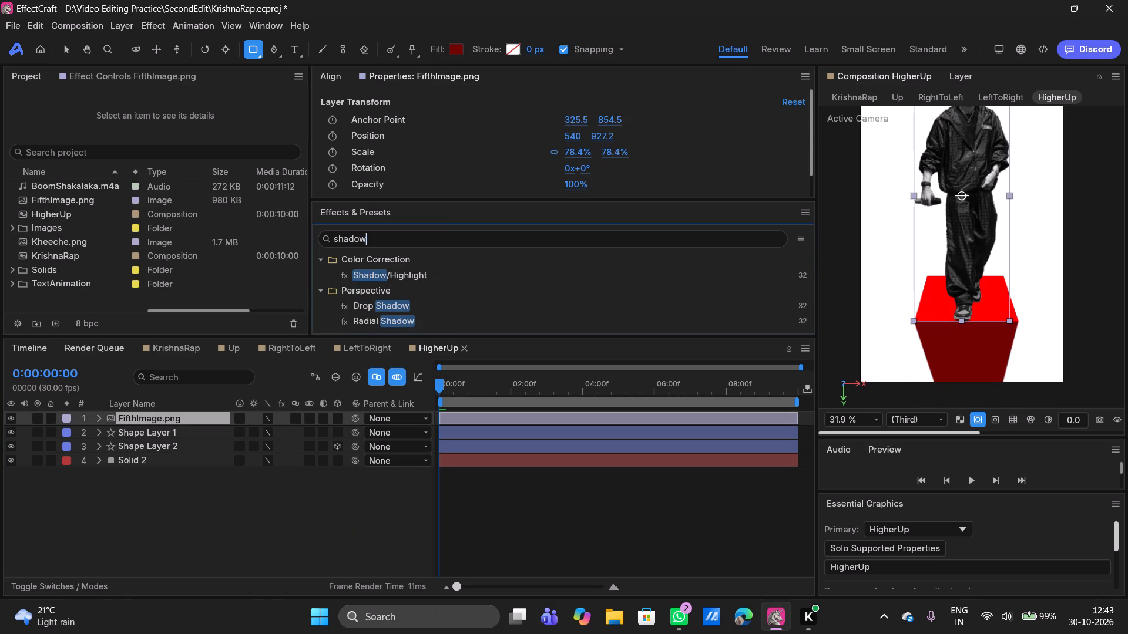
pyautogui.moveTo(381, 303); pyautogui.dragTo(175, 419)
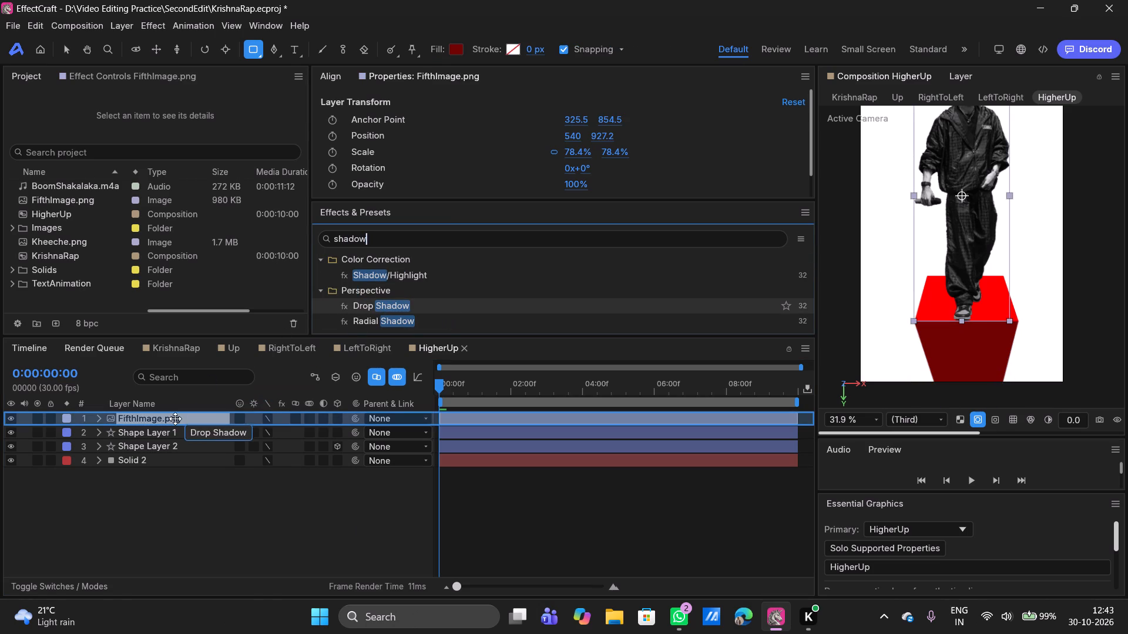
pyautogui.moveTo(175, 419); pyautogui.dragTo(174, 420)
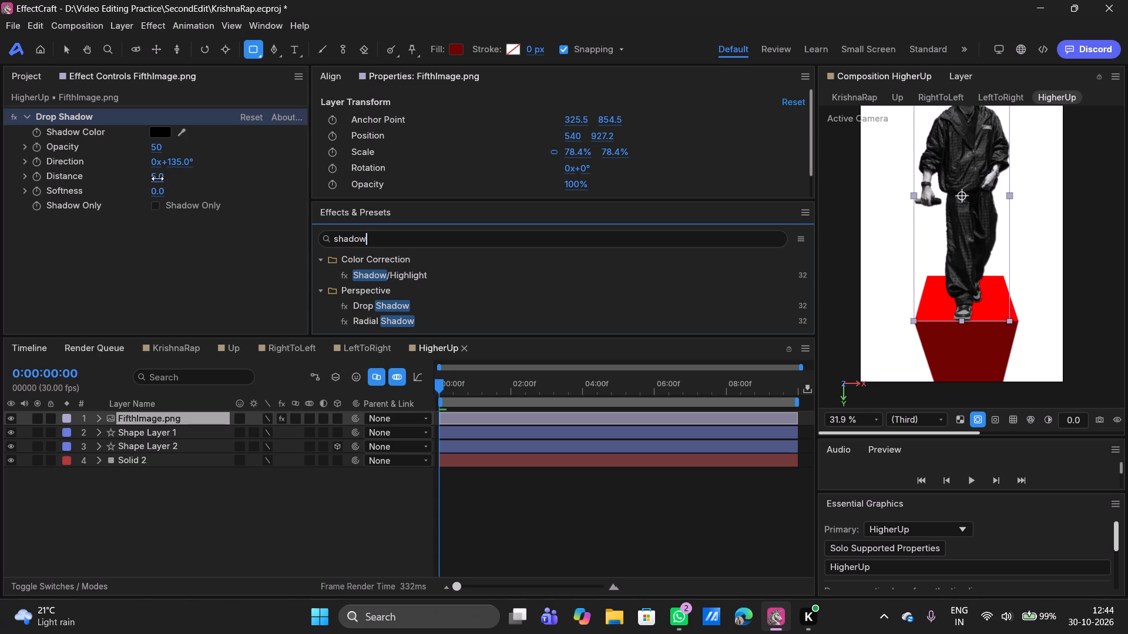
# Set the Drop Shadow's direction to 180.2° and its distance to 35.7 on FifthImage.png.
pyautogui.moveTo(157, 178); pyautogui.dragTo(238, 171)
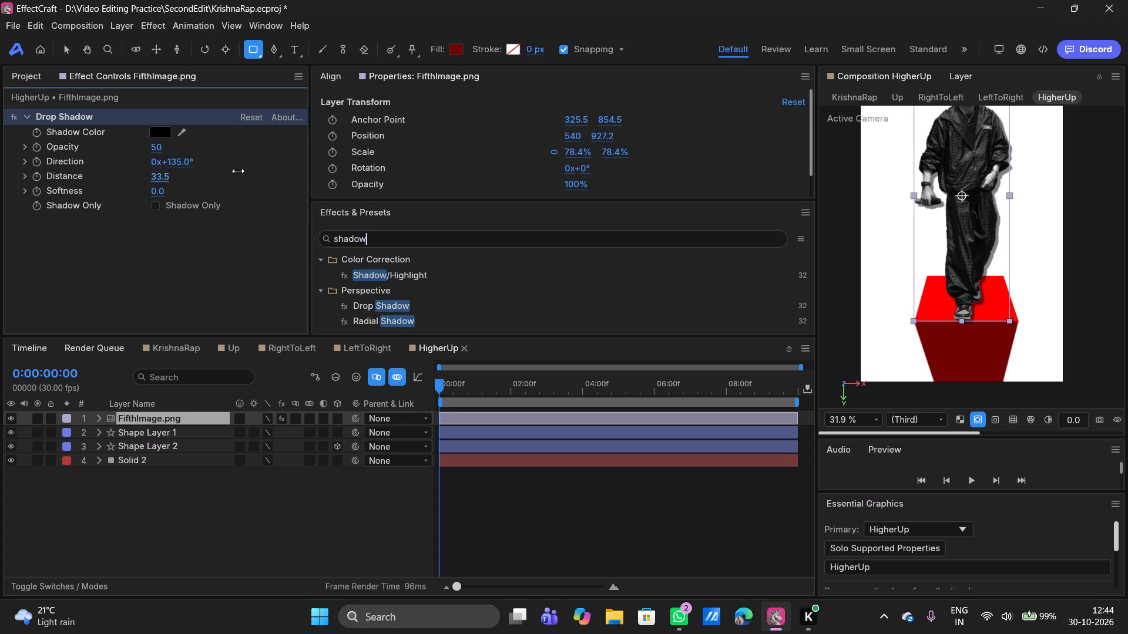
pyautogui.moveTo(238, 171); pyautogui.dragTo(244, 171)
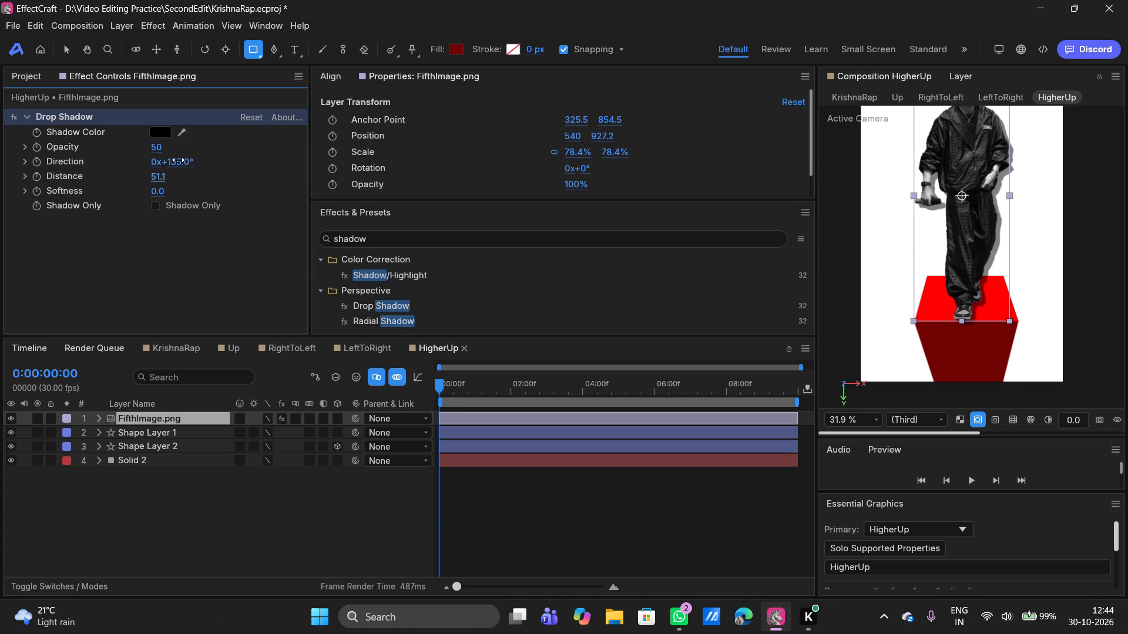
pyautogui.moveTo(186, 162); pyautogui.dragTo(243, 157)
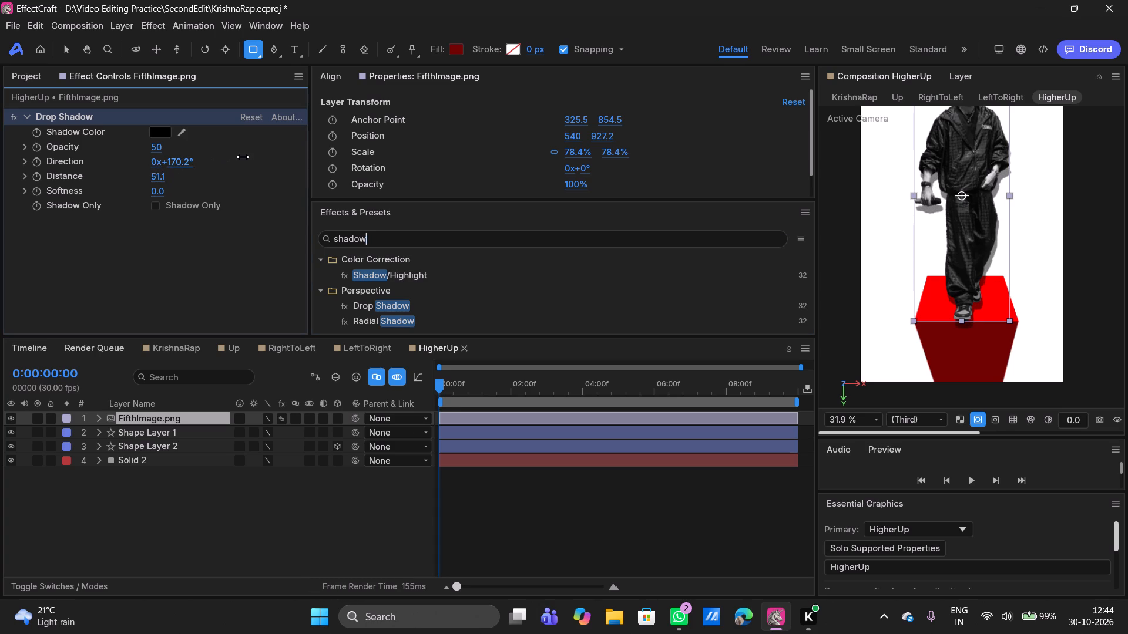
pyautogui.moveTo(243, 157); pyautogui.dragTo(257, 158)
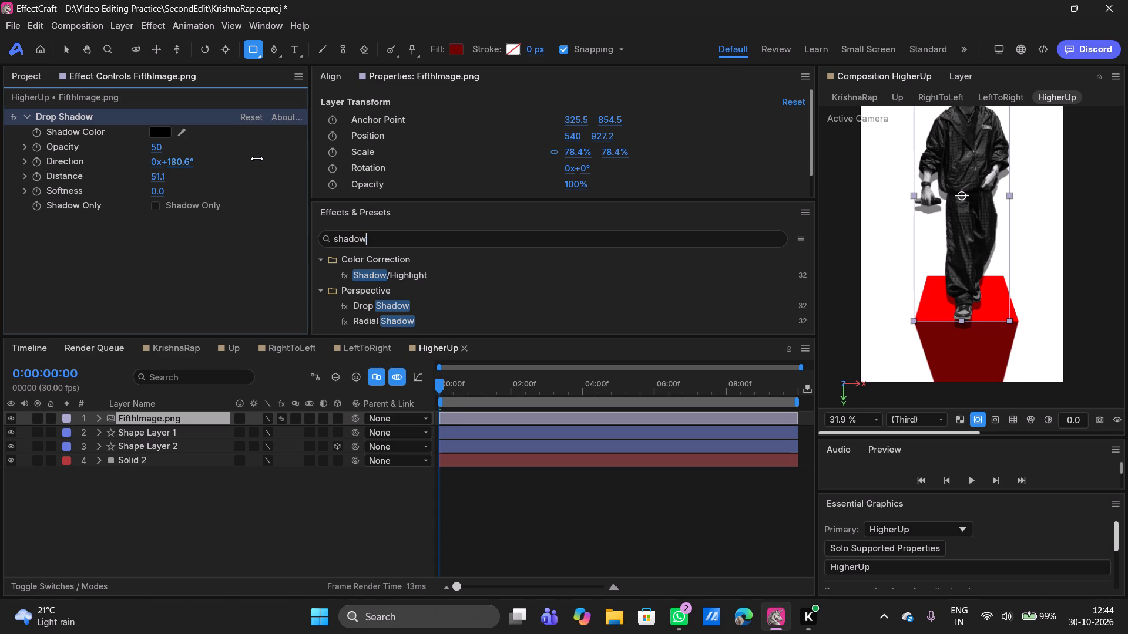
pyautogui.moveTo(257, 158); pyautogui.dragTo(256, 158)
pyautogui.moveTo(161, 177); pyautogui.dragTo(133, 179)
pyautogui.moveTo(162, 178); pyautogui.dragTo(149, 178)
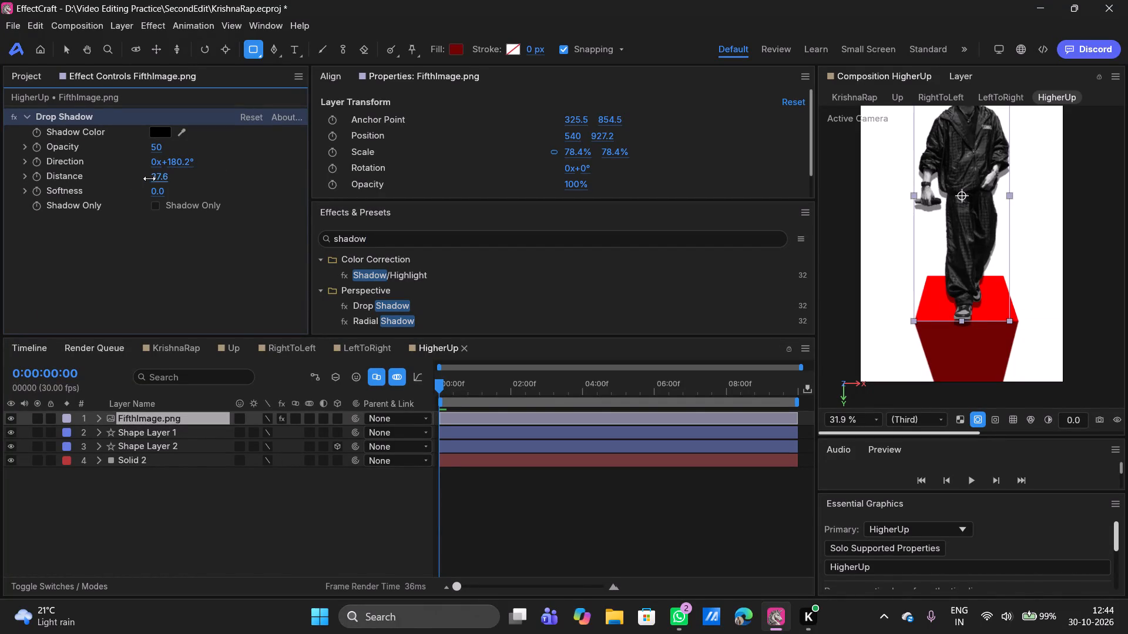
pyautogui.moveTo(149, 178); pyautogui.dragTo(156, 178)
# Set the Drop Shadow's opacity to 100 and its softness to 92.7.
pyautogui.moveTo(156, 148); pyautogui.dragTo(267, 147)
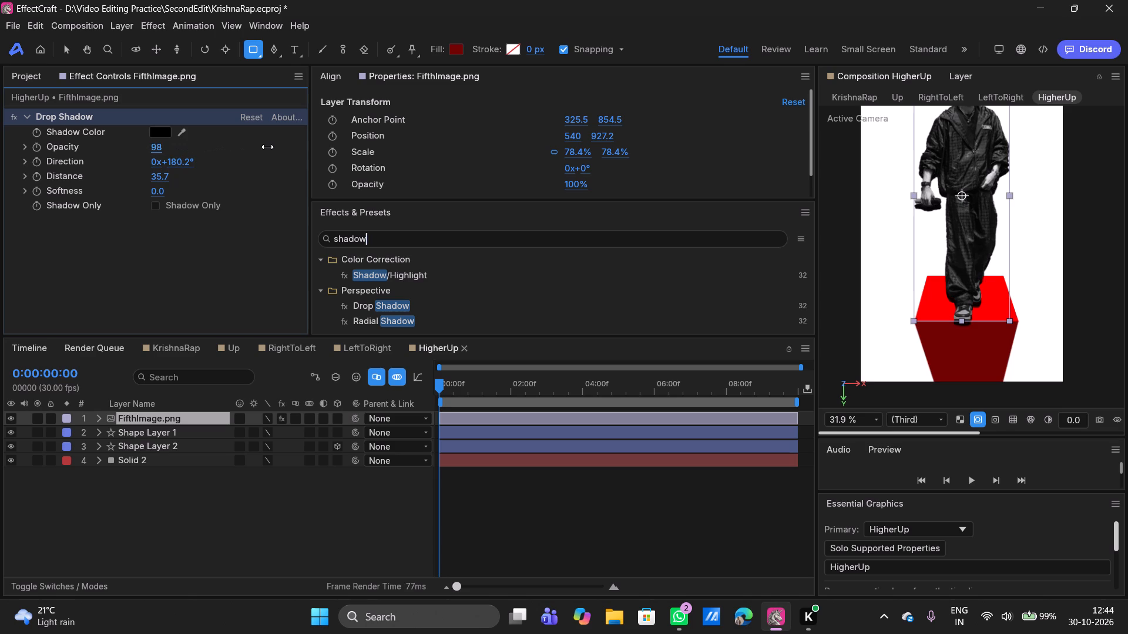
pyautogui.moveTo(267, 147); pyautogui.dragTo(270, 147)
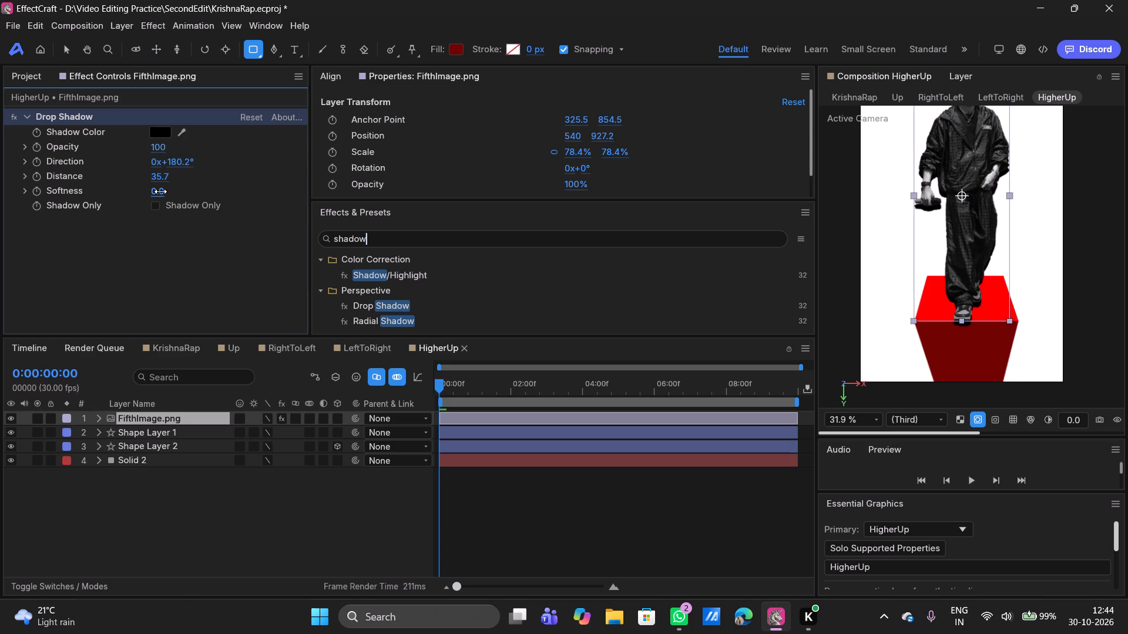
pyautogui.moveTo(160, 191); pyautogui.dragTo(224, 191)
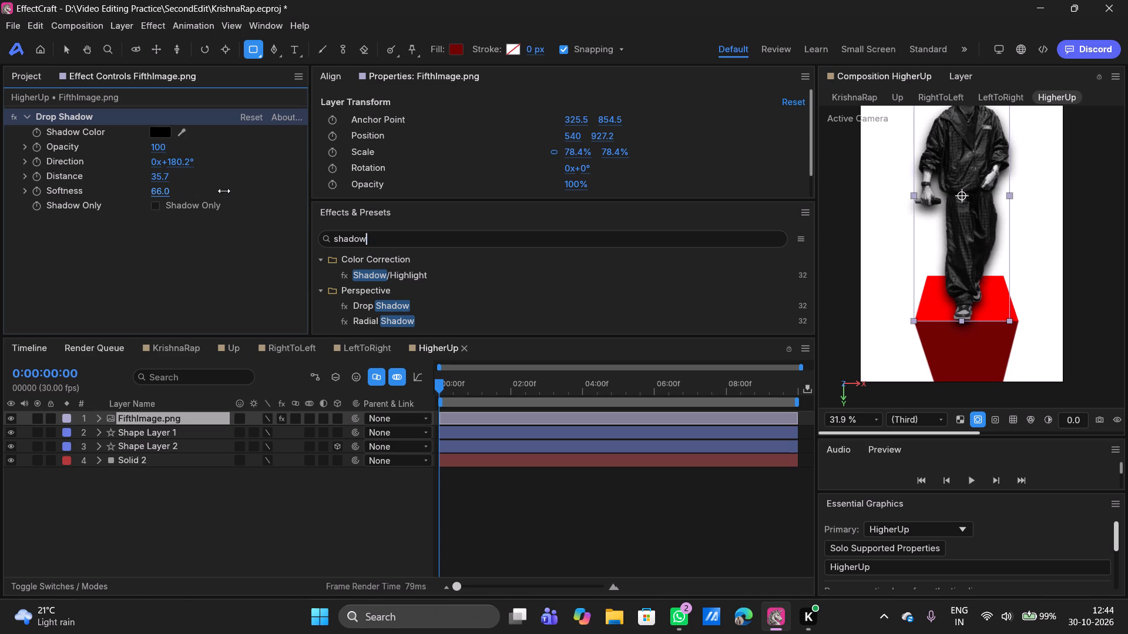
pyautogui.moveTo(224, 191); pyautogui.dragTo(246, 188)
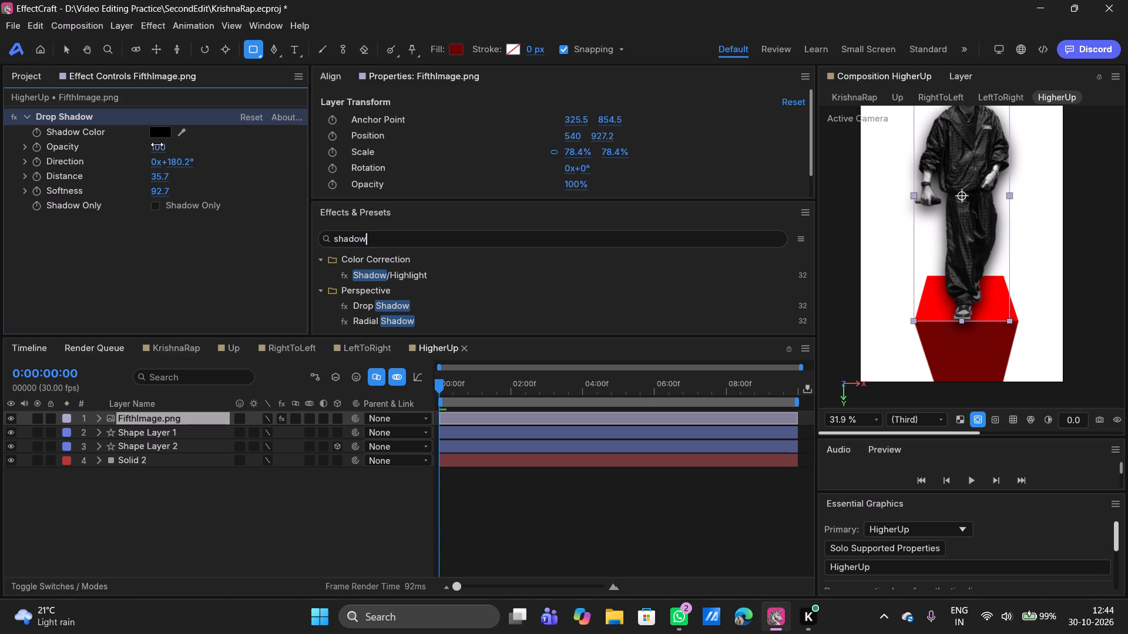
# Set the Drop Shadow's opacity to 80 on the FifthImage.png layer.
pyautogui.moveTo(166, 146); pyautogui.dragTo(129, 149)
pyautogui.moveTo(129, 149); pyautogui.dragTo(119, 150)
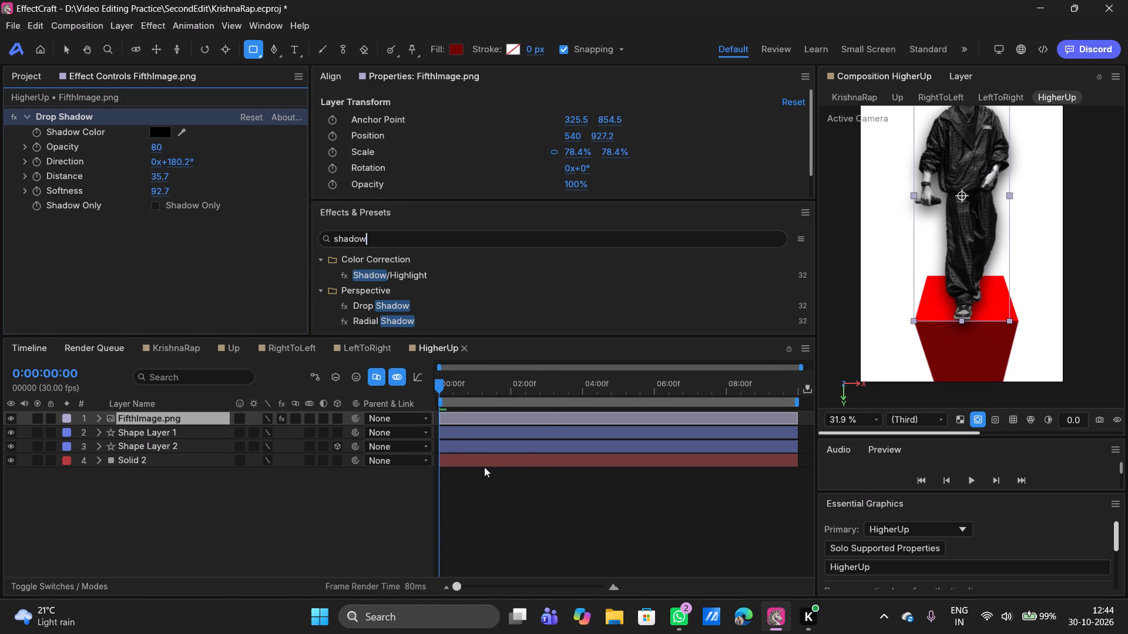
# Move the FifthImage.png layer up to a vertical position of 897.6 so the figure stands on the platform's top face.
pyautogui.moveTo(606, 138); pyautogui.dragTo(580, 132)
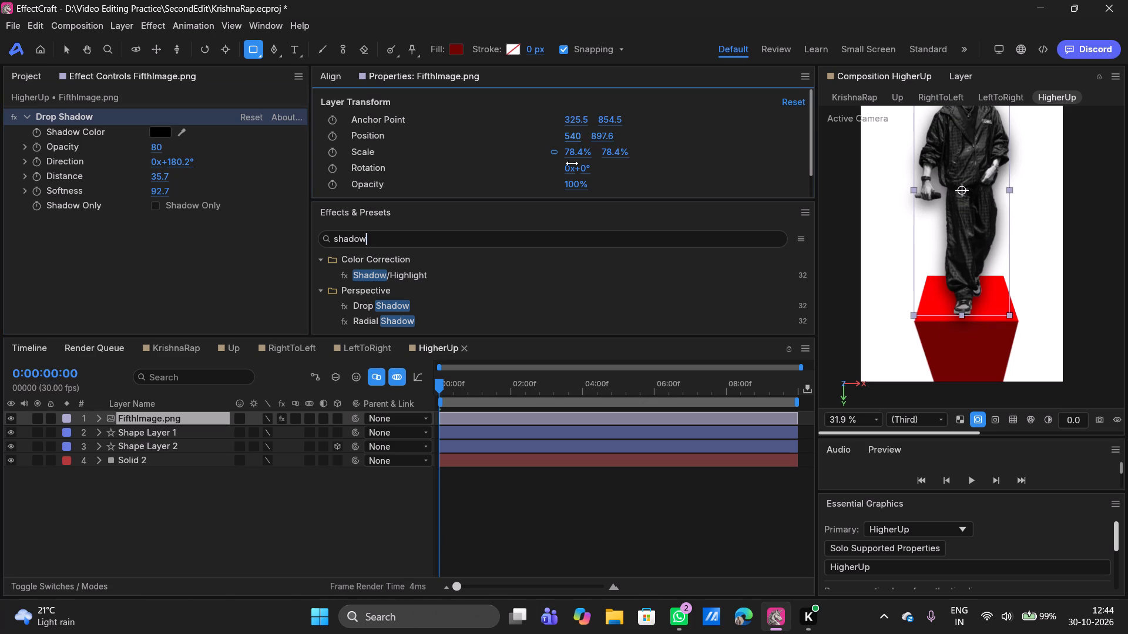
pyautogui.click(597, 518)
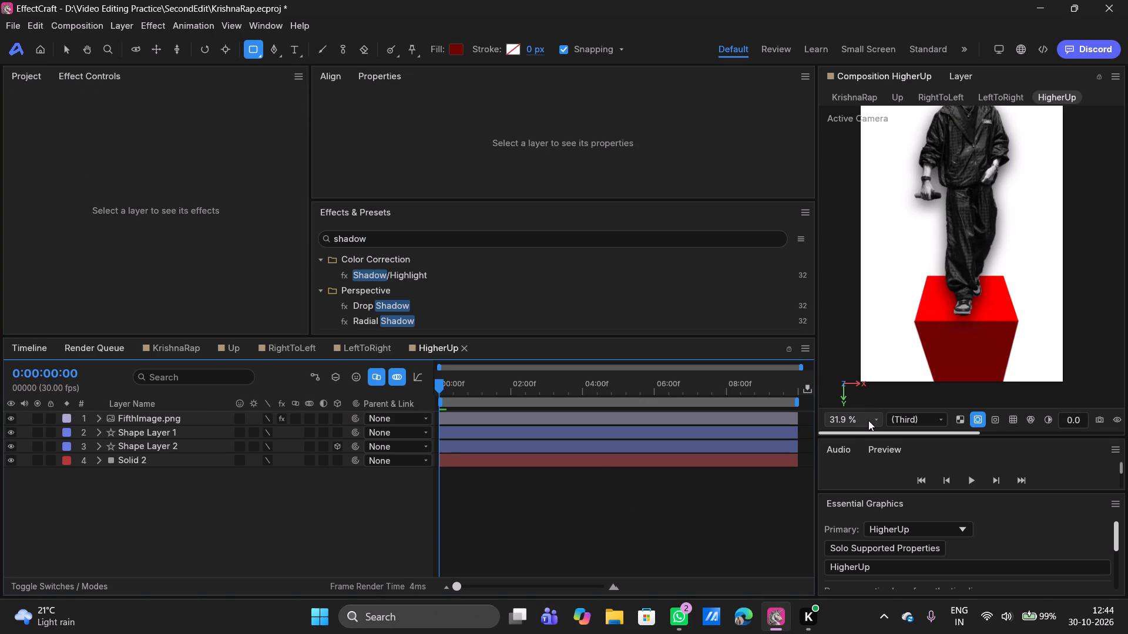
pyautogui.click(868, 420)
pyautogui.click(835, 190)
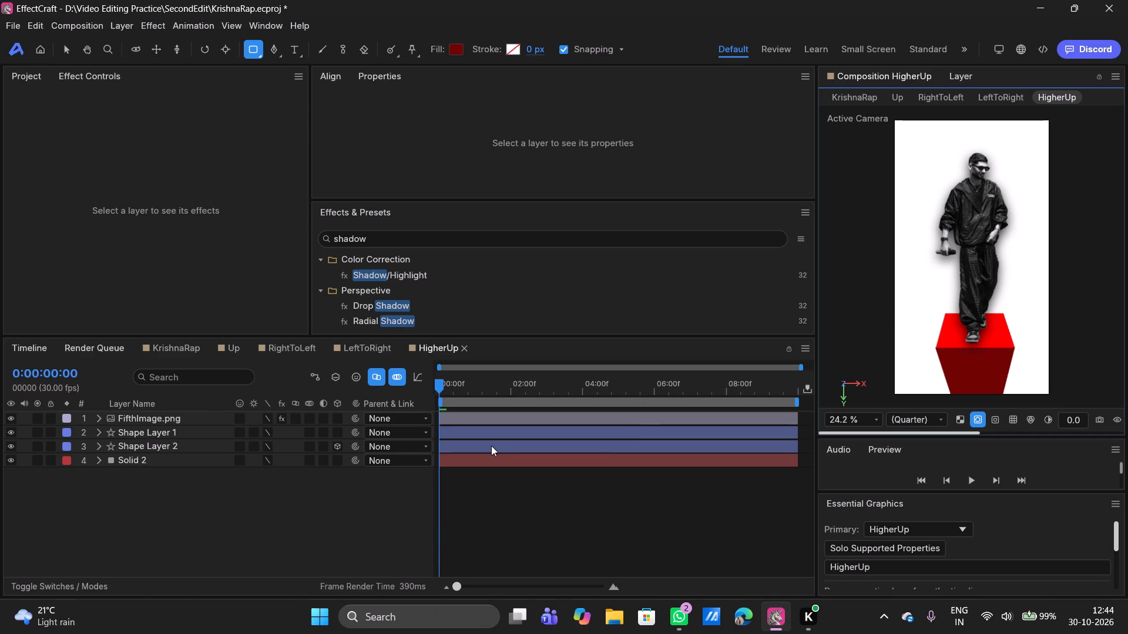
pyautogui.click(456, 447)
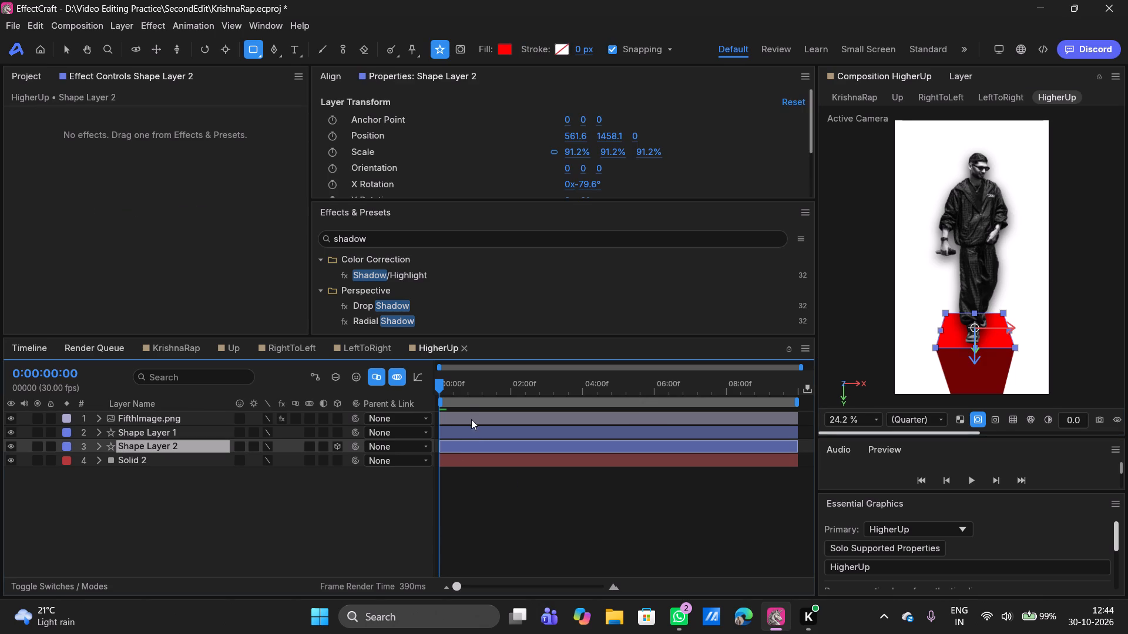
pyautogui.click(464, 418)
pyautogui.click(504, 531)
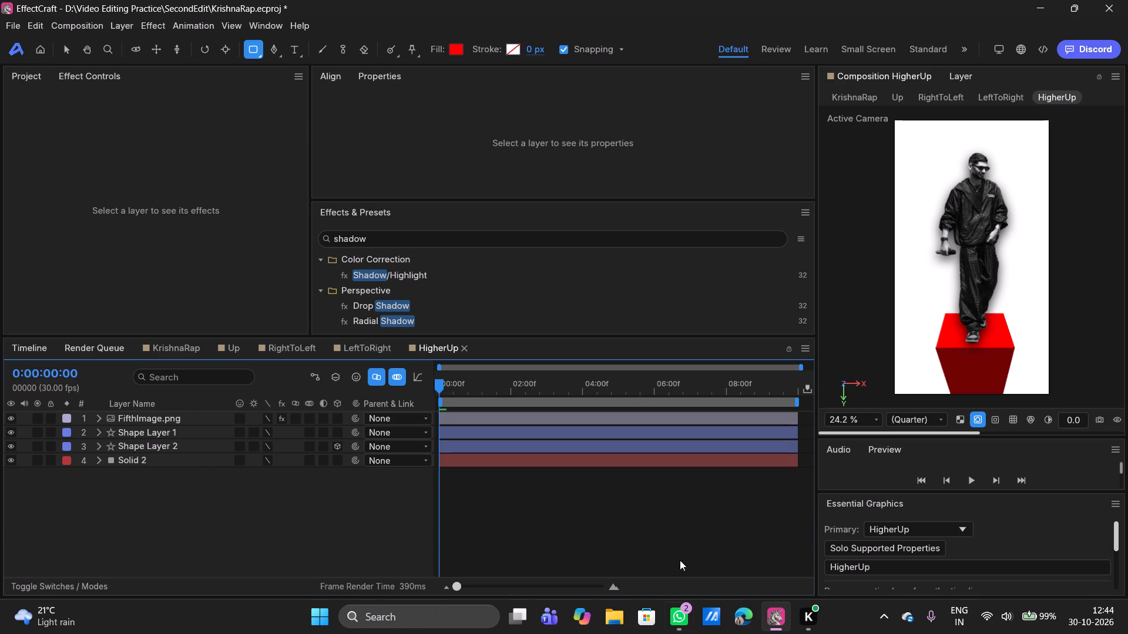
# Switch to Microsoft Edge, search the web for pinterest and open the Pinterest site.
pyautogui.click(745, 630)
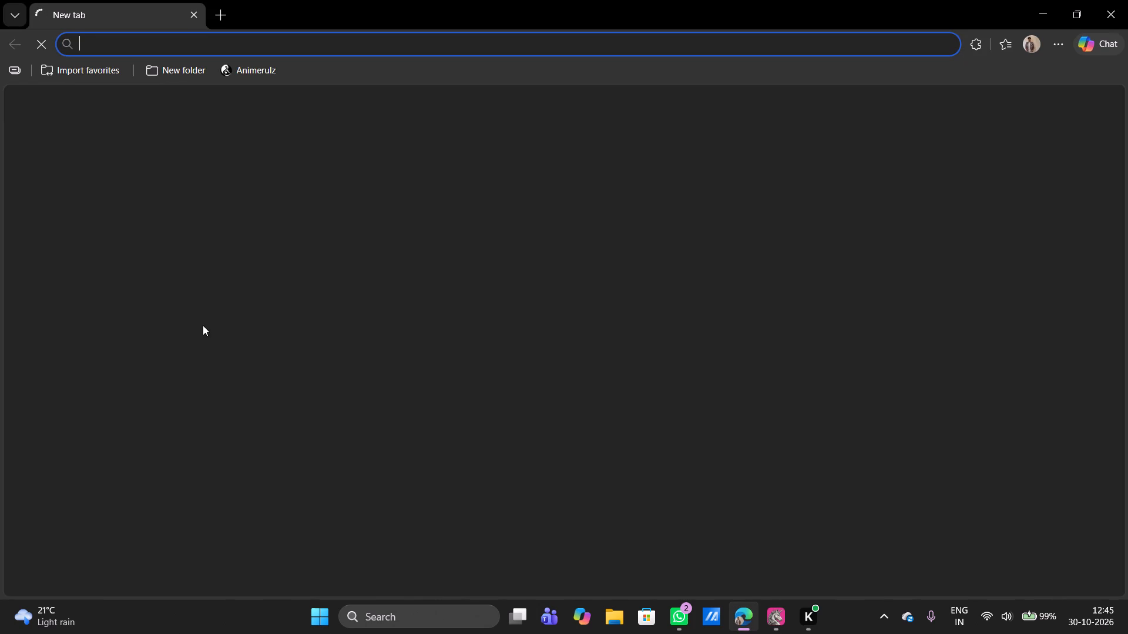
pyautogui.write('pin')
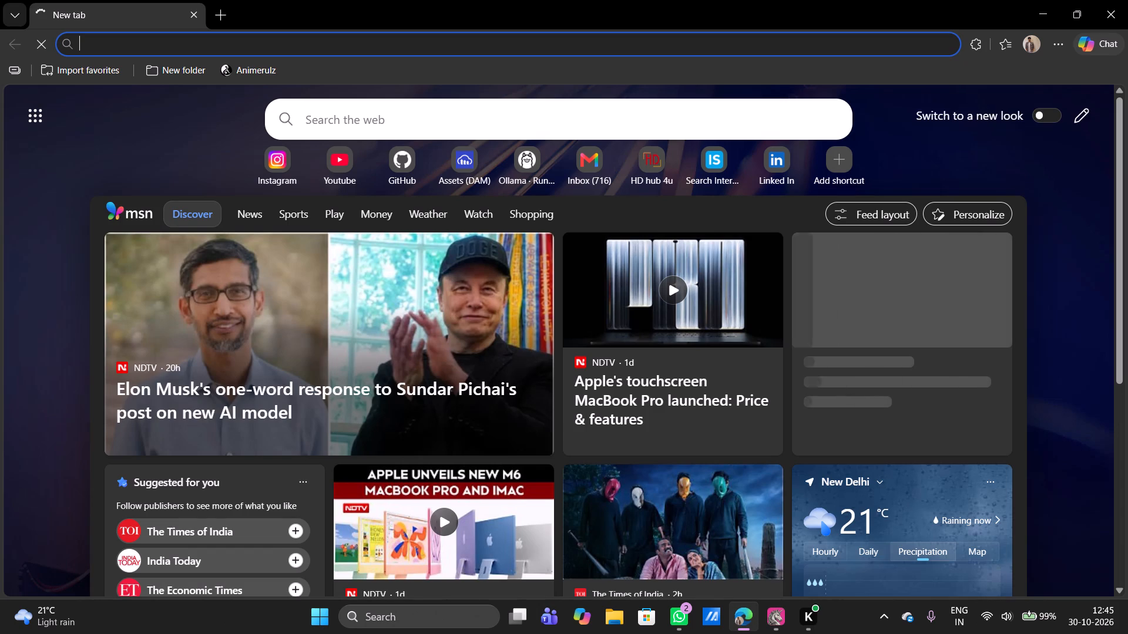
pyautogui.press('Right')
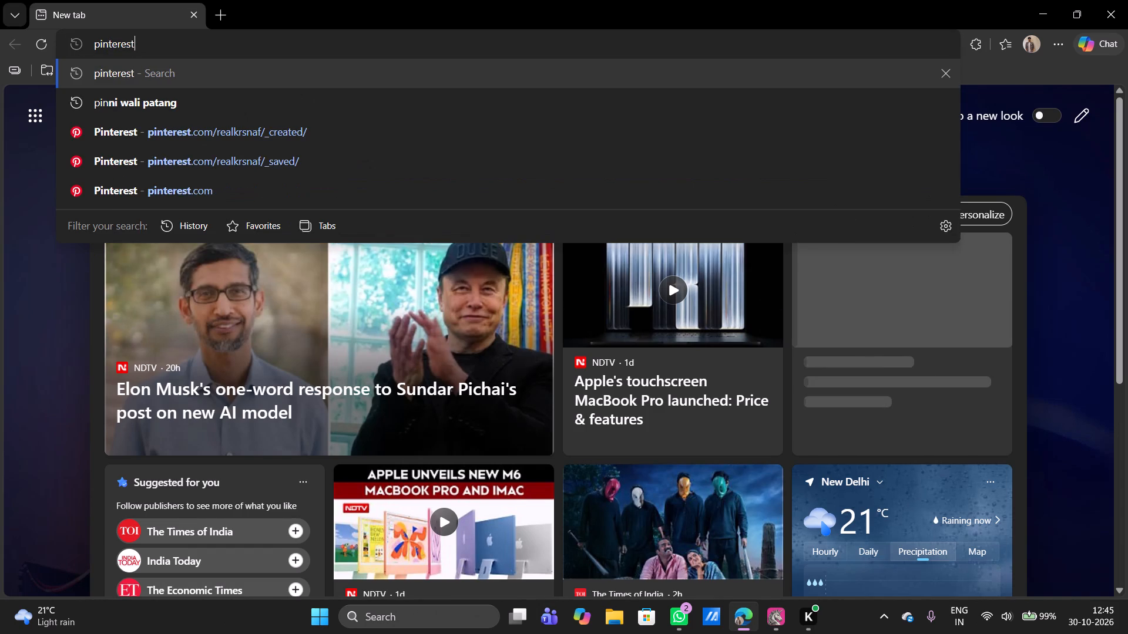
pyautogui.press('Return')
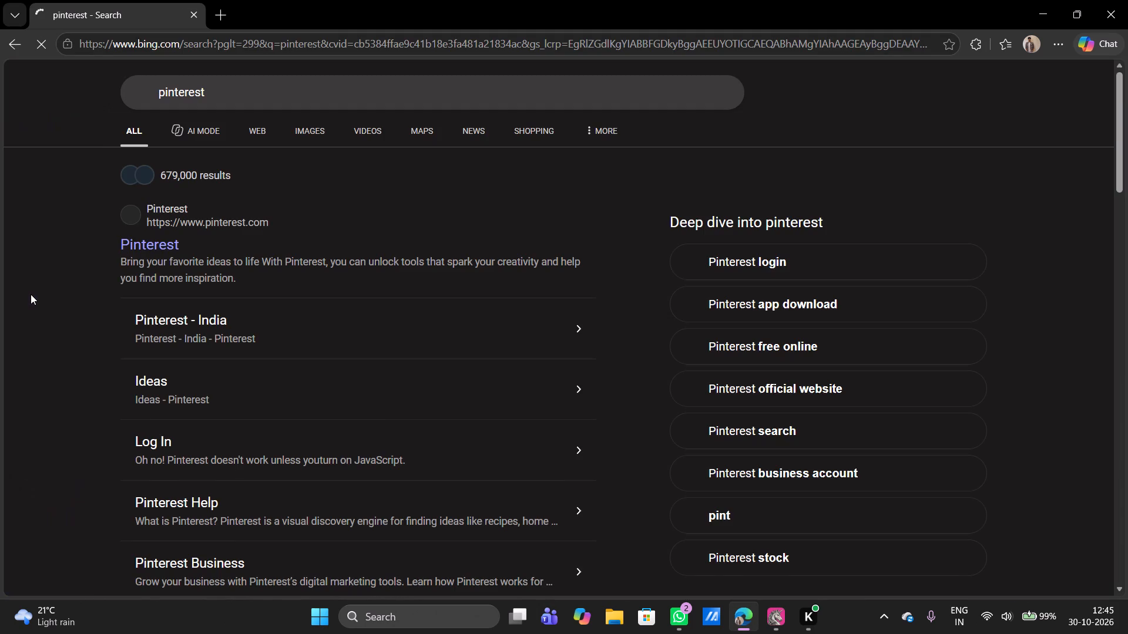
pyautogui.click(152, 242)
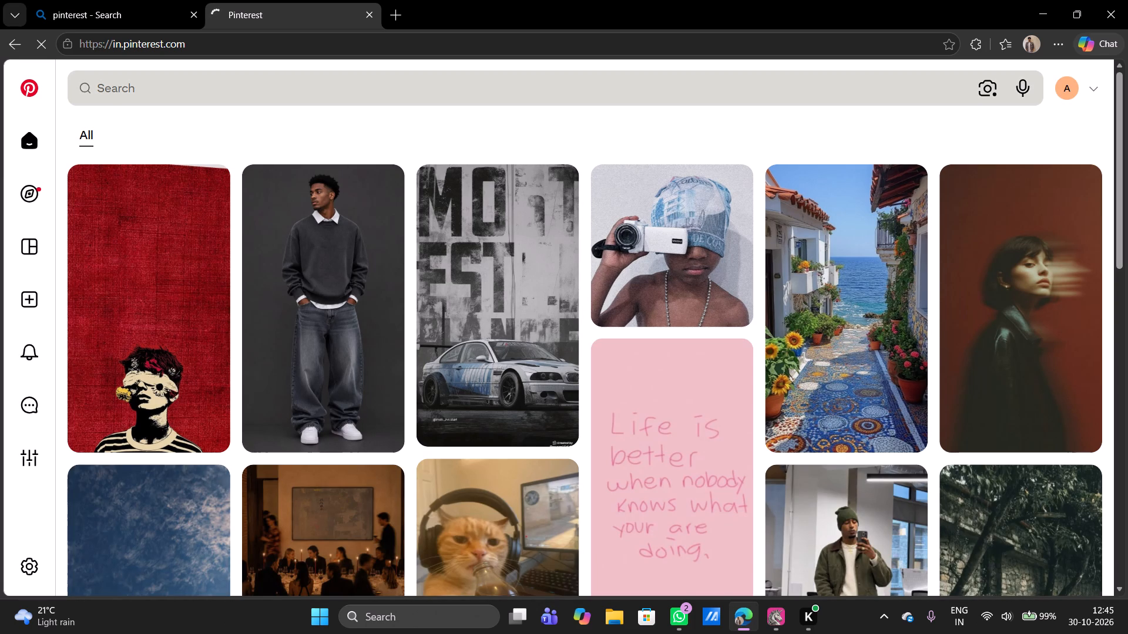
# Search Pinterest for "cloud png aesthetic".
pyautogui.scroll(-6, 248, 237)
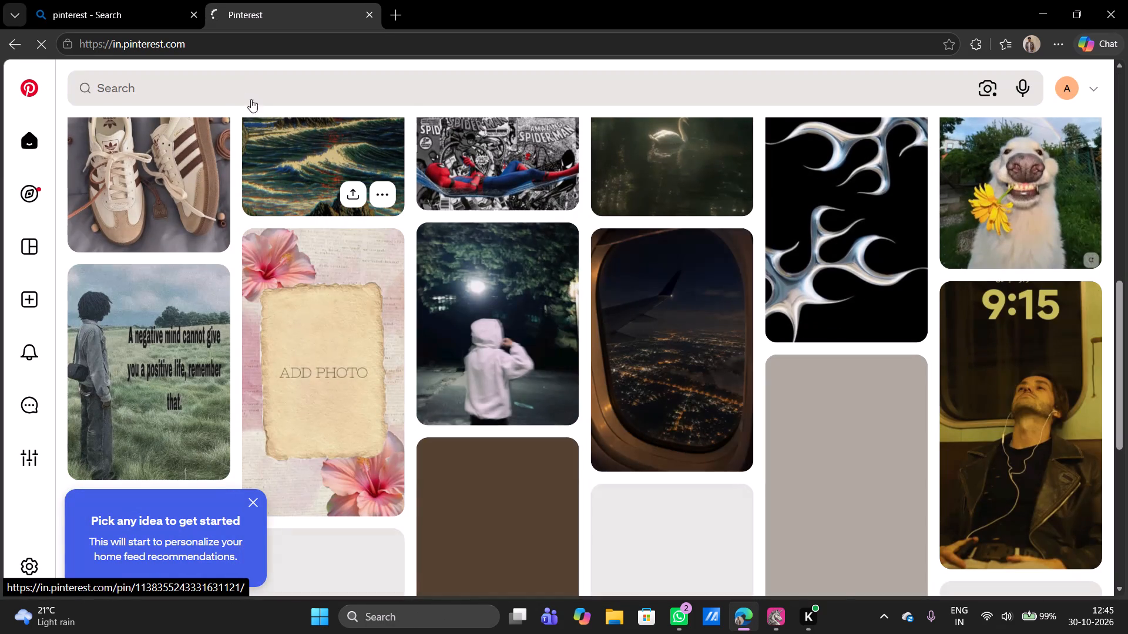
pyautogui.click(223, 84)
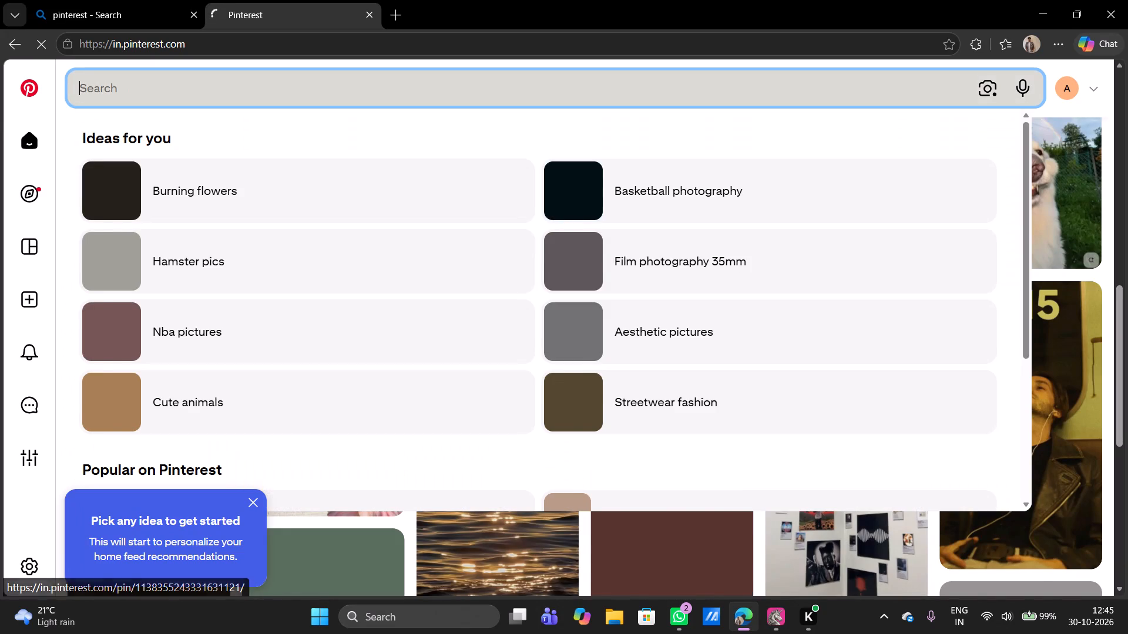
pyautogui.write('cloud')
pyautogui.press('space')
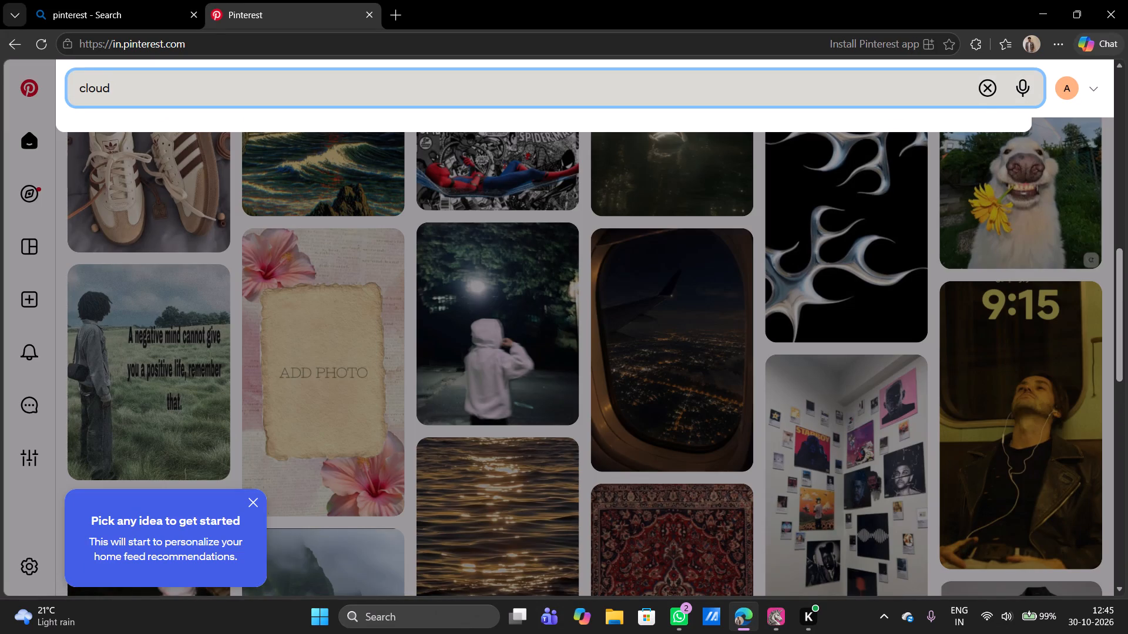
pyautogui.write('png')
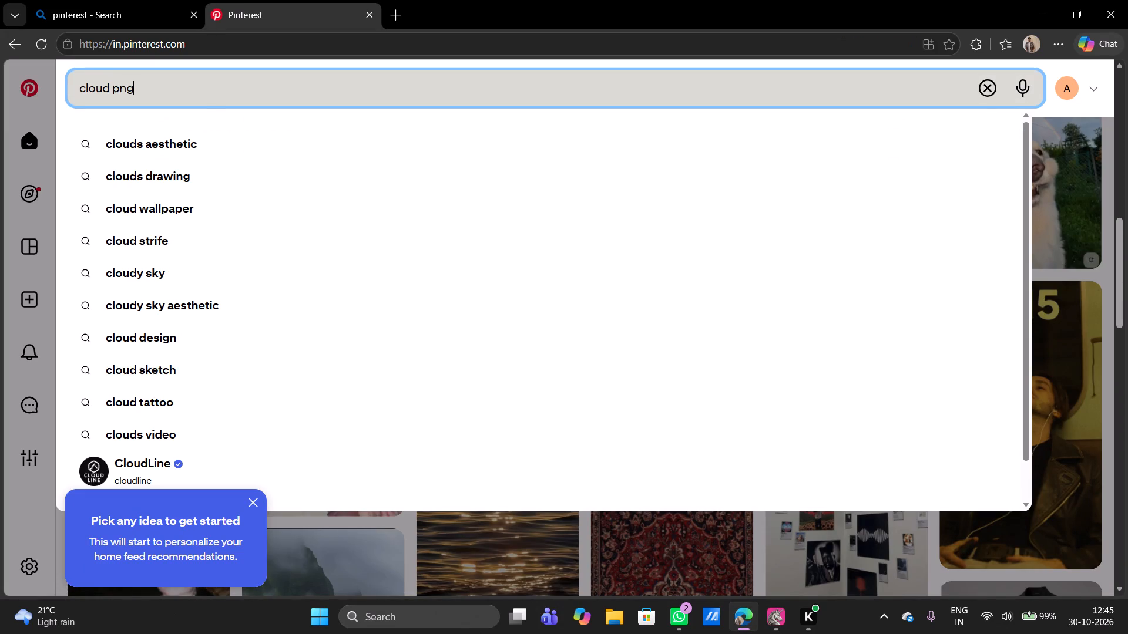
pyautogui.press('Down')
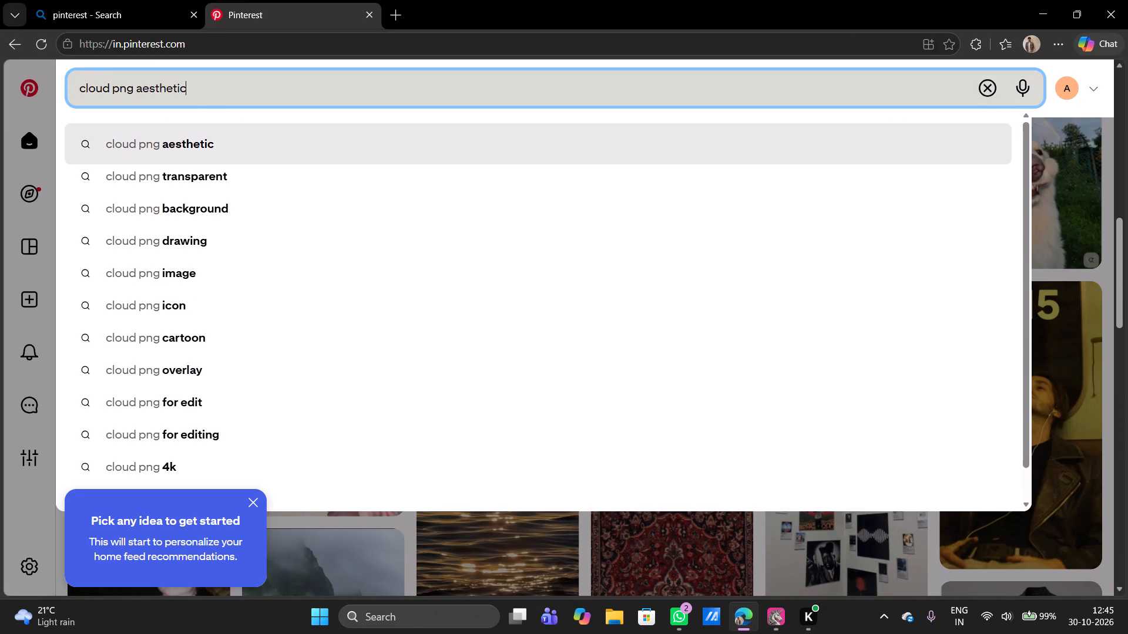
pyautogui.press('Return')
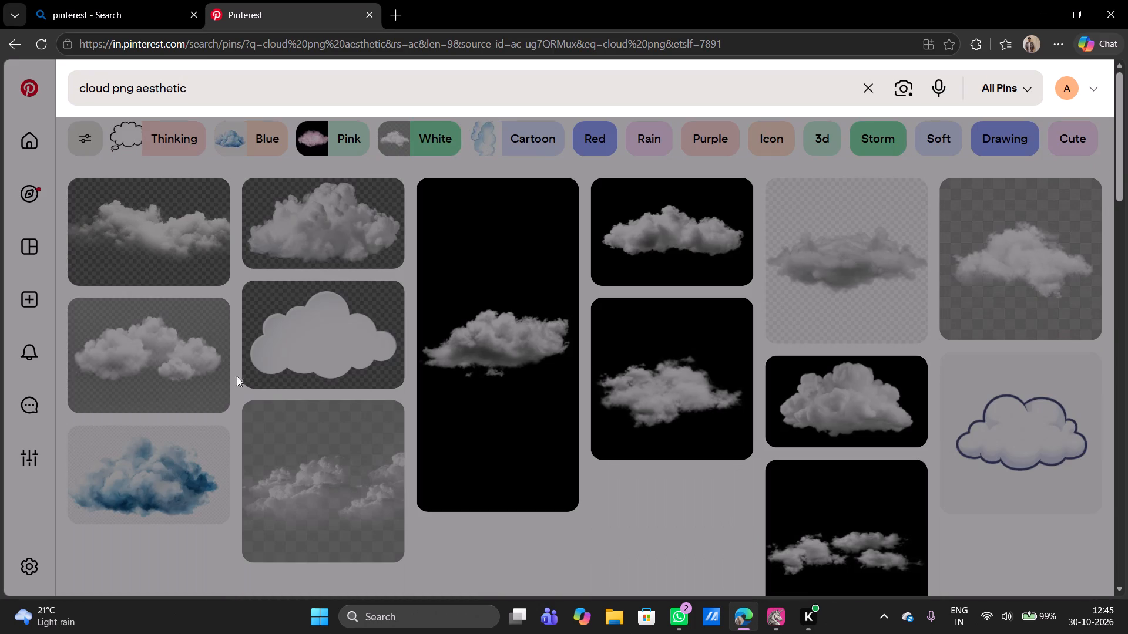
# Open the pin of a wispy white cloud on a square black background and download its image.
pyautogui.click(169, 259)
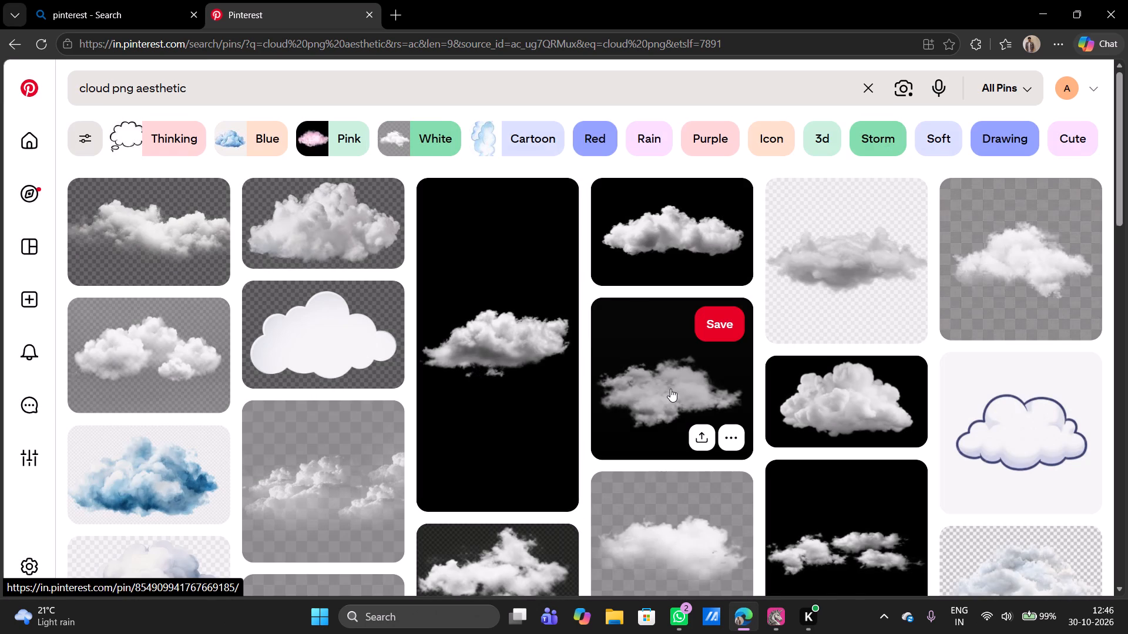
pyautogui.click(670, 389)
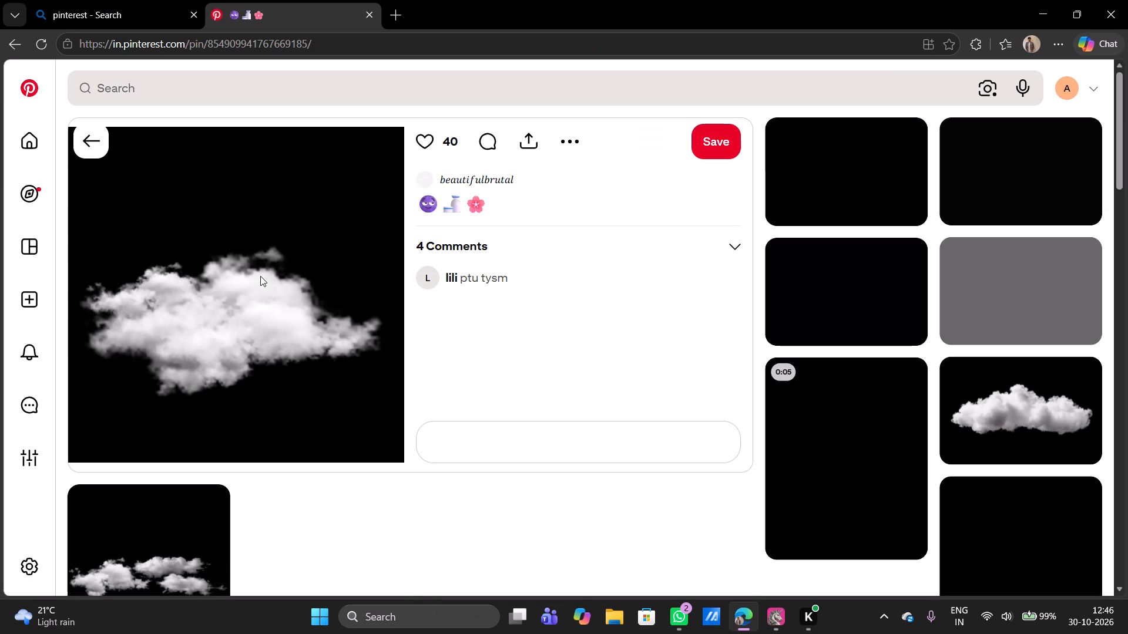
pyautogui.click(569, 140)
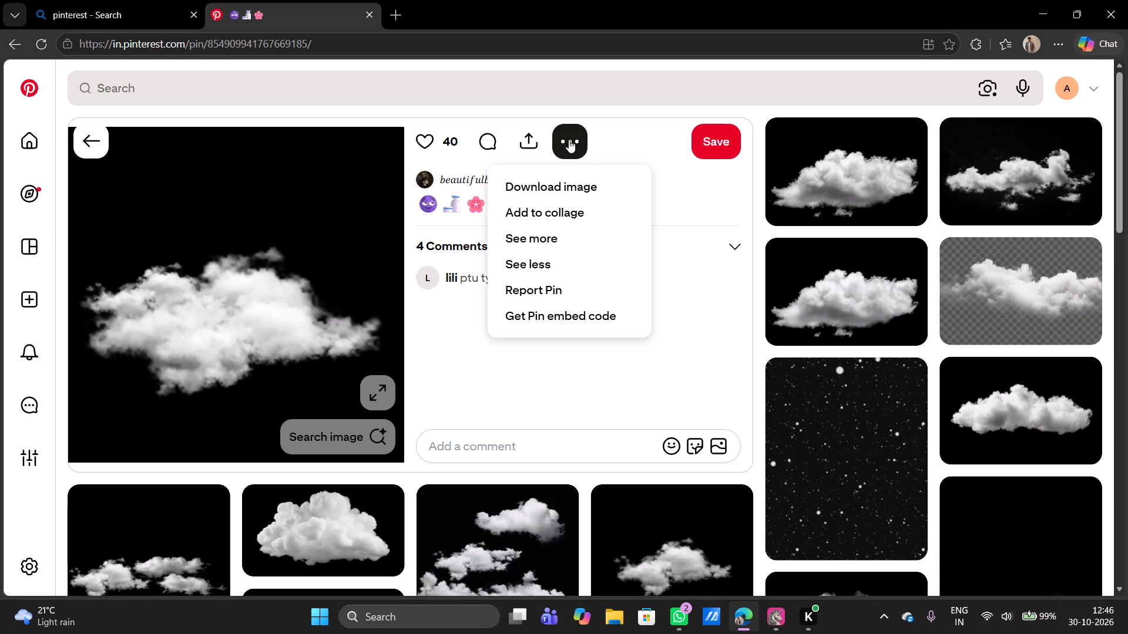
pyautogui.click(542, 181)
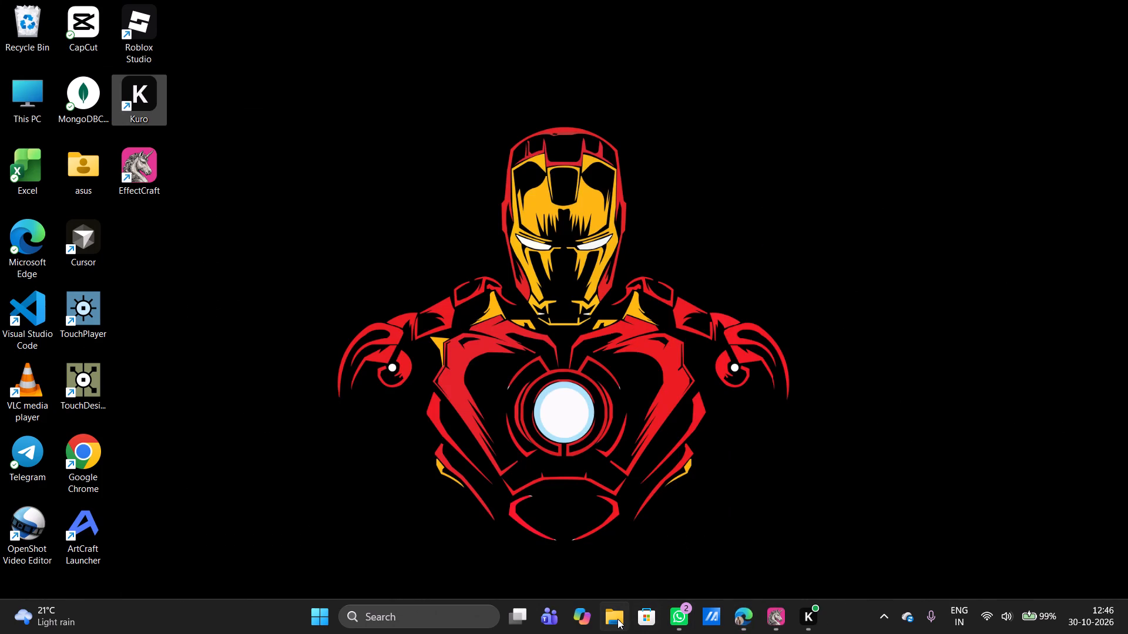
# Switch to File Explorer and select the downloaded cloud image in the Video Editing Practice folder on drive D.
pyautogui.click(617, 619)
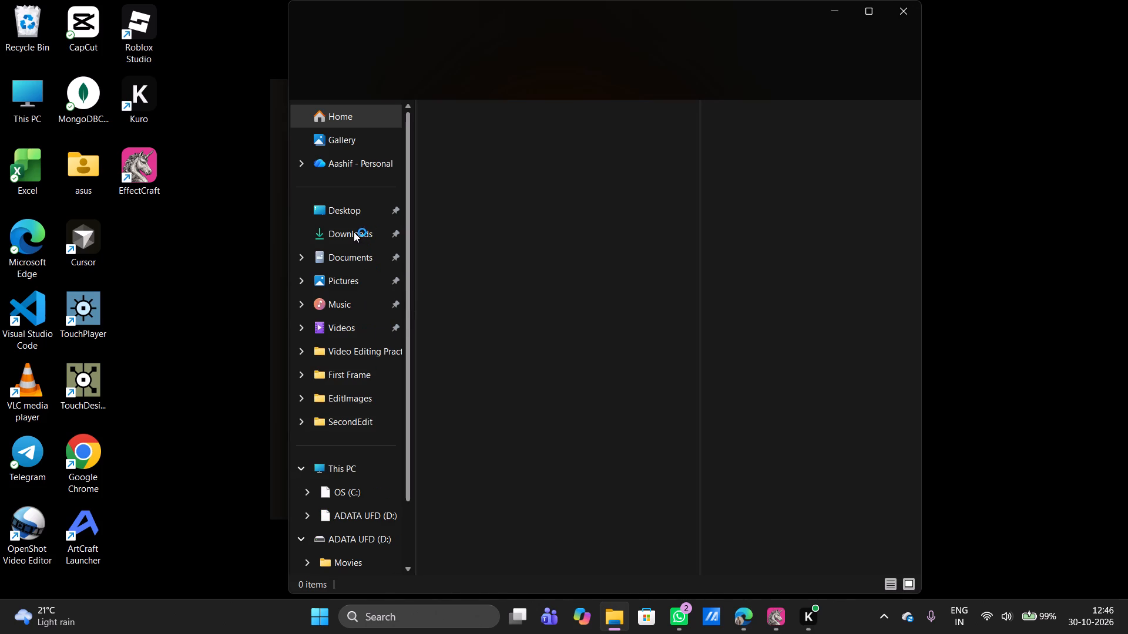
pyautogui.click(354, 232)
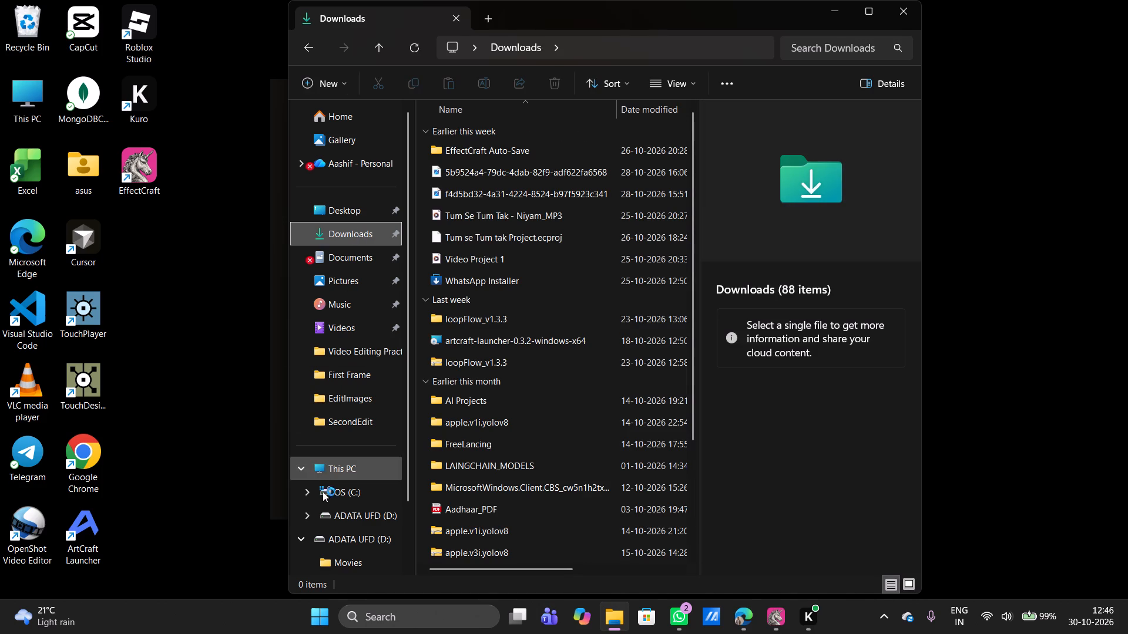
pyautogui.click(334, 512)
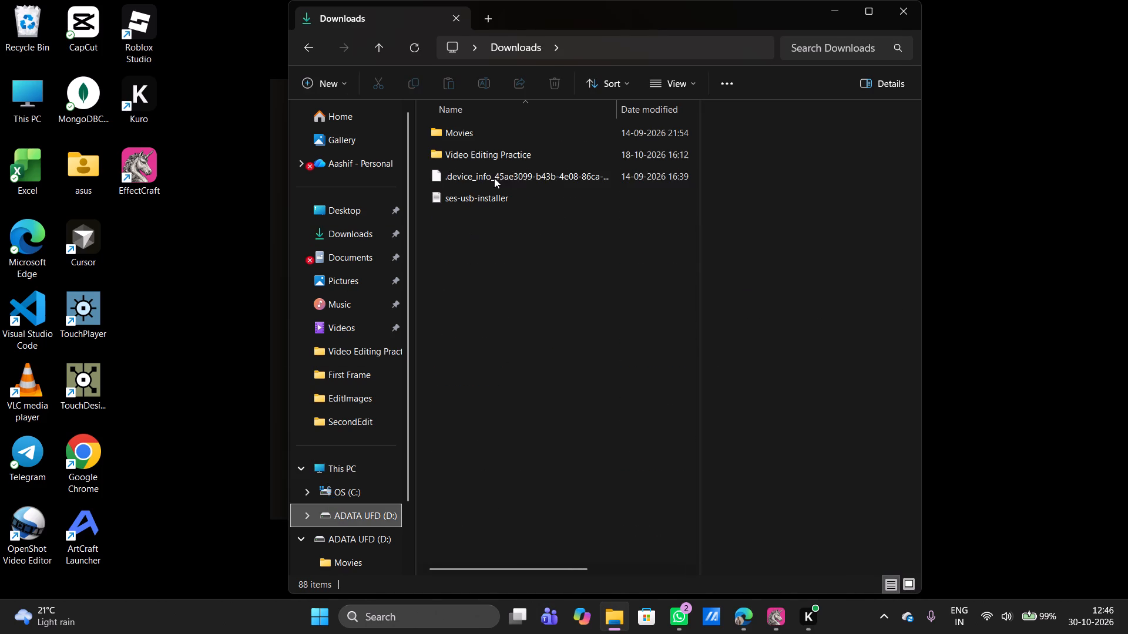
pyautogui.doubleClick(489, 156)
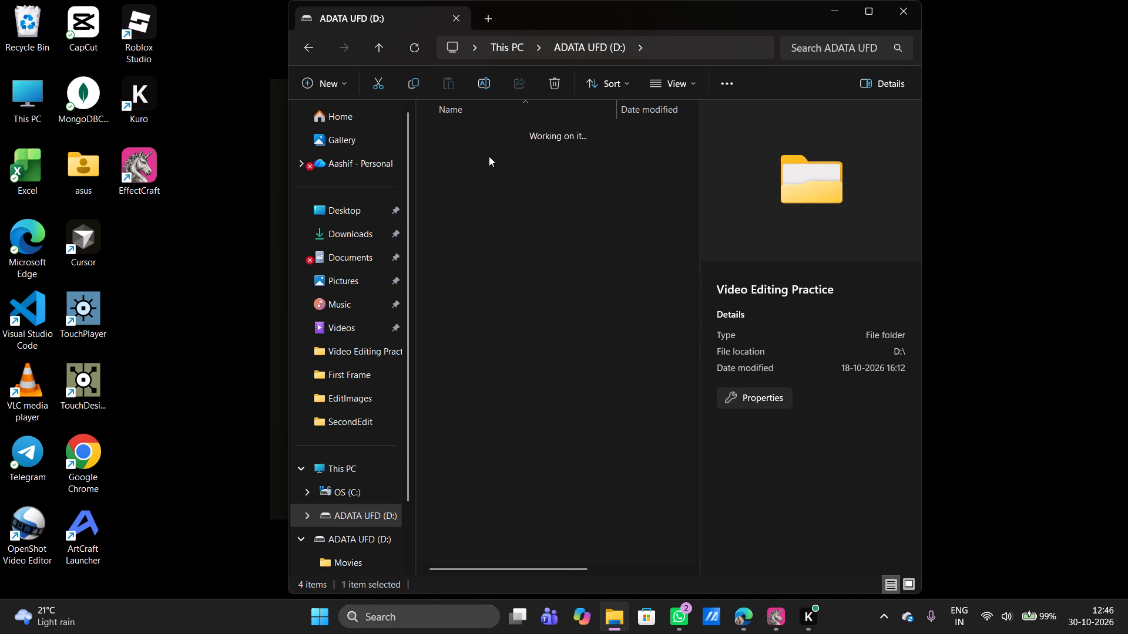
pyautogui.click(455, 474)
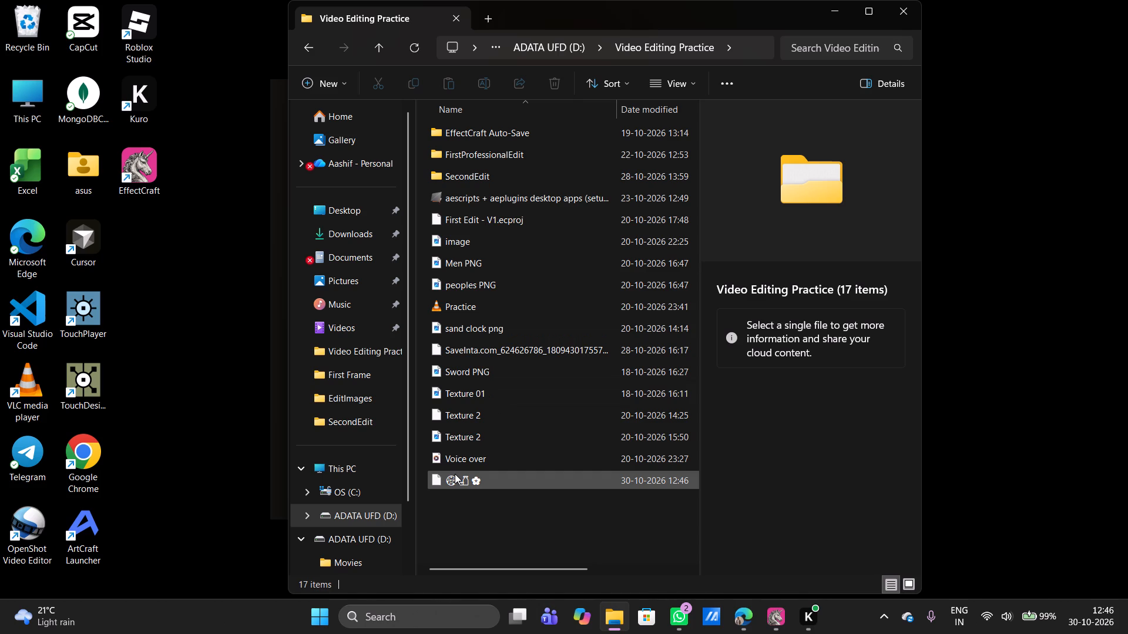
pyautogui.click(869, 11)
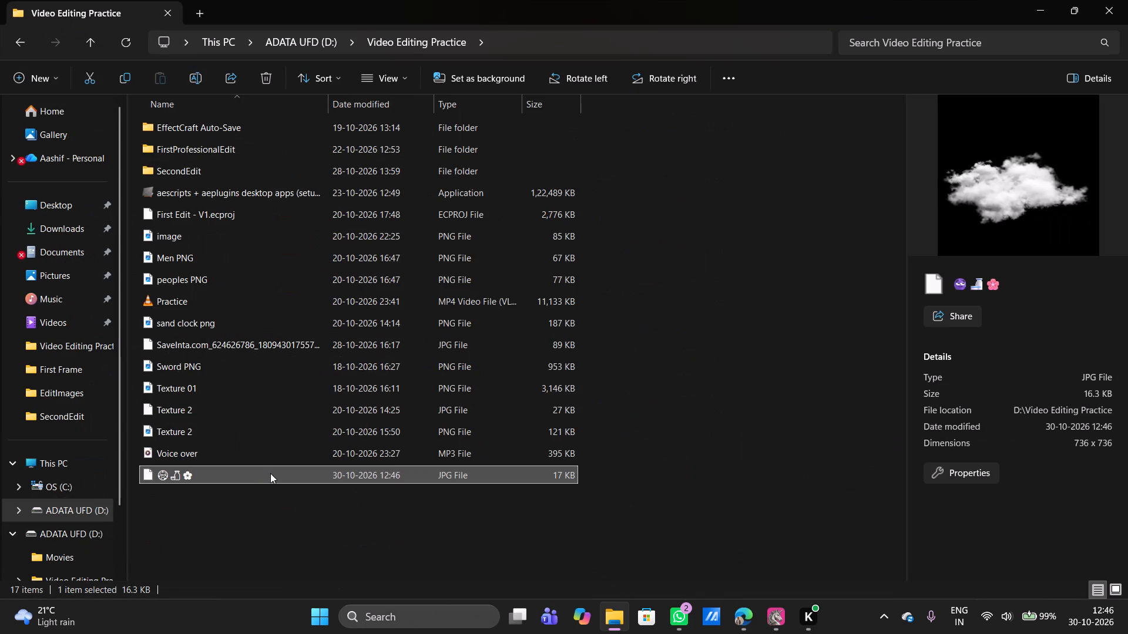
# Rename the downloaded cloud JPG file as cloud.
pyautogui.rightClick(270, 473)
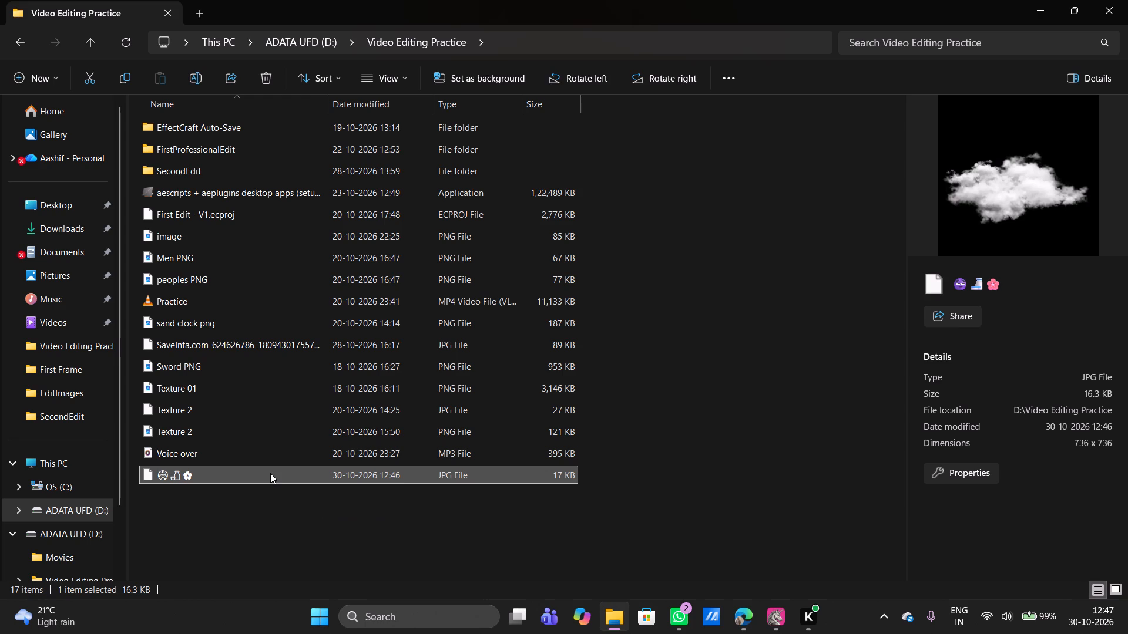
pyautogui.rightClick(214, 471)
pyautogui.moveTo(189, 527); pyautogui.dragTo(188, 525)
pyautogui.moveTo(188, 525); pyautogui.dragTo(204, 493)
pyautogui.click(180, 471)
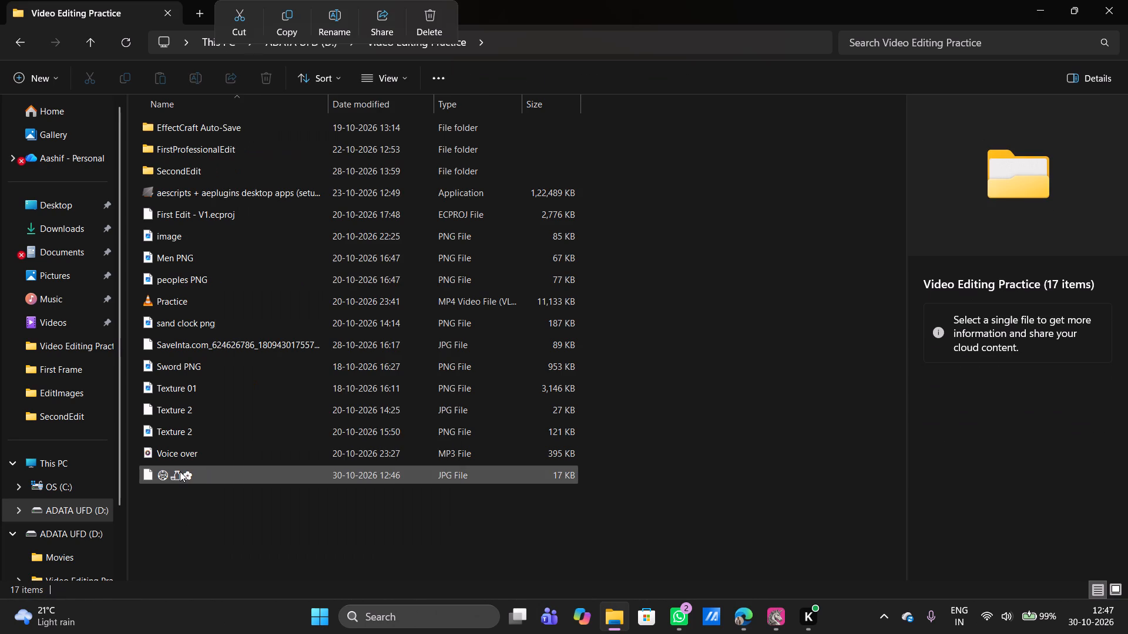
pyautogui.rightClick(180, 471)
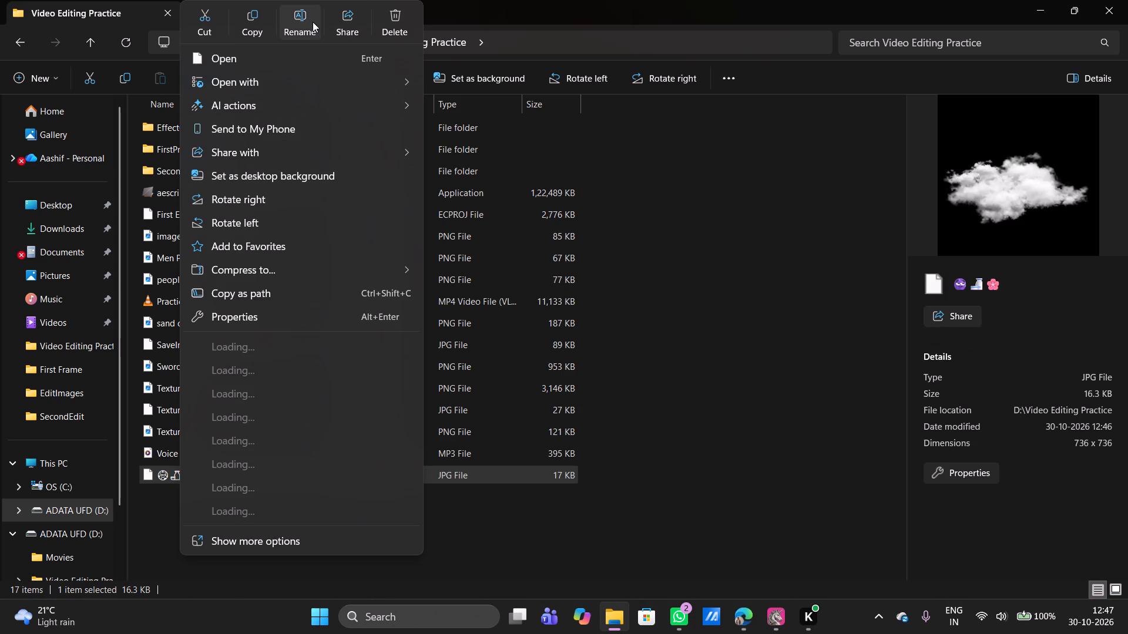
pyautogui.click(313, 22)
pyautogui.press('BackSpace')
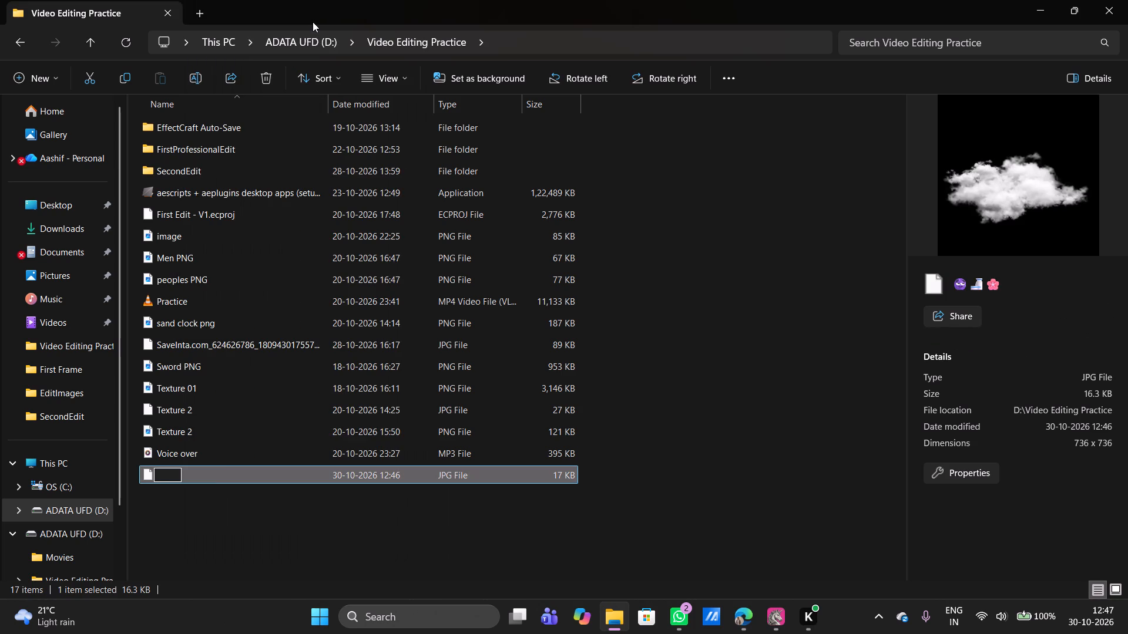
pyautogui.hotkey('shift', 'c')
pyautogui.press('BackSpace')
pyautogui.write('cou')
pyautogui.press('BackSpace')
pyautogui.press('BackSpace')
pyautogui.write('loud')
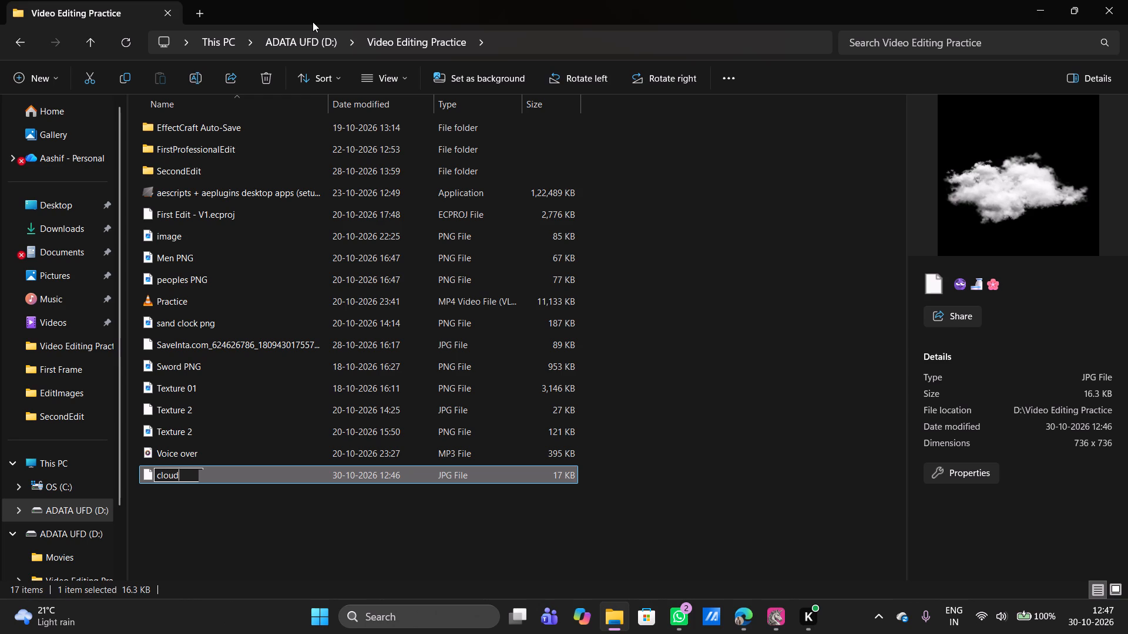
pyautogui.press('Return')
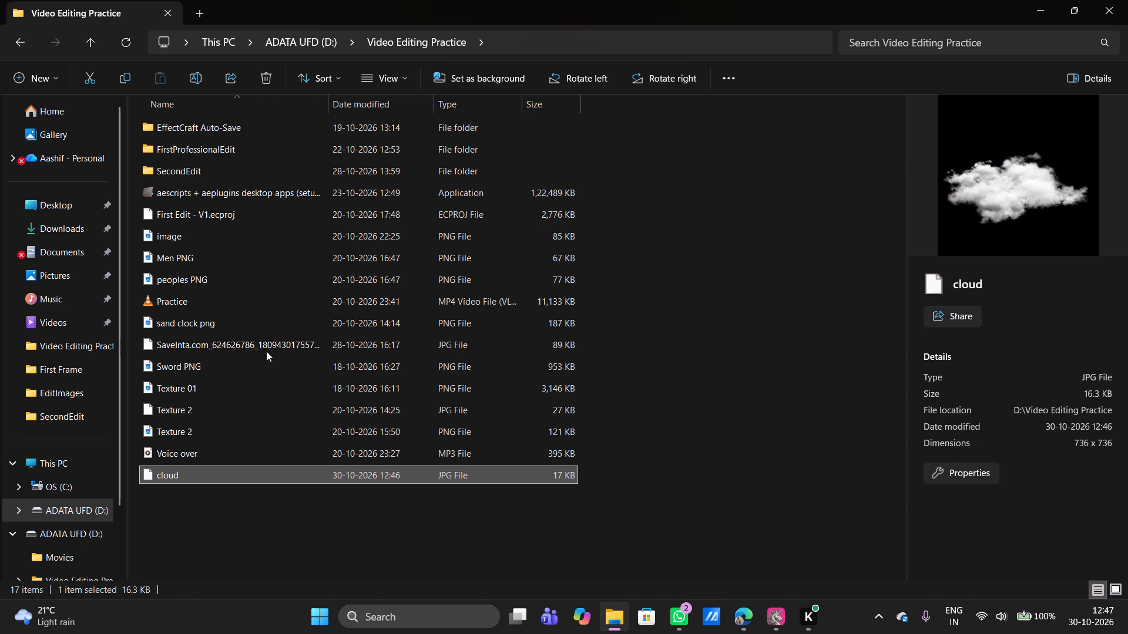
# Open the cloud image file with PhotoCraft.
pyautogui.rightClick(176, 478)
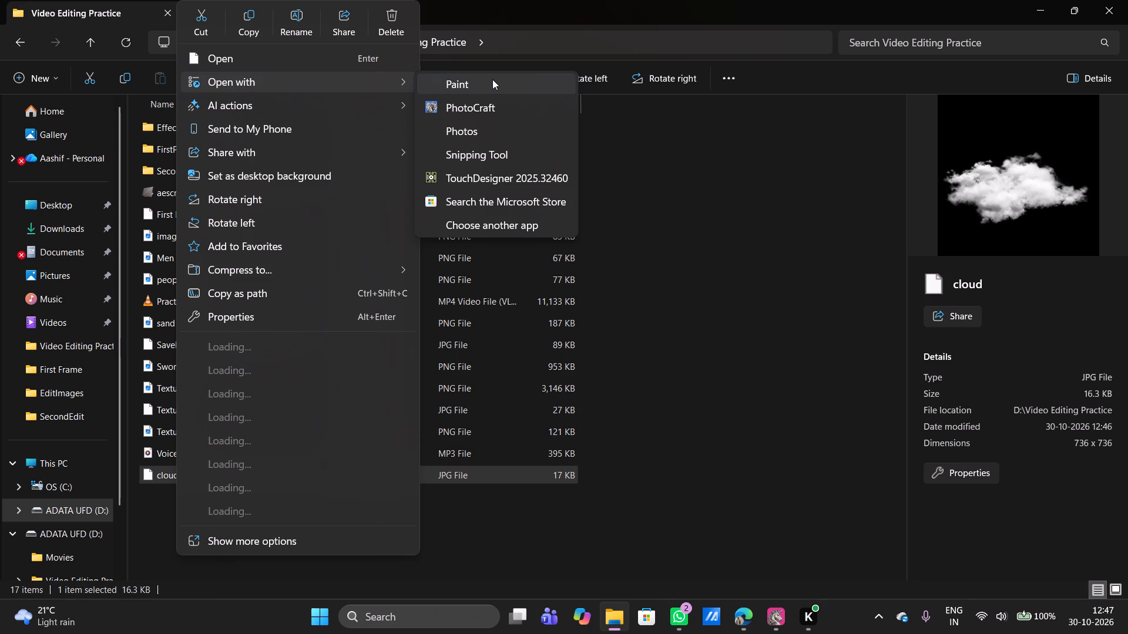
pyautogui.click(462, 109)
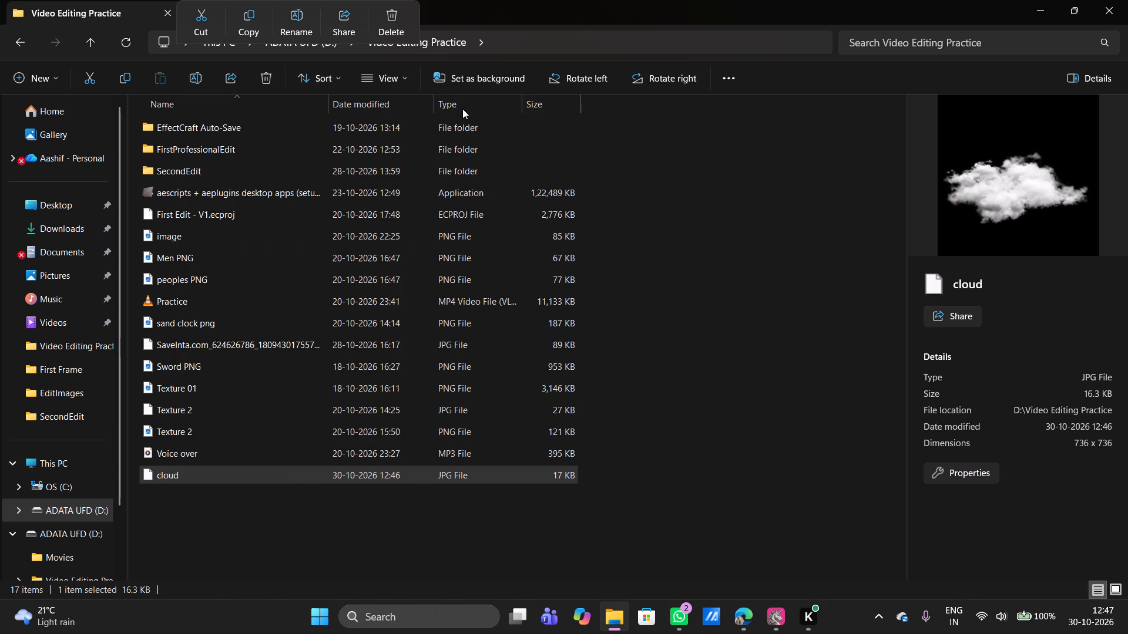
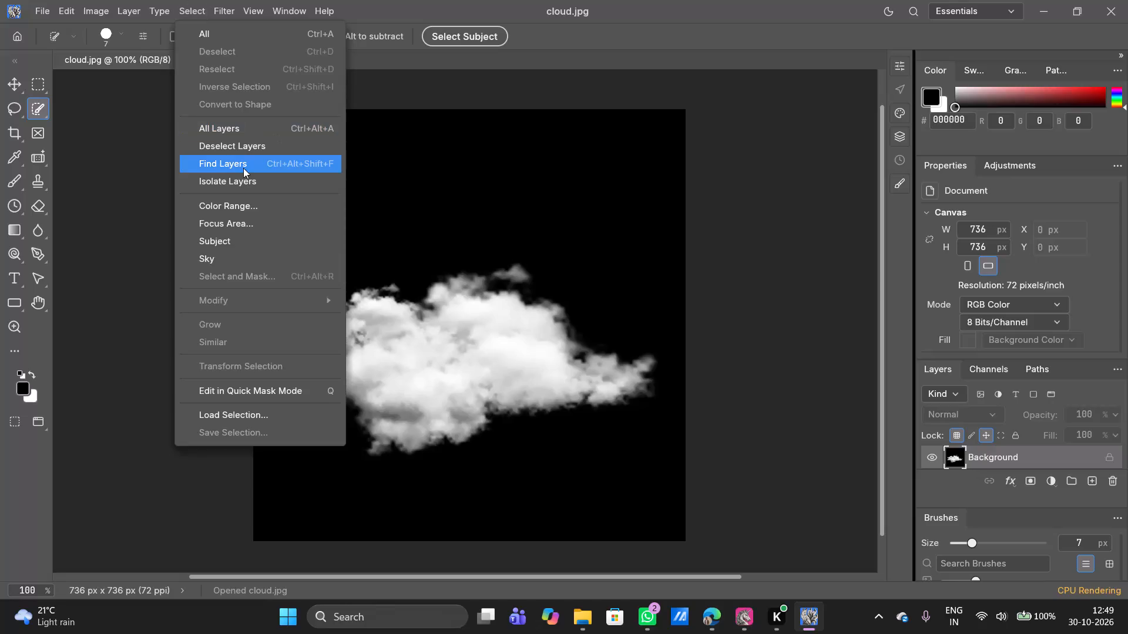
# Select the cloud automatically with the Subject selection command.
pyautogui.click(239, 242)
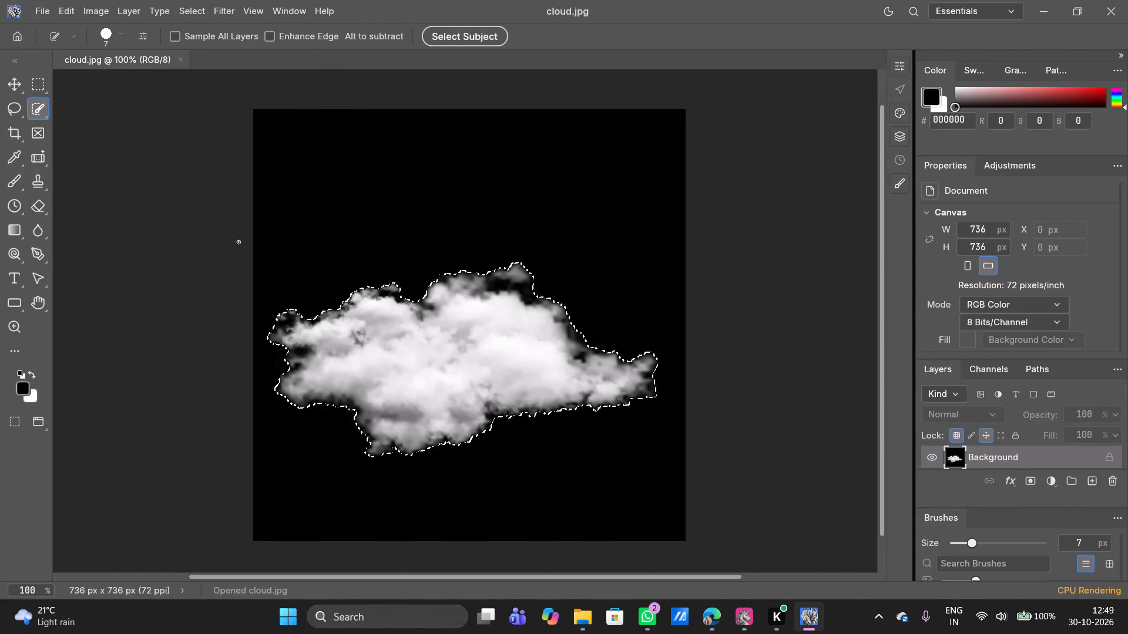
# Refine the cloud selection's edge with Select and Mask, enabling the Refine Edge Brush and Smart Radius and setting the radius to 34.
pyautogui.rightClick(429, 349)
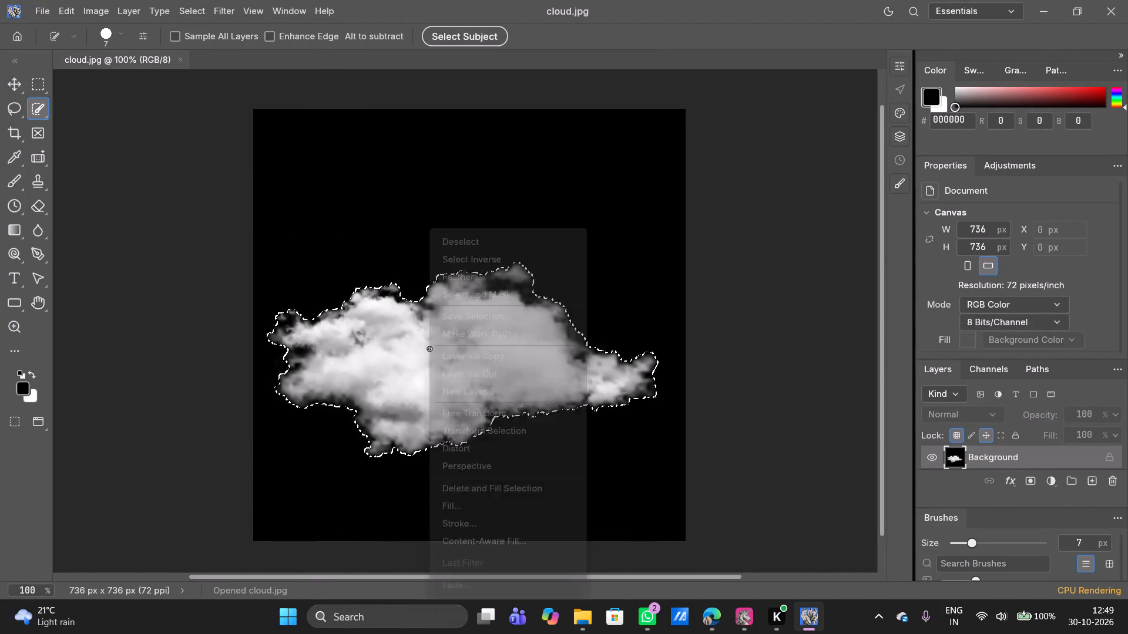
pyautogui.click(485, 295)
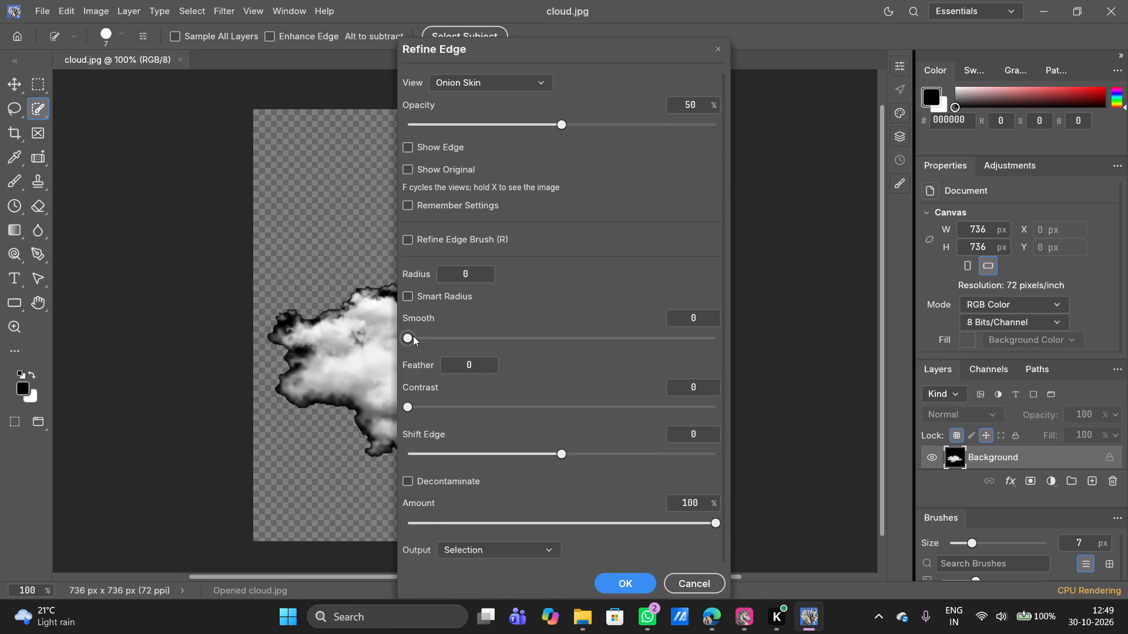
pyautogui.click(408, 240)
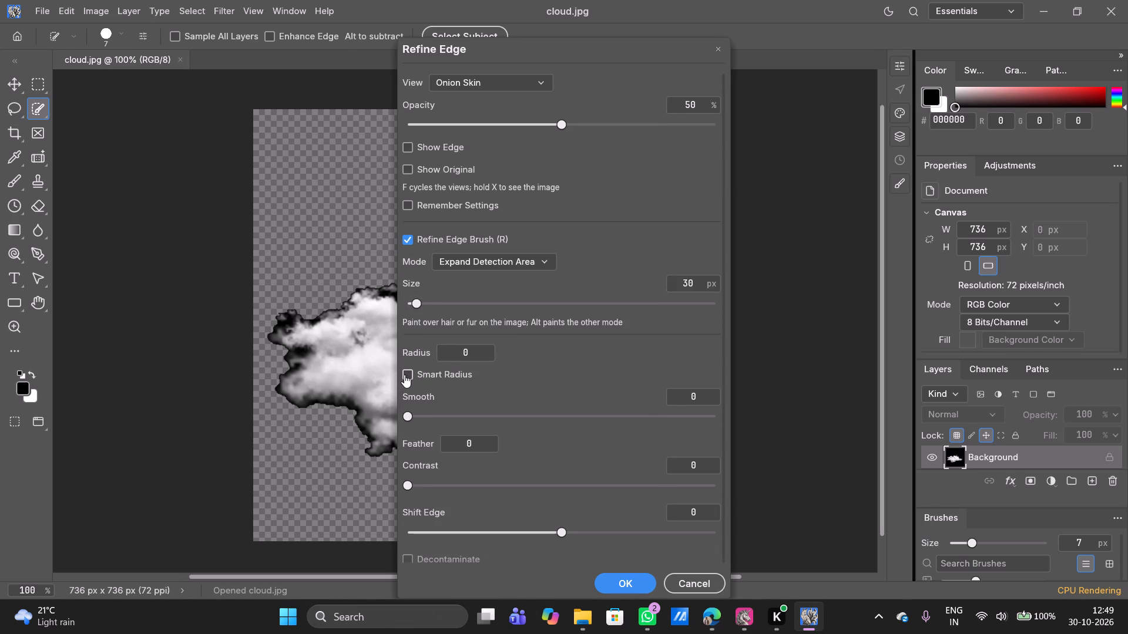
pyautogui.click(404, 377)
pyautogui.click(404, 377)
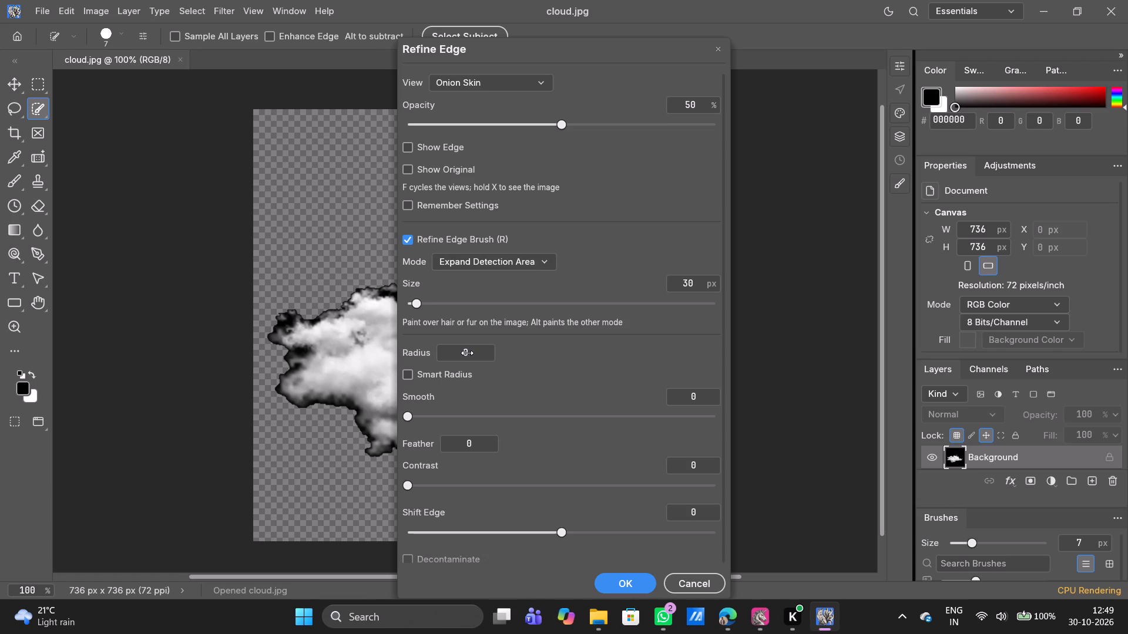
pyautogui.click(405, 375)
pyautogui.moveTo(469, 353); pyautogui.dragTo(485, 354)
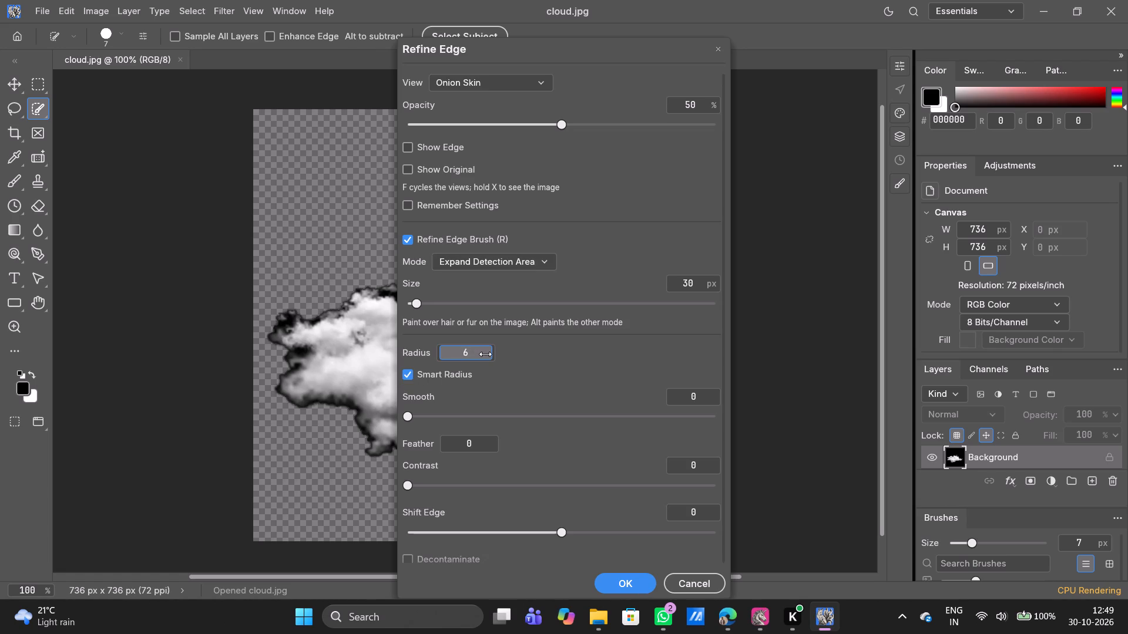
pyautogui.moveTo(485, 354); pyautogui.dragTo(486, 355)
pyautogui.moveTo(471, 353); pyautogui.dragTo(468, 356)
pyautogui.moveTo(468, 356); pyautogui.dragTo(506, 350)
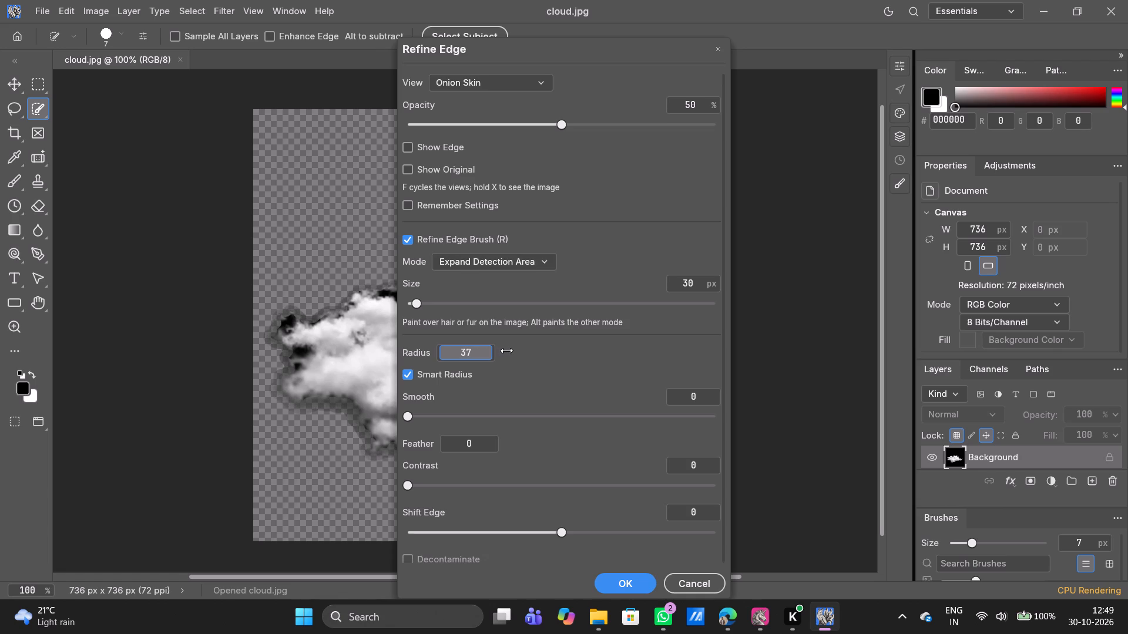
pyautogui.moveTo(506, 350); pyautogui.dragTo(502, 351)
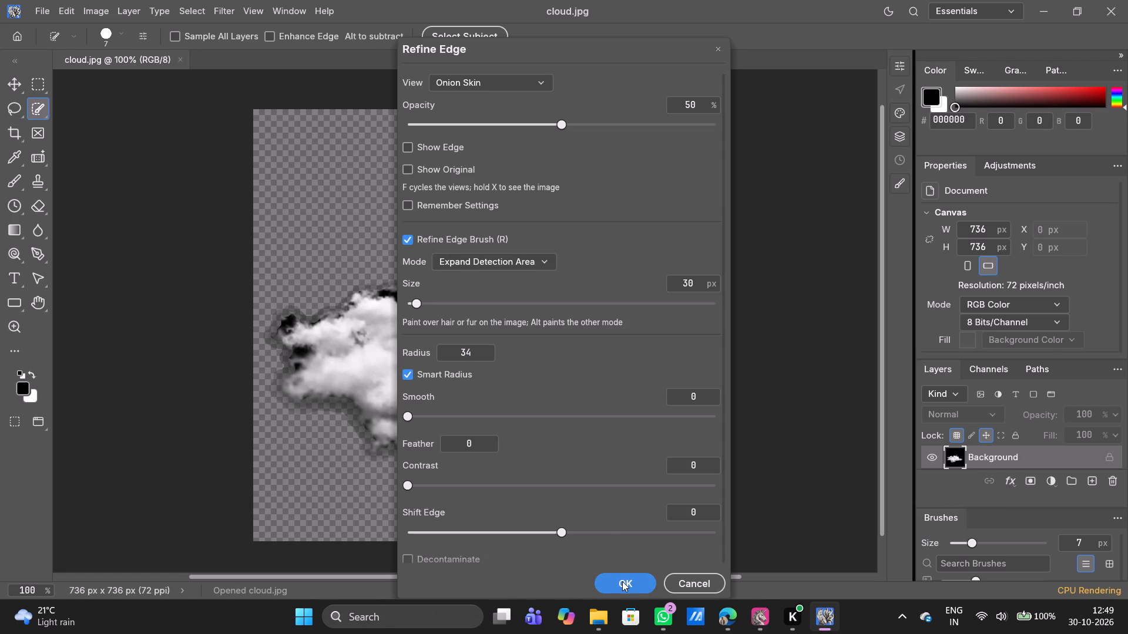
pyautogui.click(622, 581)
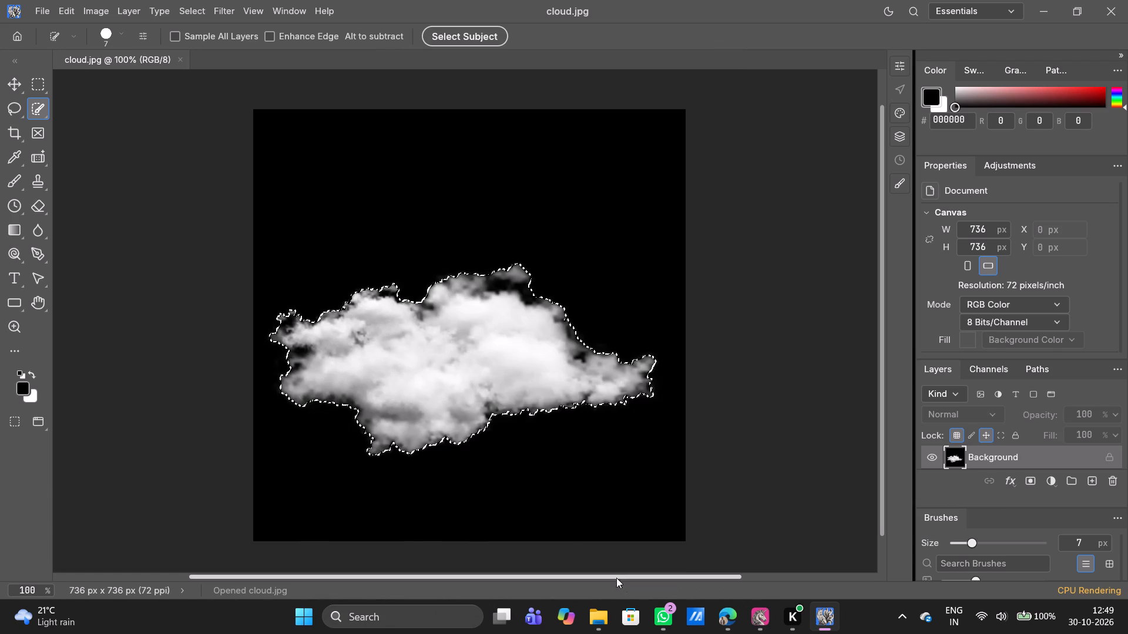
# Subtract the dark areas and stray wisps along the cloud's upper-left and left edges from the selection using the selection brush.
pyautogui.hscroll(1, 382, 333)
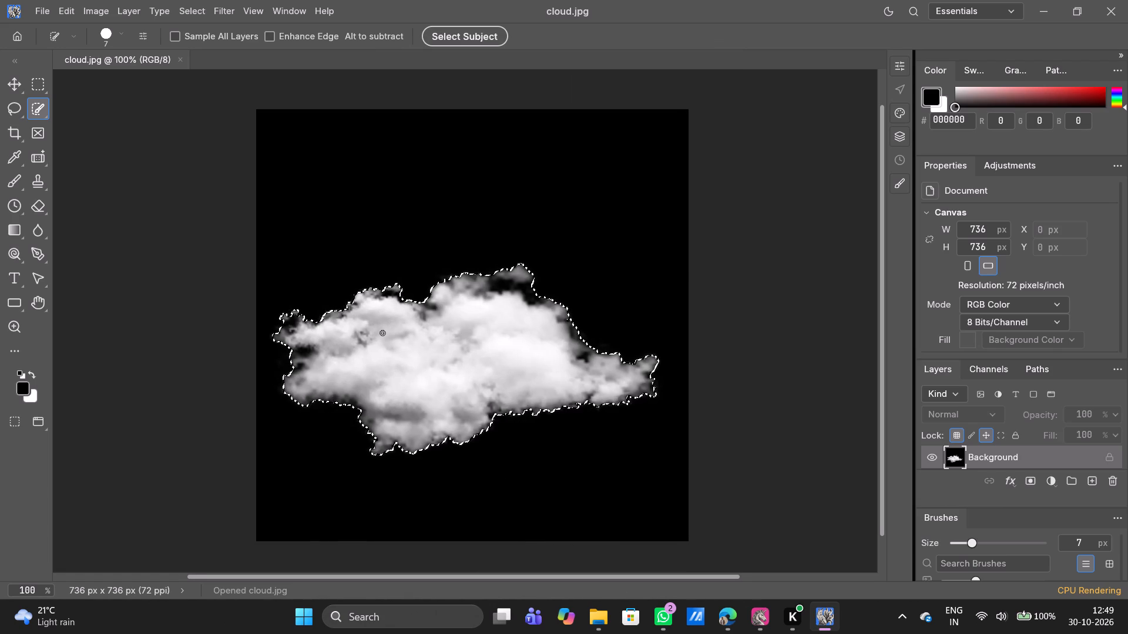
pyautogui.keyDown('alt'); pyautogui.scroll(2, 382, 333); pyautogui.keyUp('alt')
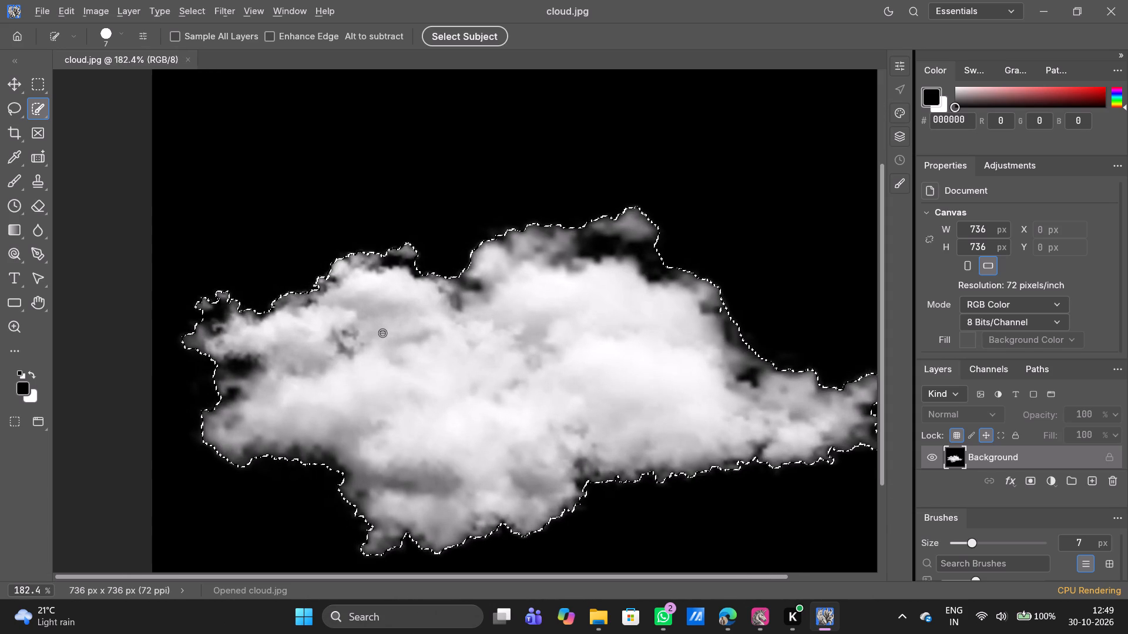
pyautogui.keyDown('alt'); pyautogui.moveTo(390, 252); pyautogui.dragTo(390, 259); pyautogui.keyUp('alt')
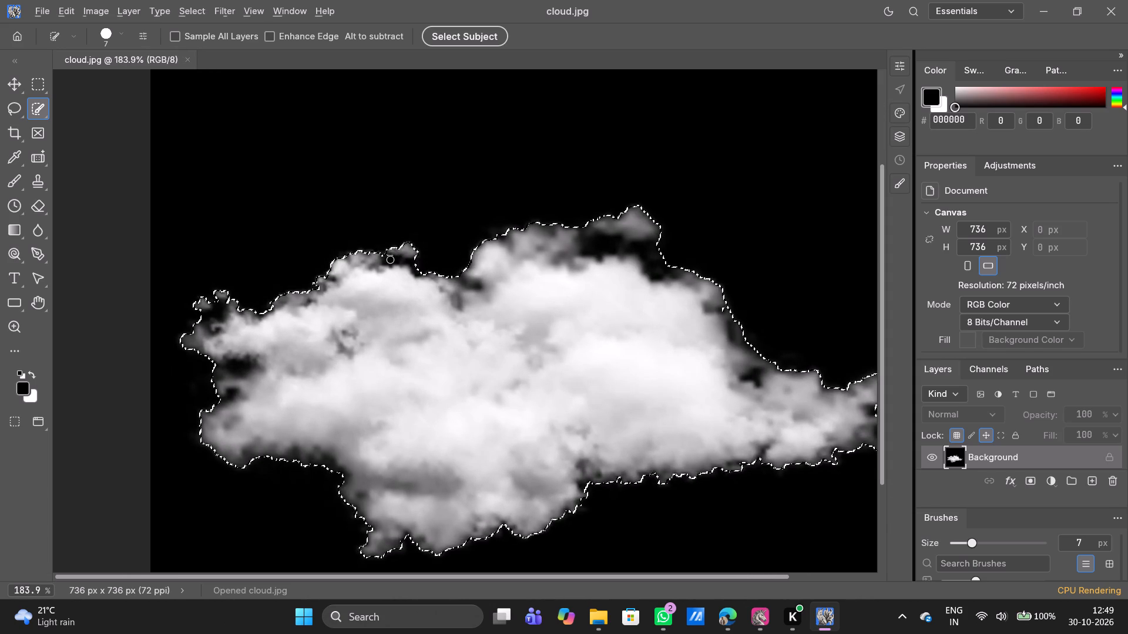
pyautogui.keyDown('alt'); pyautogui.moveTo(390, 259); pyautogui.dragTo(382, 252); pyautogui.keyUp('alt')
pyautogui.keyDown('alt'); pyautogui.moveTo(382, 252); pyautogui.dragTo(387, 255); pyautogui.keyUp('alt')
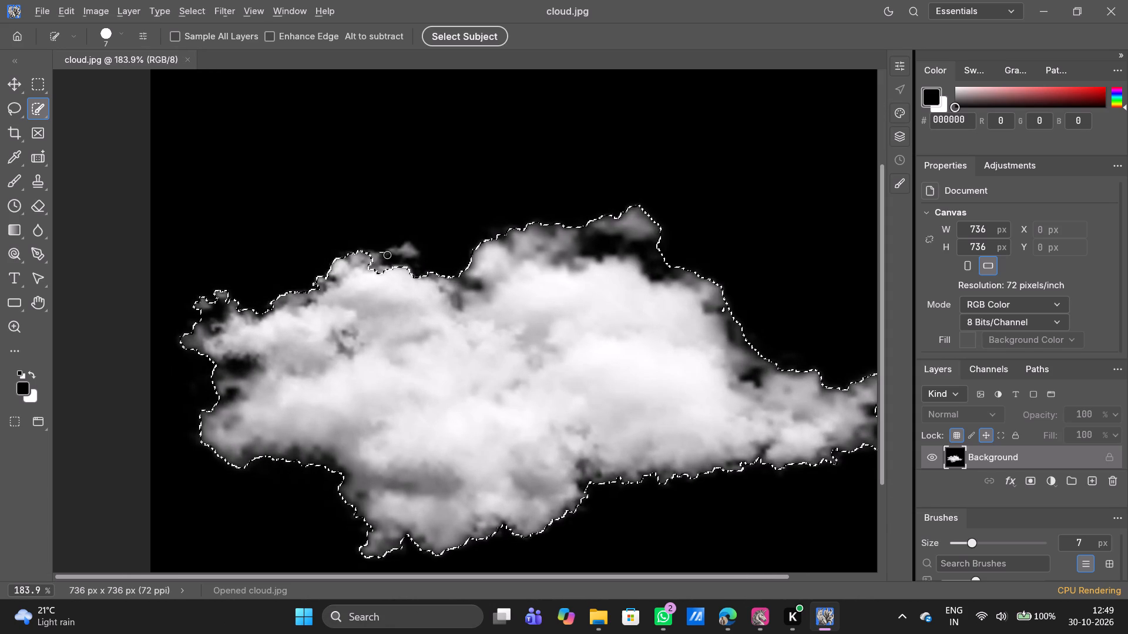
pyautogui.keyDown('alt'); pyautogui.moveTo(387, 255); pyautogui.dragTo(388, 255); pyautogui.keyUp('alt')
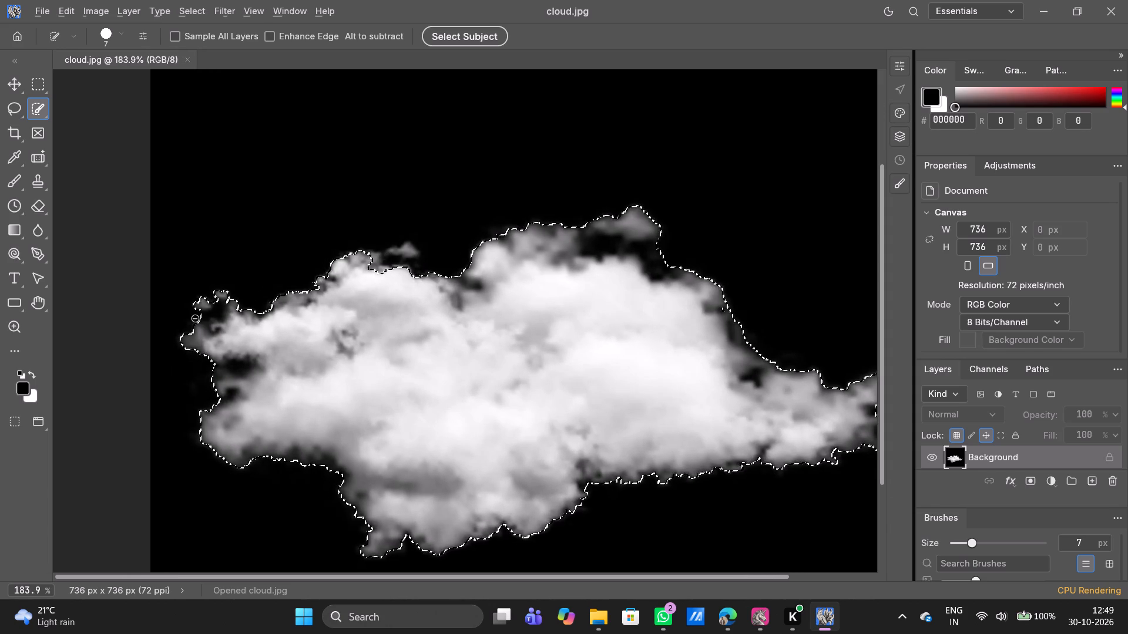
pyautogui.keyDown('alt'); pyautogui.moveTo(197, 316); pyautogui.dragTo(215, 307); pyautogui.keyUp('alt')
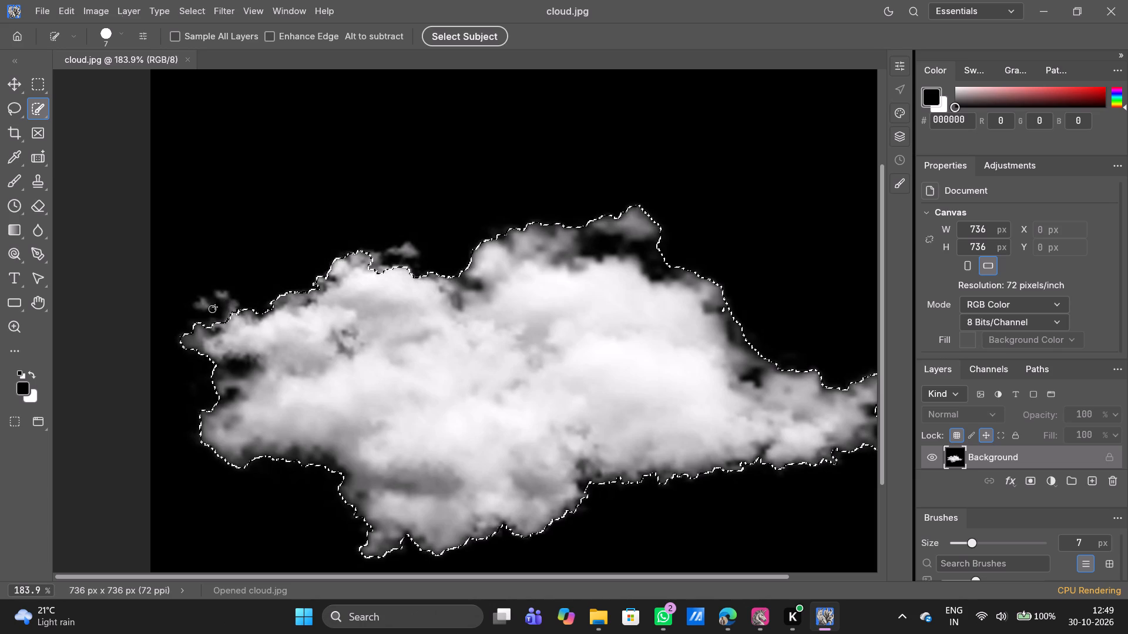
pyautogui.keyDown('alt'); pyautogui.click(238, 370); pyautogui.keyUp('alt')
pyautogui.keyDown('alt'); pyautogui.click(224, 396); pyautogui.keyUp('alt')
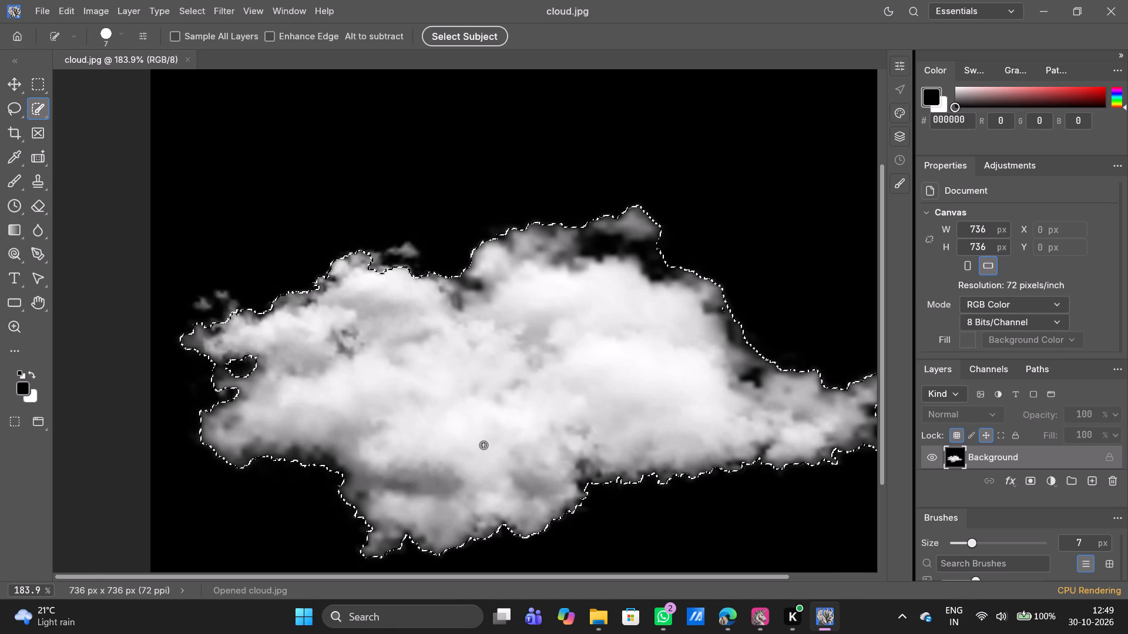
# Subtract the dark pocket near the cloud's right tail and the dark gap beneath its top wisp from the selection.
pyautogui.hscroll(-1, 484, 445)
pyautogui.keyDown('alt'); pyautogui.click(646, 378); pyautogui.keyUp('alt')
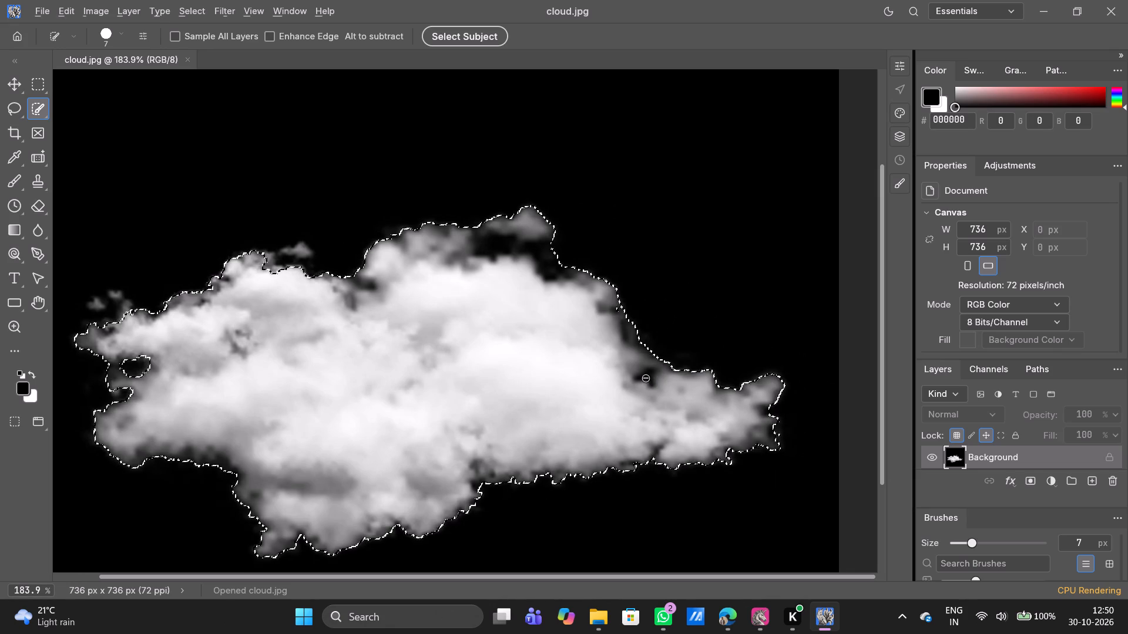
pyautogui.keyDown('alt'); pyautogui.moveTo(481, 239); pyautogui.dragTo(493, 246); pyautogui.keyUp('alt')
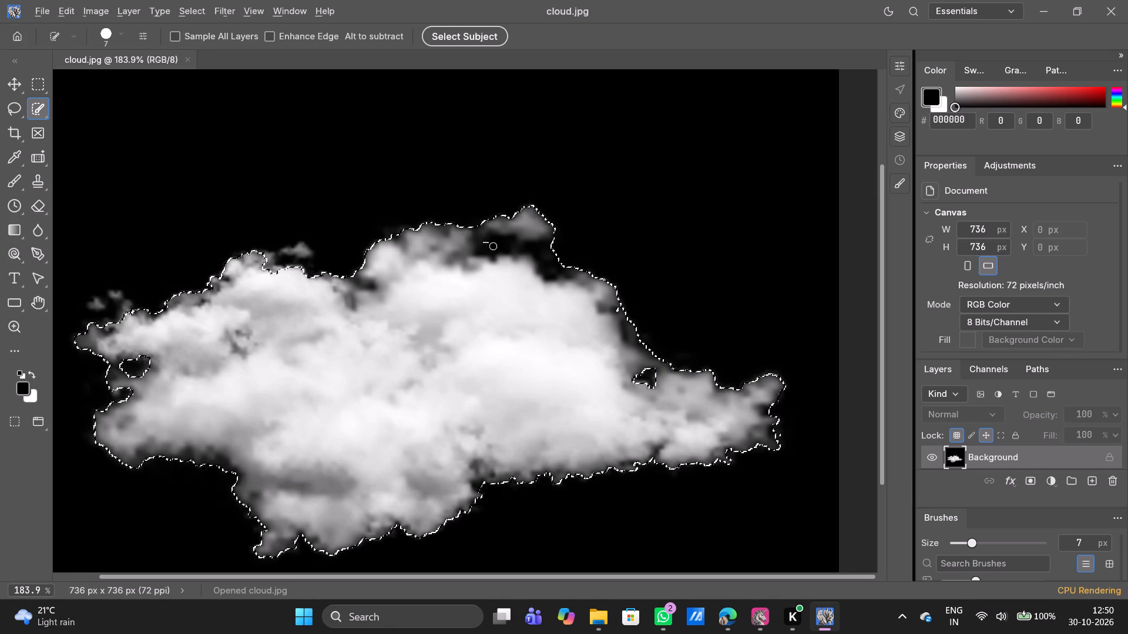
pyautogui.keyDown('alt'); pyautogui.moveTo(493, 246); pyautogui.dragTo(556, 258); pyautogui.keyUp('alt')
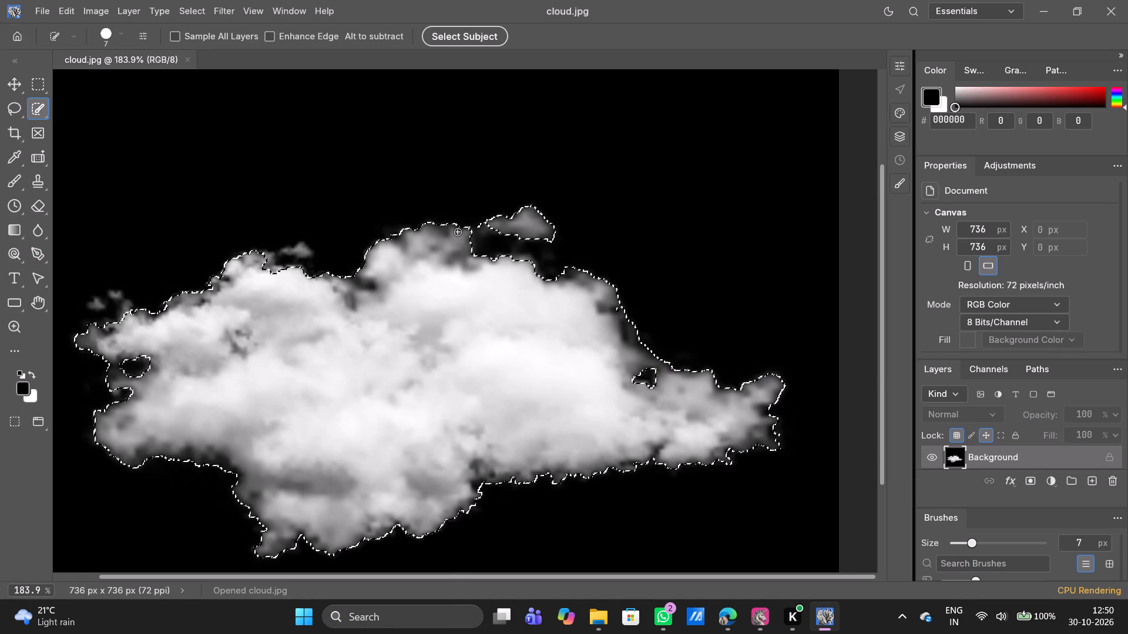
# Add the small detached wisp above the cloud's upper-left part back to the selection.
pyautogui.hscroll(1, 458, 232)
pyautogui.click(408, 250)
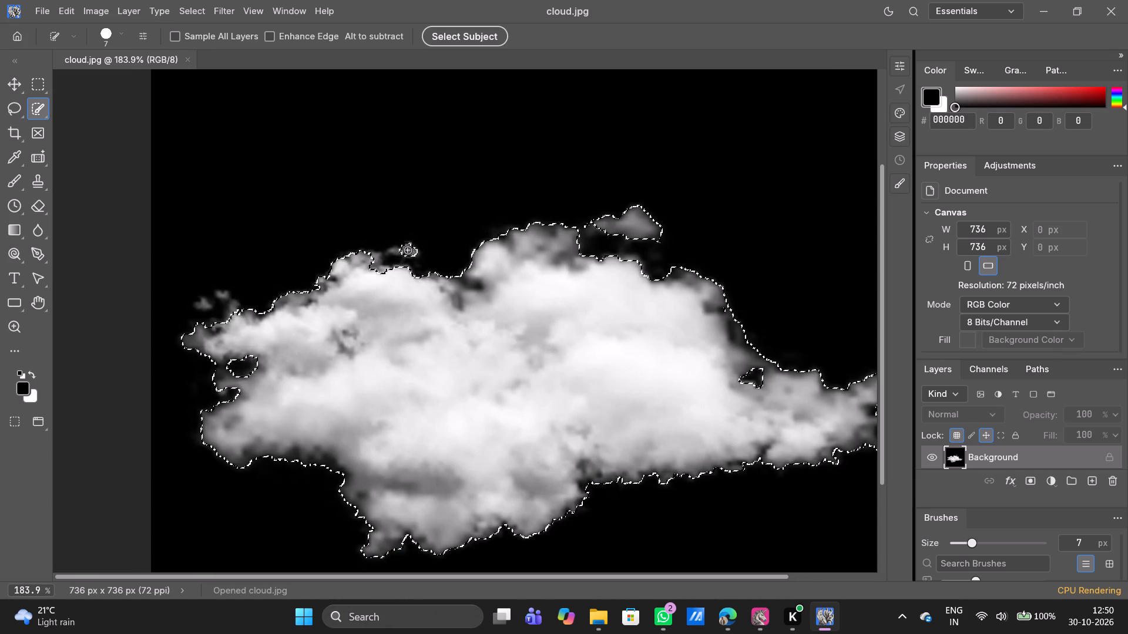
pyautogui.click(398, 250)
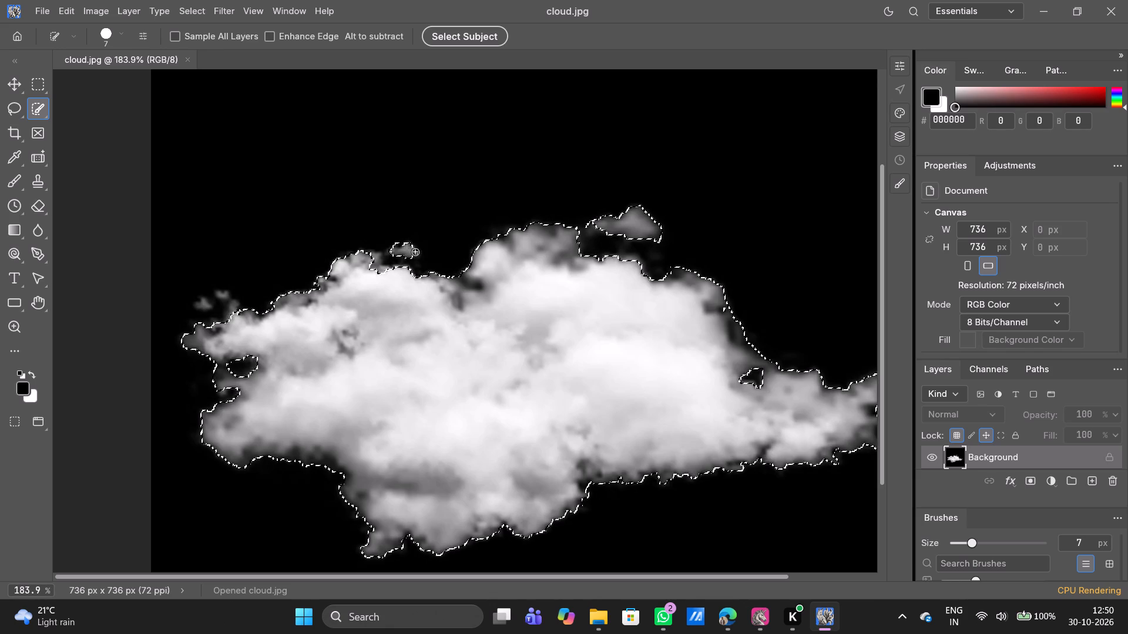
pyautogui.click(415, 252)
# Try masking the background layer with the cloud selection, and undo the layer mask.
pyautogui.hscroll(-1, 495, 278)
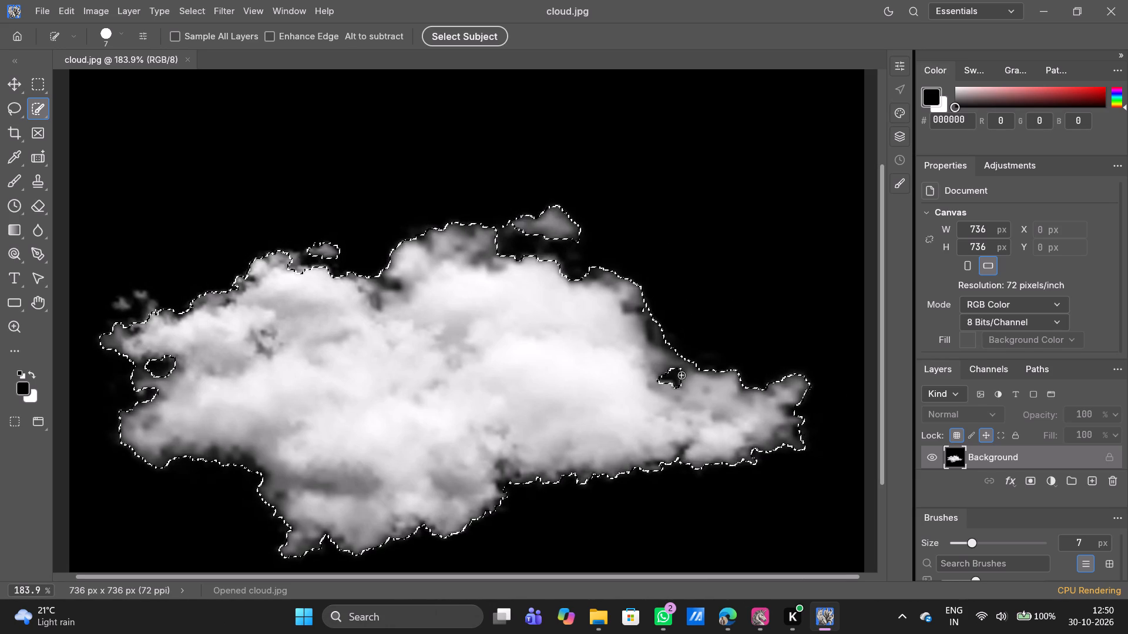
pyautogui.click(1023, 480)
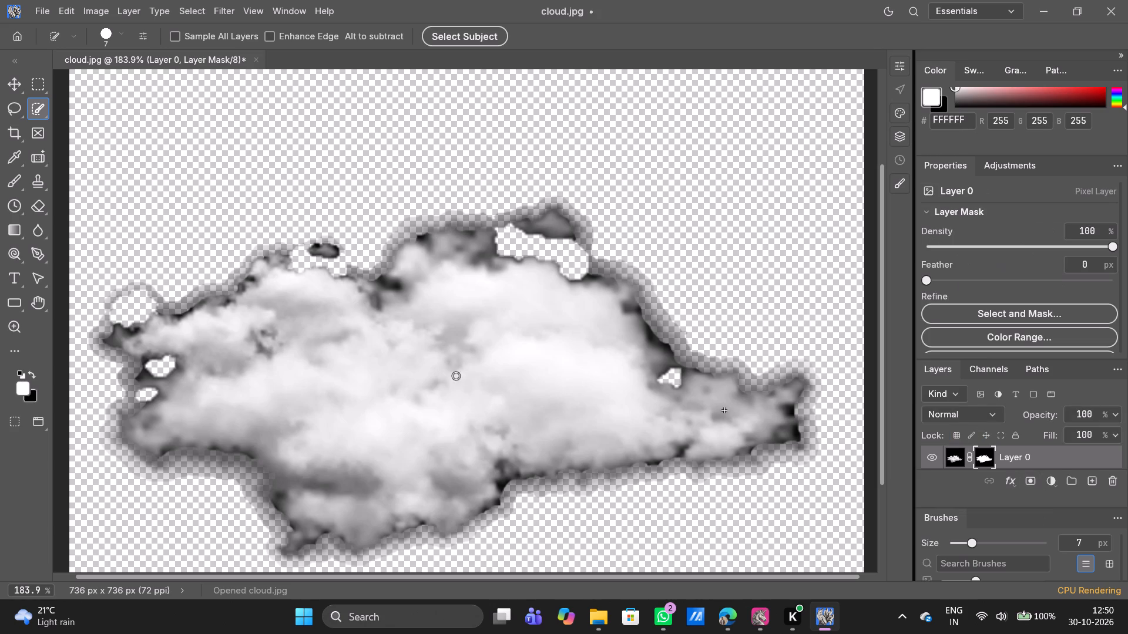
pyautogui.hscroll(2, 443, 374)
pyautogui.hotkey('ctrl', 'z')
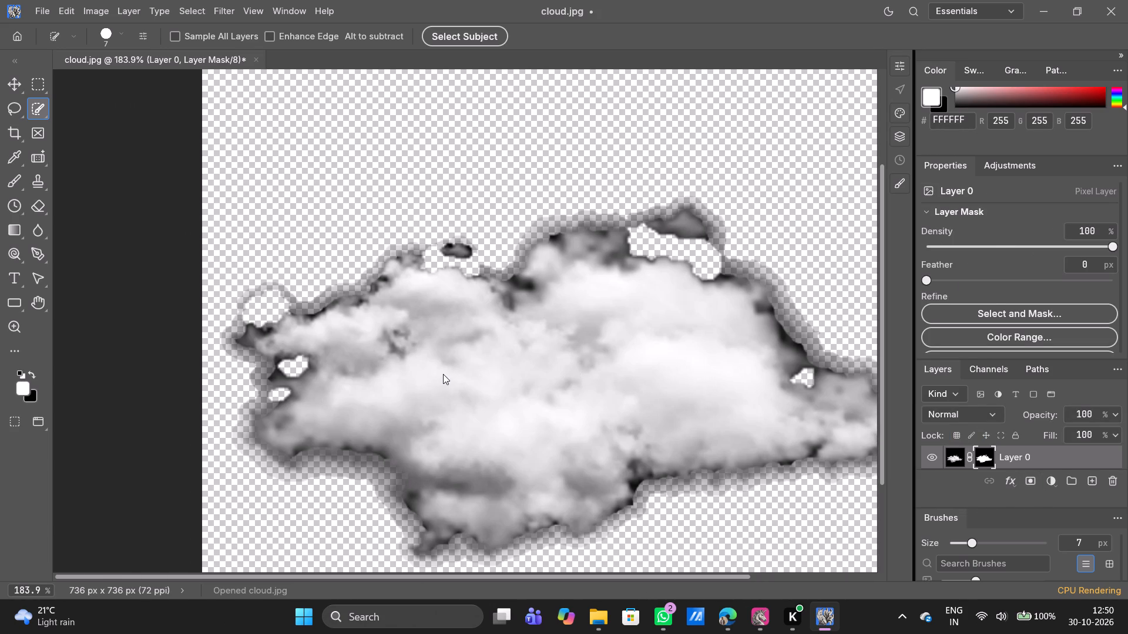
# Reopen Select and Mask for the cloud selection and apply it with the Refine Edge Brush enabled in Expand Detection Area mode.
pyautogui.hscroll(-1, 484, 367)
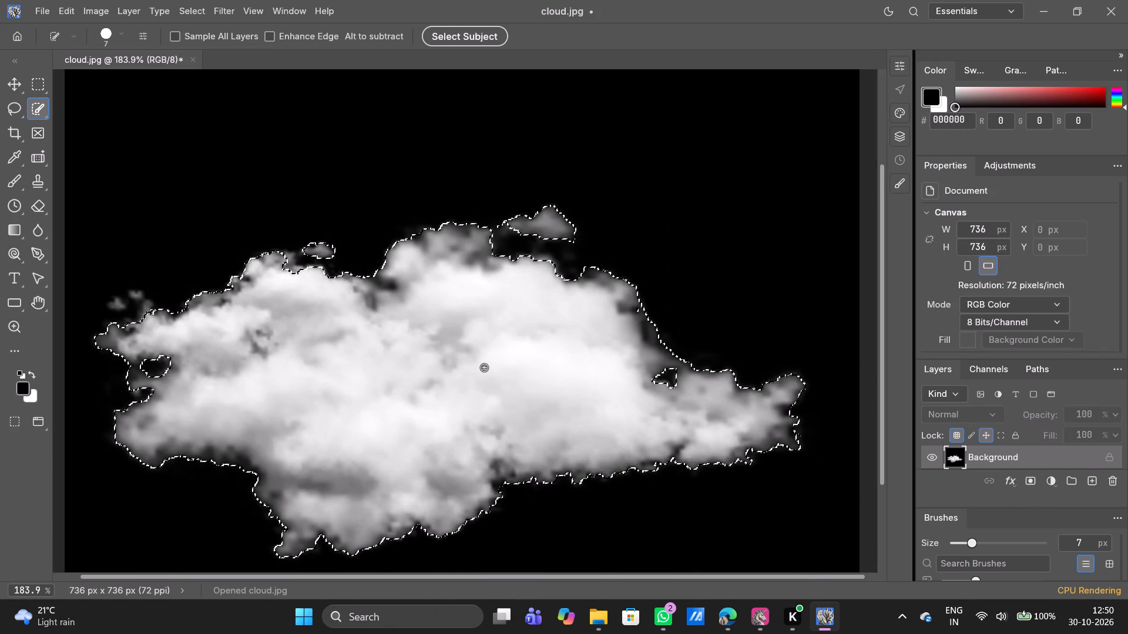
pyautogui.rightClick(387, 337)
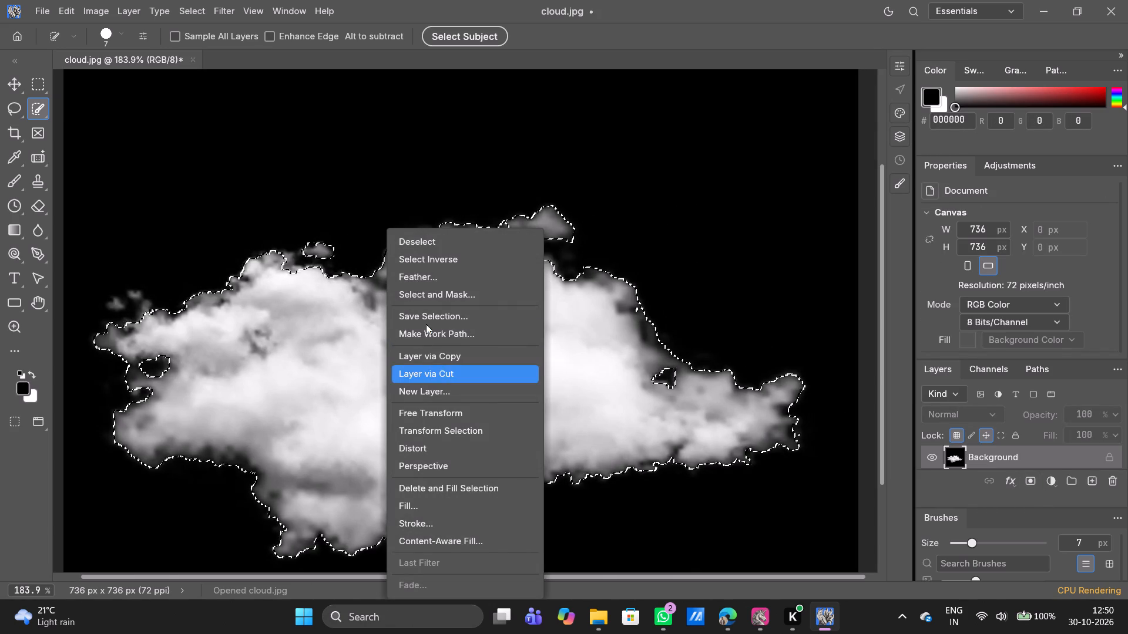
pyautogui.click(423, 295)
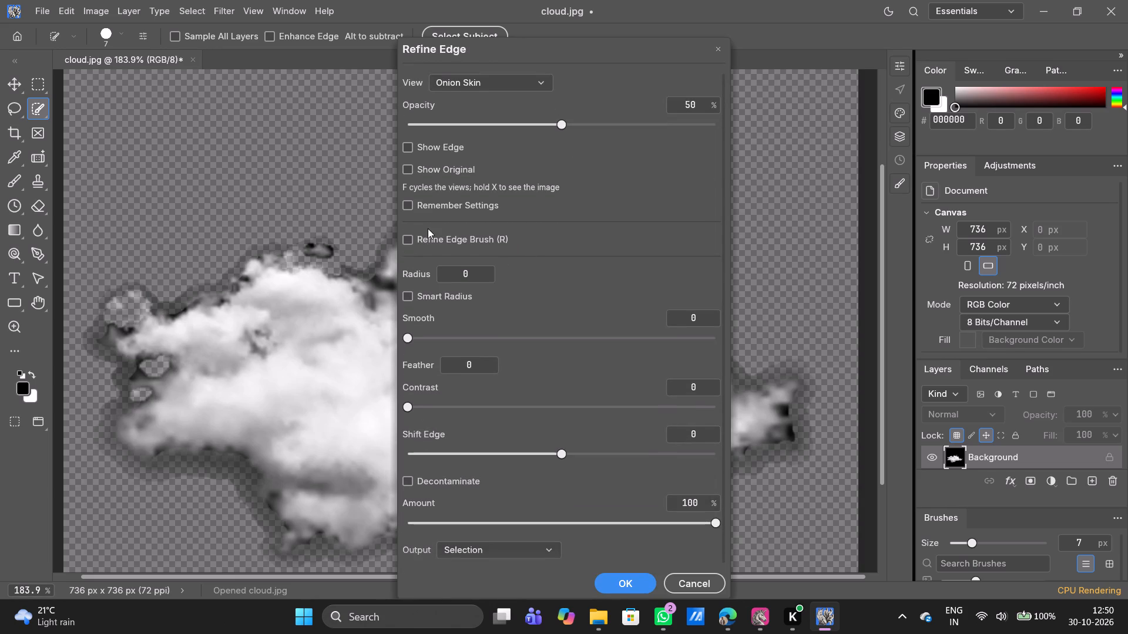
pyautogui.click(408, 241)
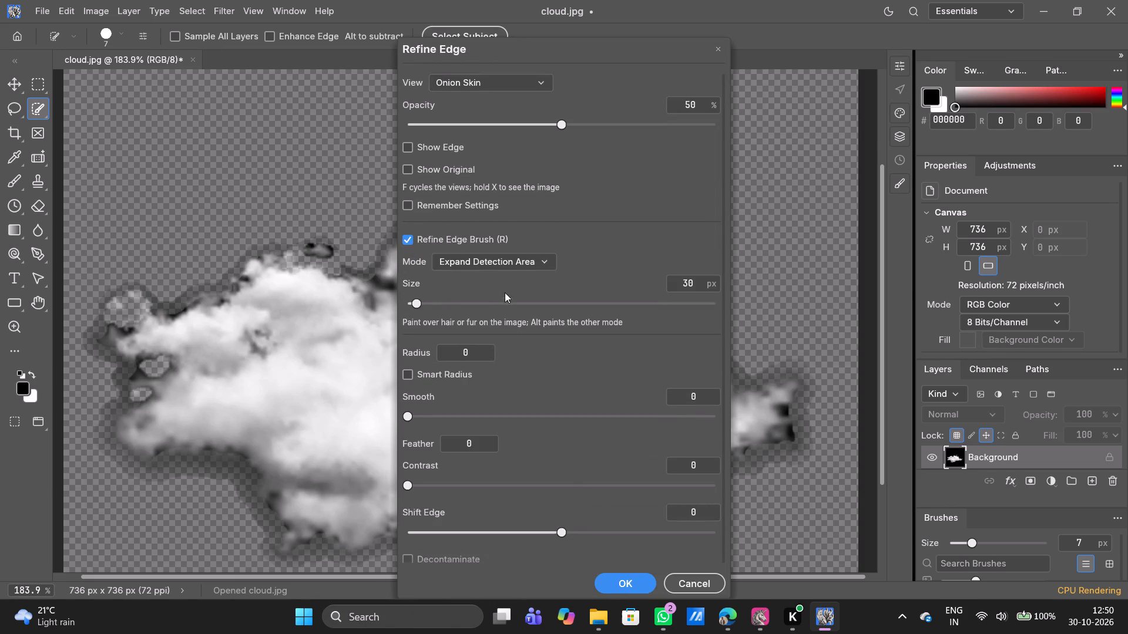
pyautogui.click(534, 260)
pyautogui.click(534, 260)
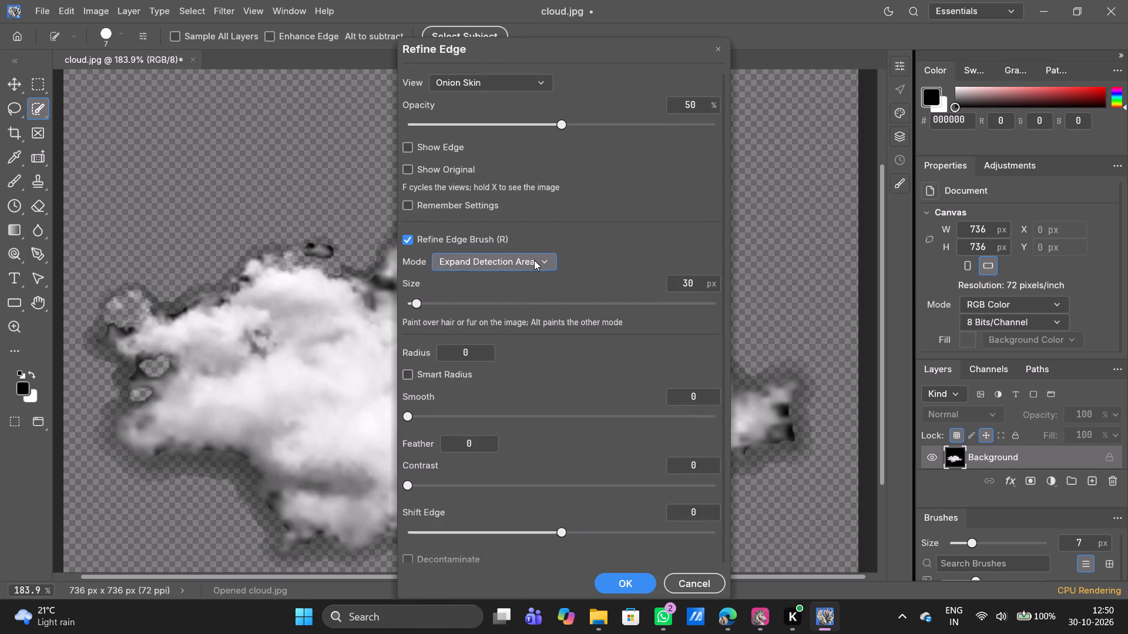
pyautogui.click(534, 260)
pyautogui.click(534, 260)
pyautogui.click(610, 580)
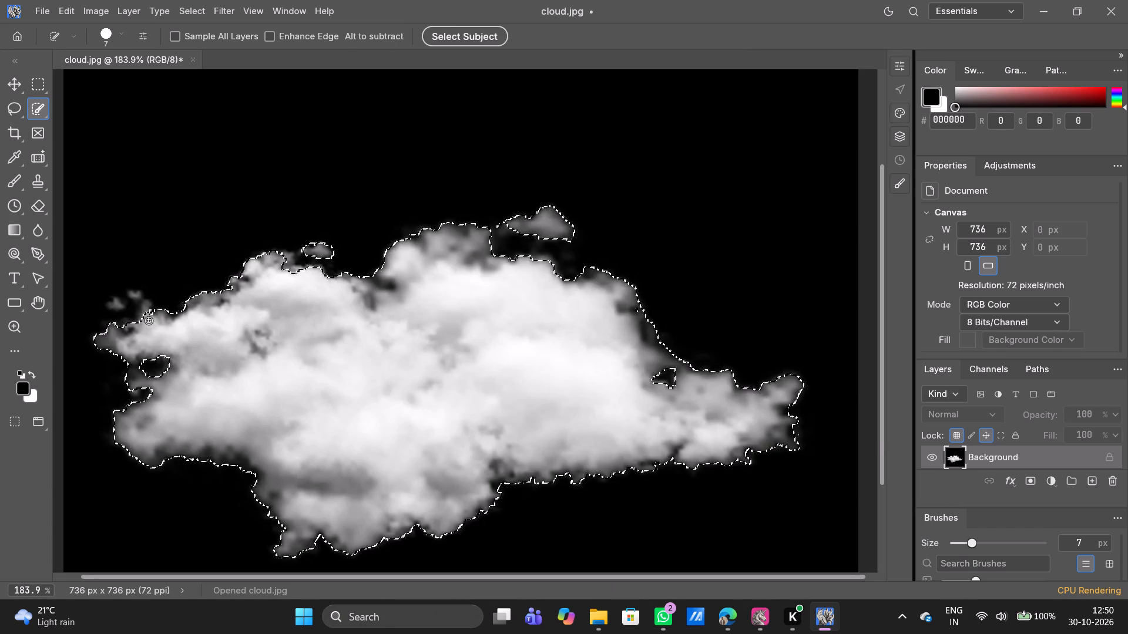
# Reopen Select and Mask for the cloud selection with the Refine Edge Brush enabled and set the edge Radius to 28.
pyautogui.hscroll(1, 148, 333)
pyautogui.rightClick(454, 373)
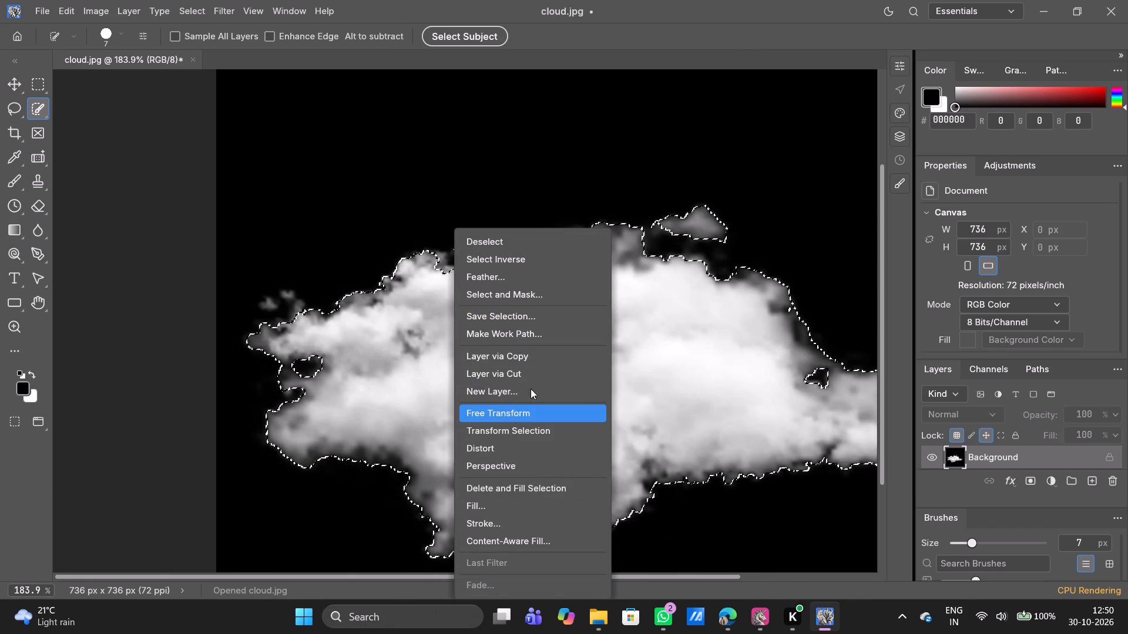
pyautogui.click(522, 294)
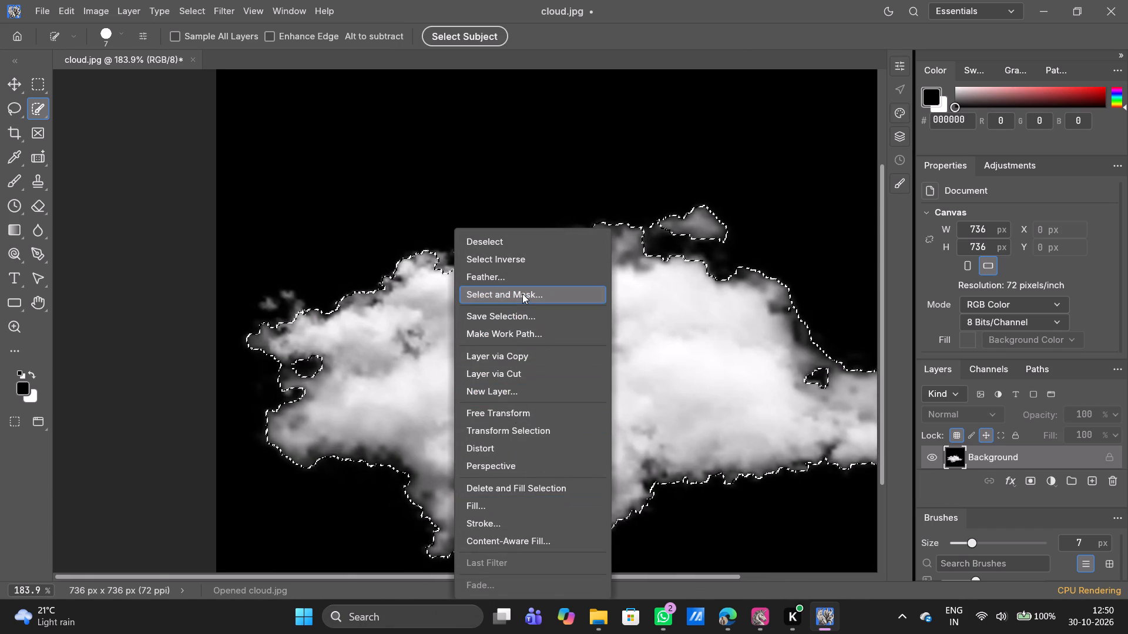
pyautogui.click(406, 235)
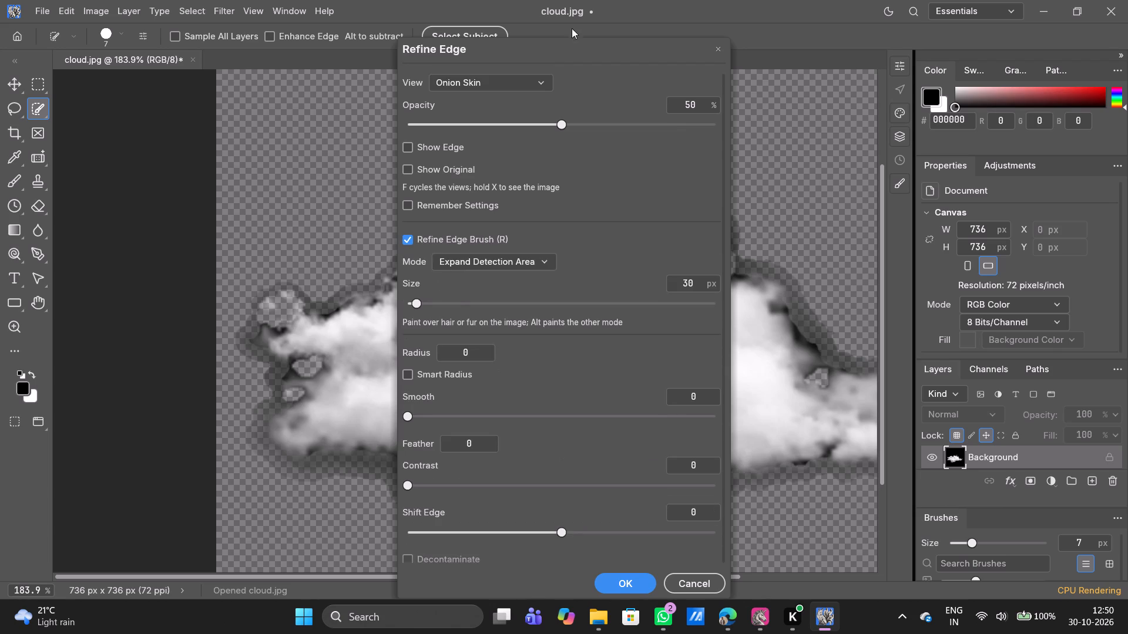
pyautogui.moveTo(549, 46); pyautogui.dragTo(868, 0)
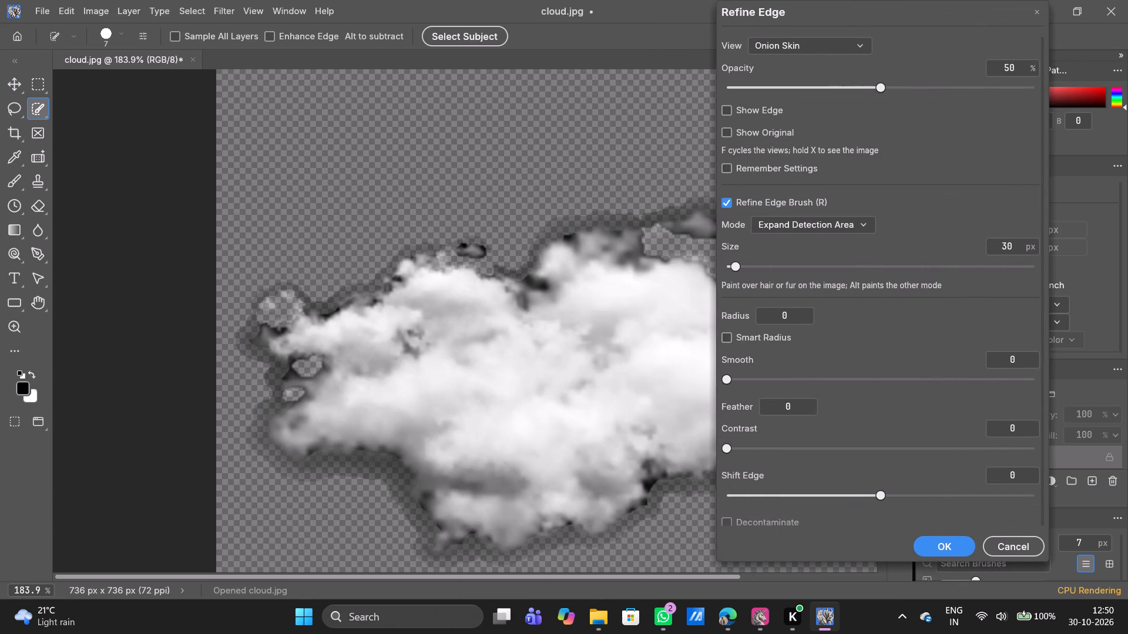
pyautogui.keyDown('alt'); pyautogui.scroll(1, 320, 322); pyautogui.keyUp('alt')
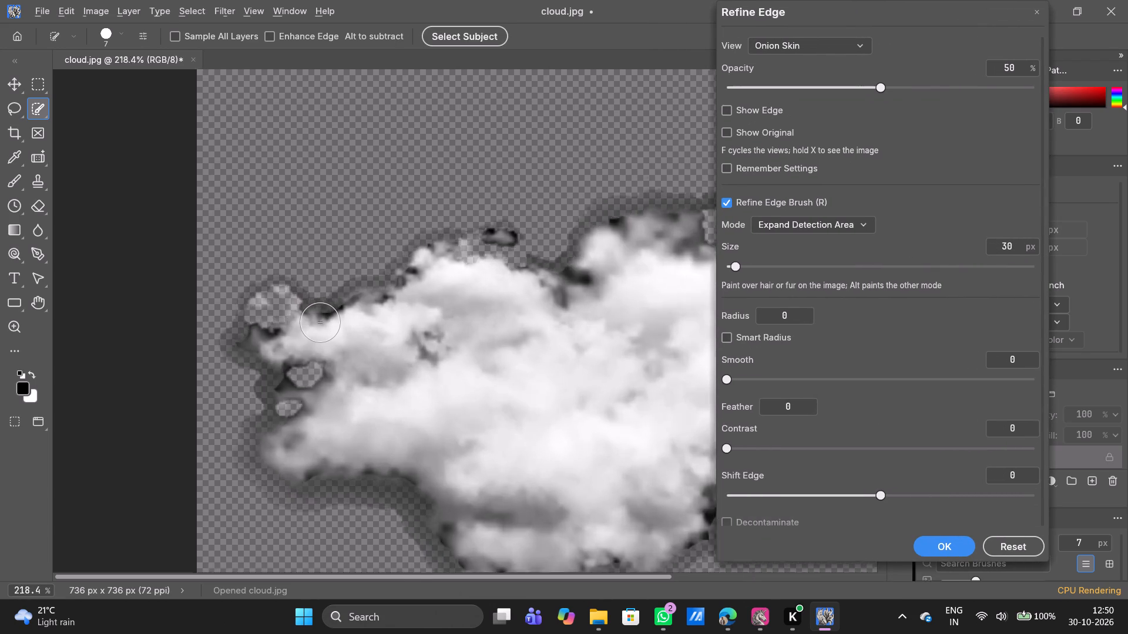
pyautogui.keyDown('alt'); pyautogui.scroll(1, 320, 322); pyautogui.keyUp('alt')
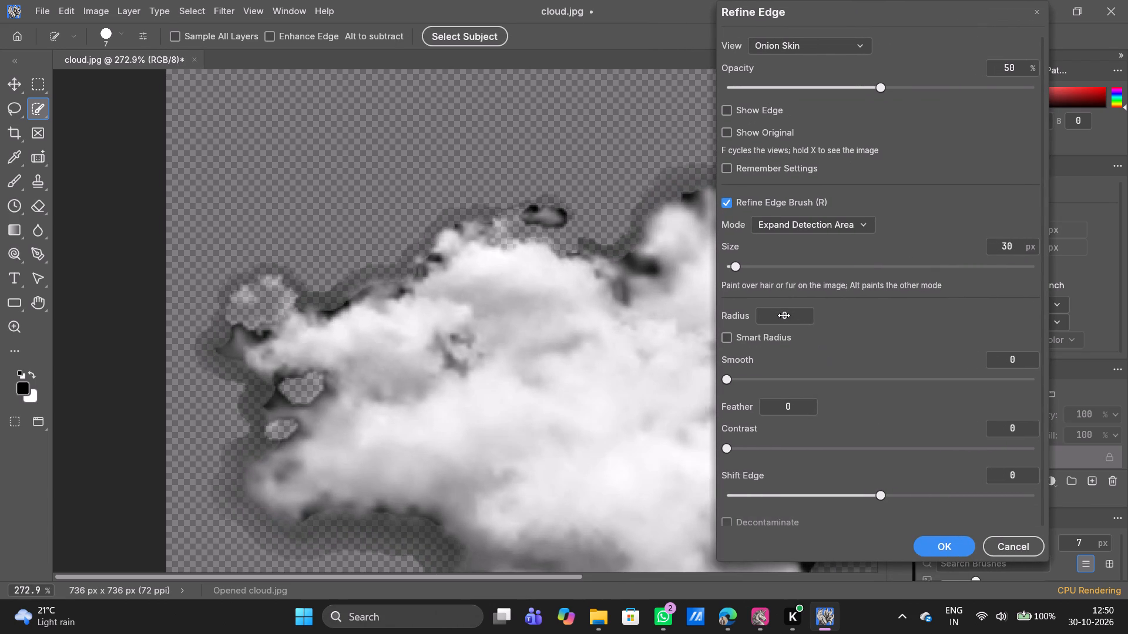
pyautogui.moveTo(784, 315); pyautogui.dragTo(808, 316)
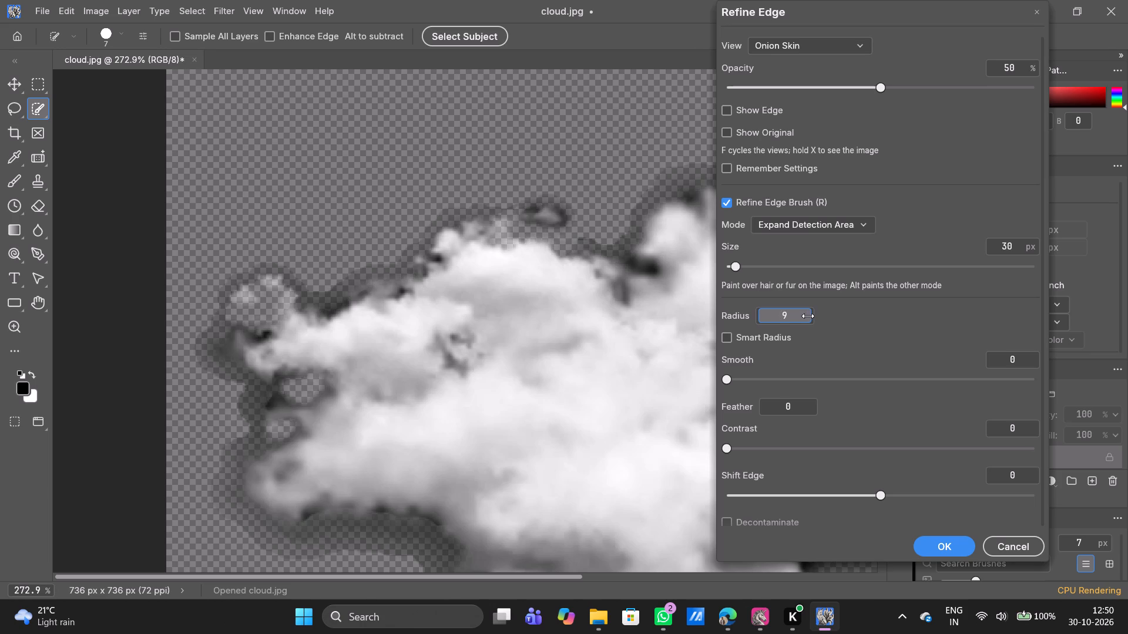
pyautogui.moveTo(808, 316); pyautogui.dragTo(825, 314)
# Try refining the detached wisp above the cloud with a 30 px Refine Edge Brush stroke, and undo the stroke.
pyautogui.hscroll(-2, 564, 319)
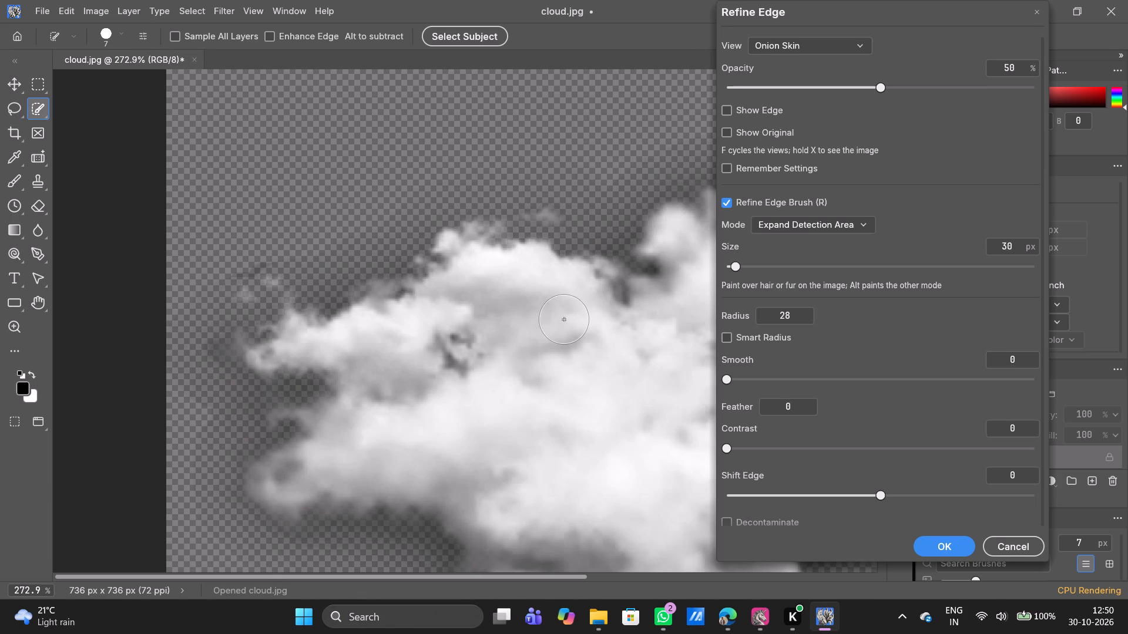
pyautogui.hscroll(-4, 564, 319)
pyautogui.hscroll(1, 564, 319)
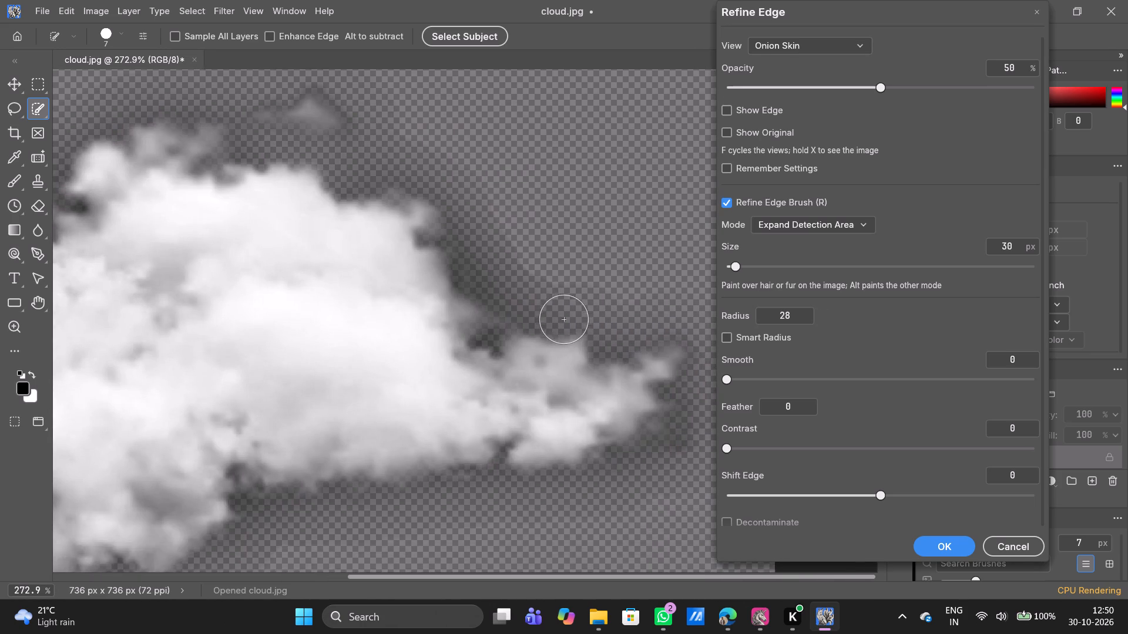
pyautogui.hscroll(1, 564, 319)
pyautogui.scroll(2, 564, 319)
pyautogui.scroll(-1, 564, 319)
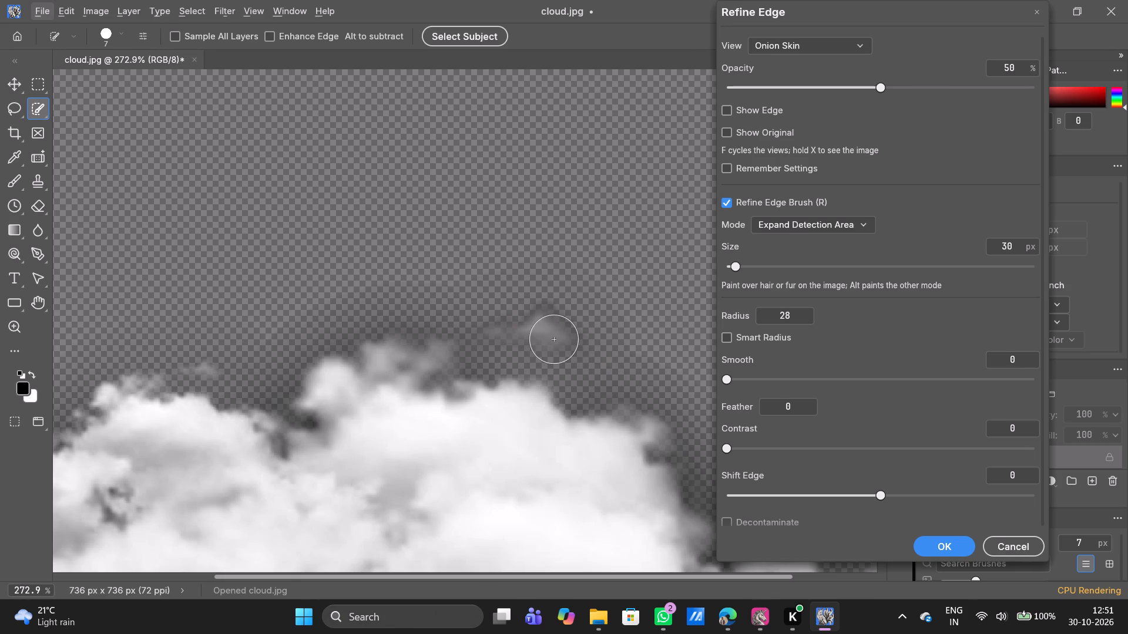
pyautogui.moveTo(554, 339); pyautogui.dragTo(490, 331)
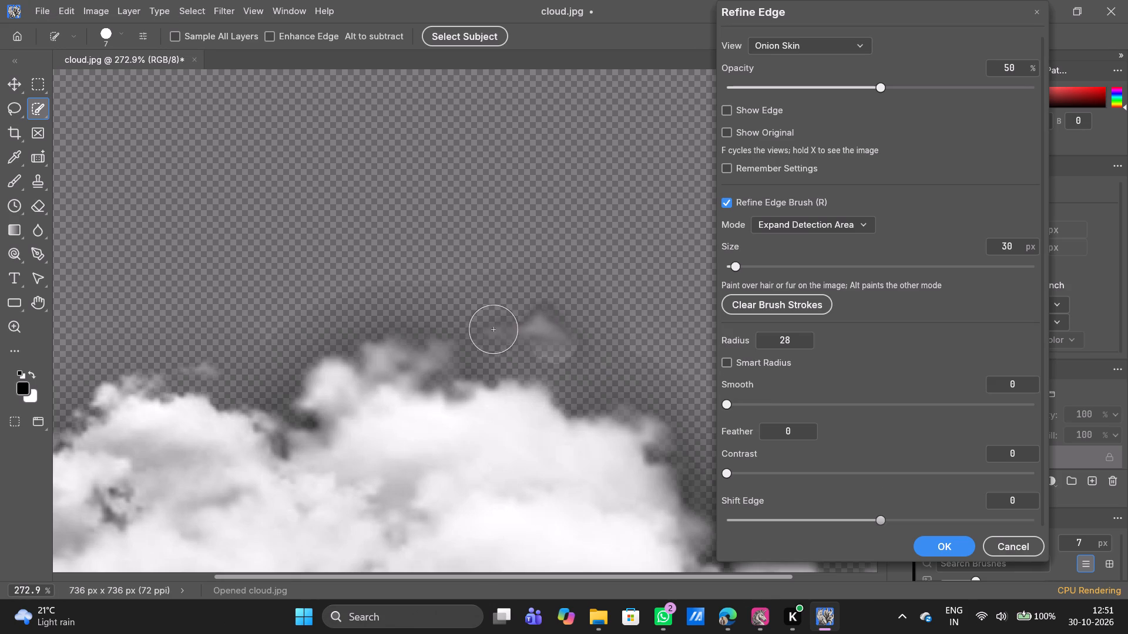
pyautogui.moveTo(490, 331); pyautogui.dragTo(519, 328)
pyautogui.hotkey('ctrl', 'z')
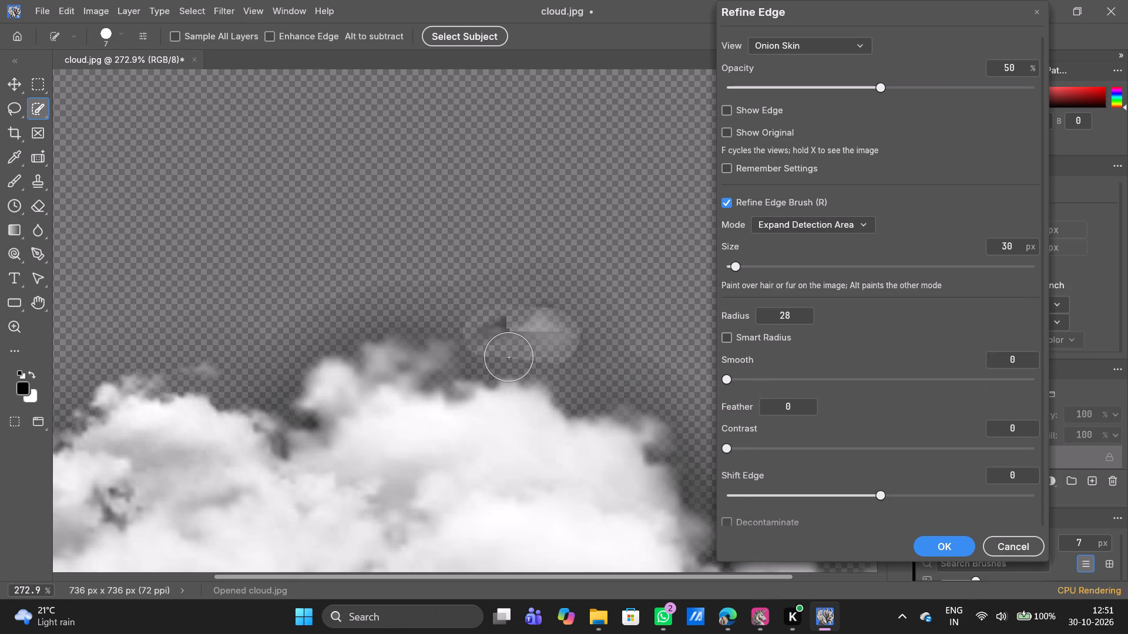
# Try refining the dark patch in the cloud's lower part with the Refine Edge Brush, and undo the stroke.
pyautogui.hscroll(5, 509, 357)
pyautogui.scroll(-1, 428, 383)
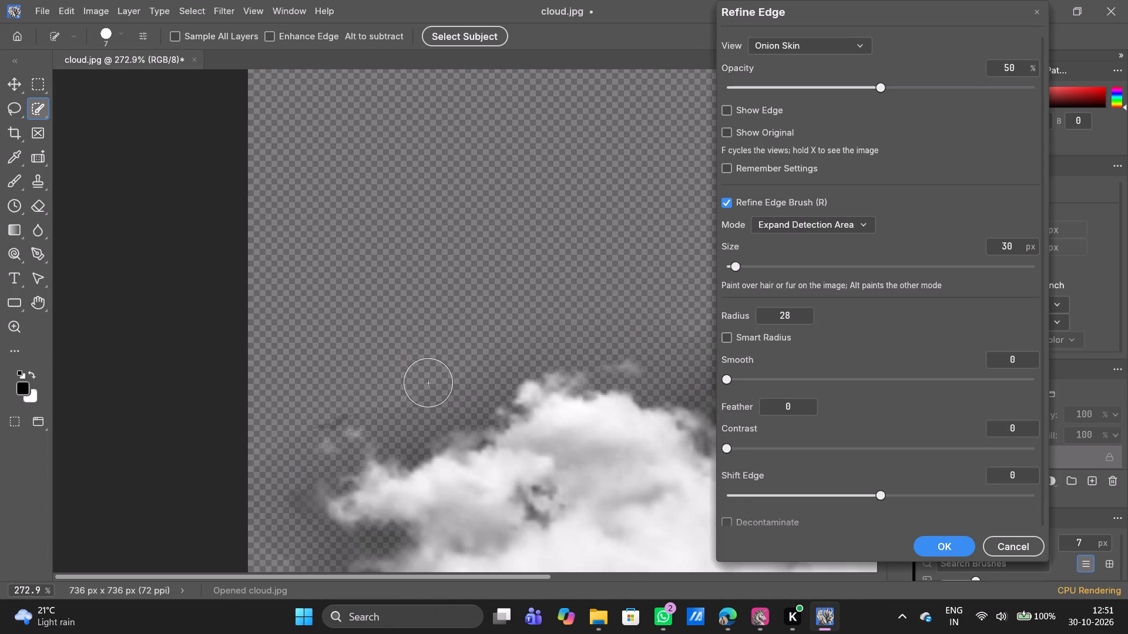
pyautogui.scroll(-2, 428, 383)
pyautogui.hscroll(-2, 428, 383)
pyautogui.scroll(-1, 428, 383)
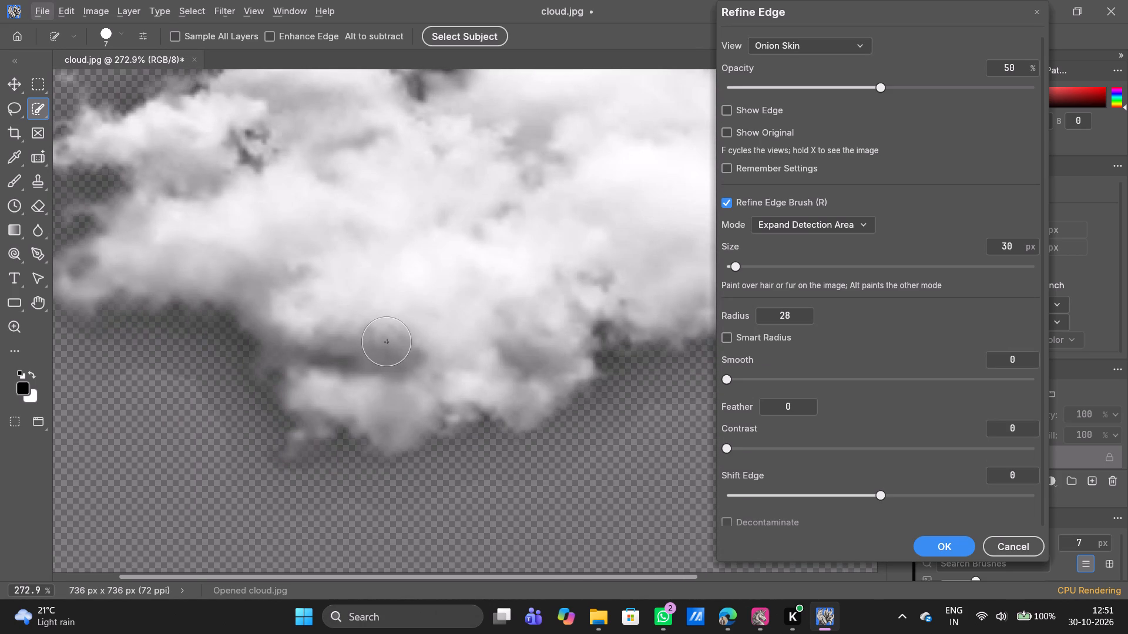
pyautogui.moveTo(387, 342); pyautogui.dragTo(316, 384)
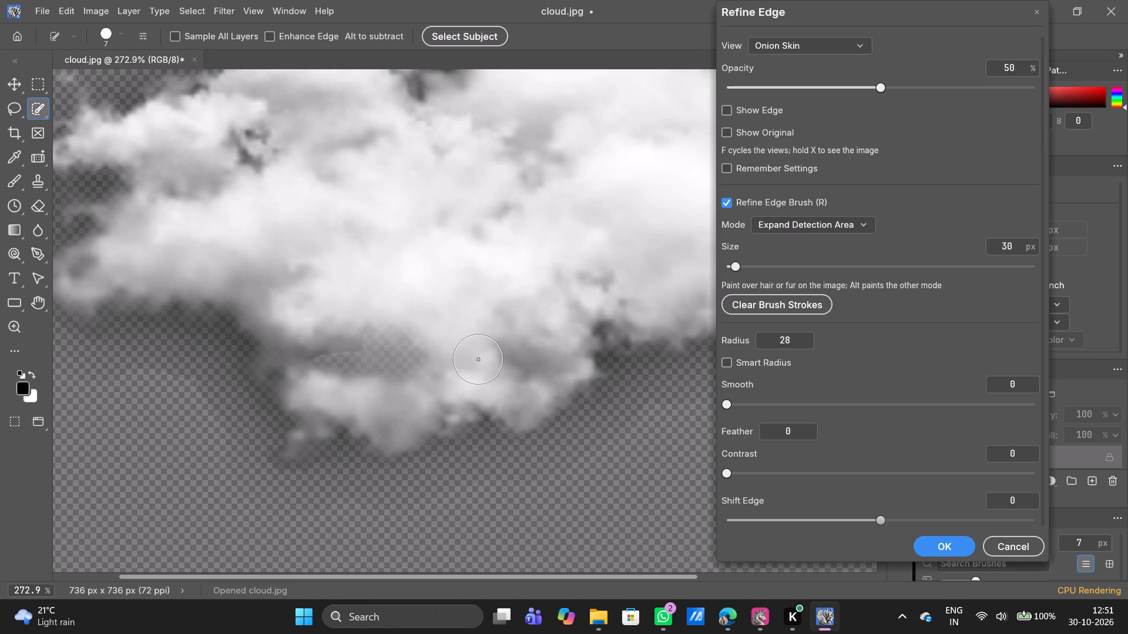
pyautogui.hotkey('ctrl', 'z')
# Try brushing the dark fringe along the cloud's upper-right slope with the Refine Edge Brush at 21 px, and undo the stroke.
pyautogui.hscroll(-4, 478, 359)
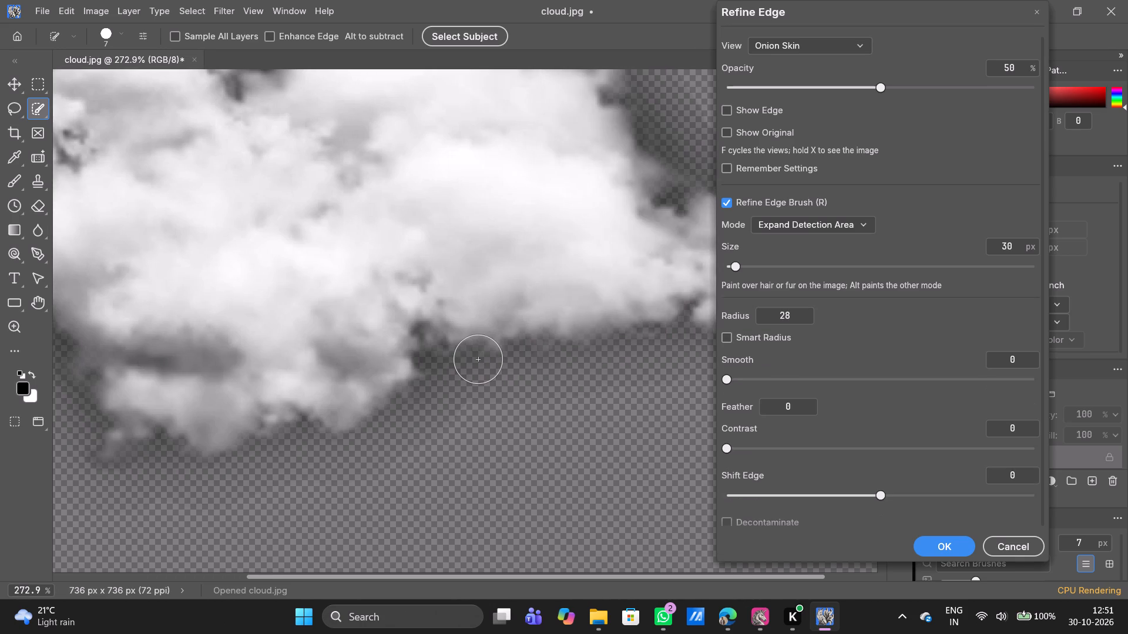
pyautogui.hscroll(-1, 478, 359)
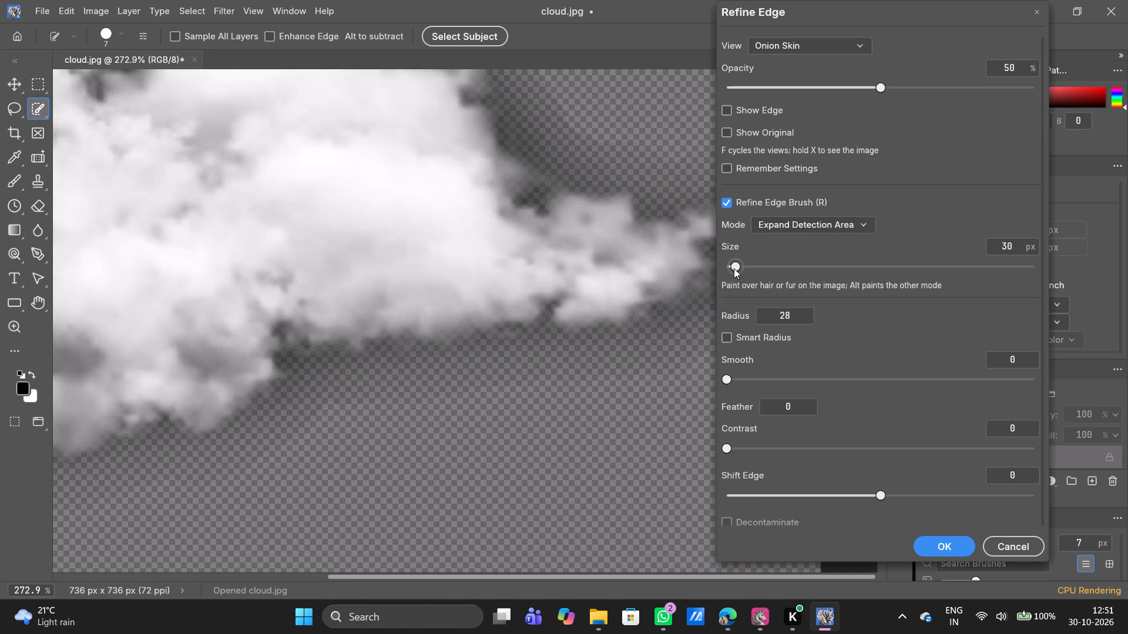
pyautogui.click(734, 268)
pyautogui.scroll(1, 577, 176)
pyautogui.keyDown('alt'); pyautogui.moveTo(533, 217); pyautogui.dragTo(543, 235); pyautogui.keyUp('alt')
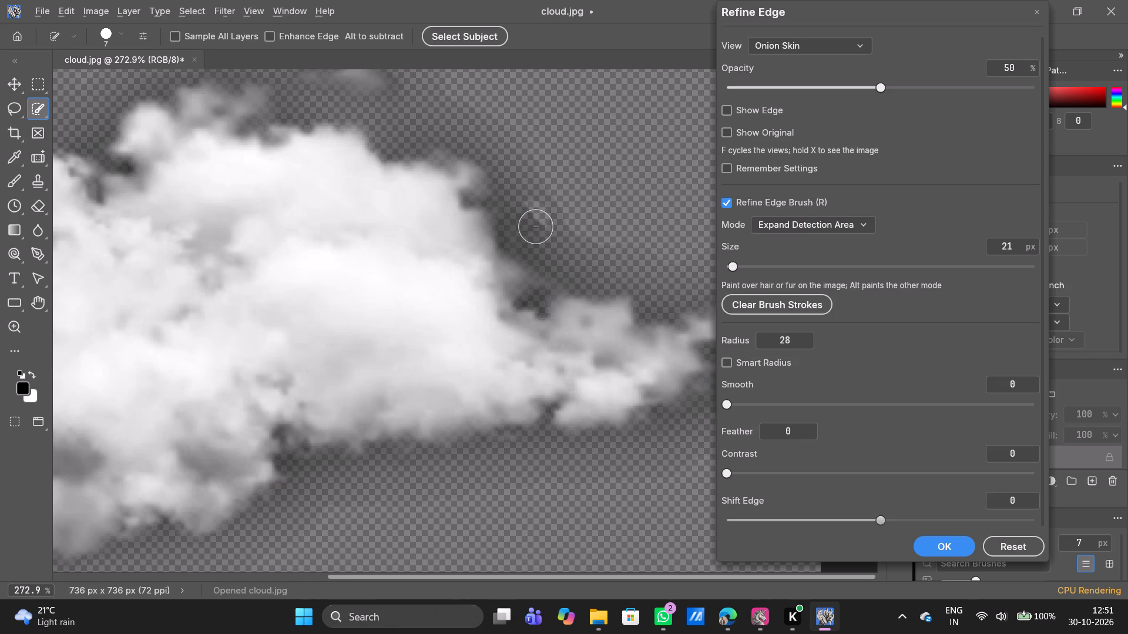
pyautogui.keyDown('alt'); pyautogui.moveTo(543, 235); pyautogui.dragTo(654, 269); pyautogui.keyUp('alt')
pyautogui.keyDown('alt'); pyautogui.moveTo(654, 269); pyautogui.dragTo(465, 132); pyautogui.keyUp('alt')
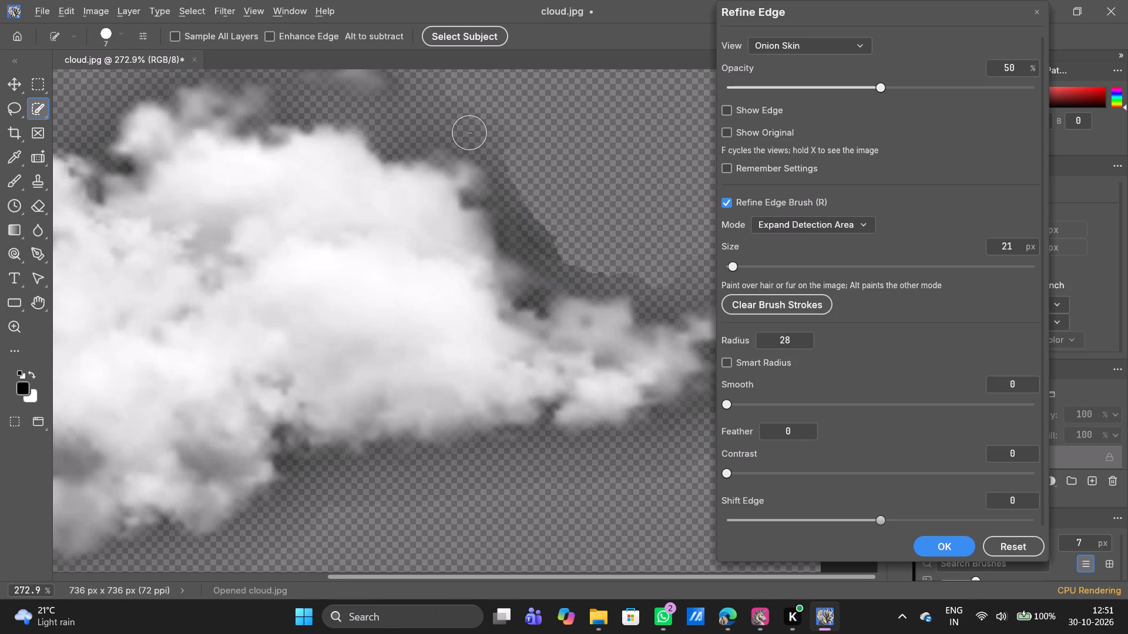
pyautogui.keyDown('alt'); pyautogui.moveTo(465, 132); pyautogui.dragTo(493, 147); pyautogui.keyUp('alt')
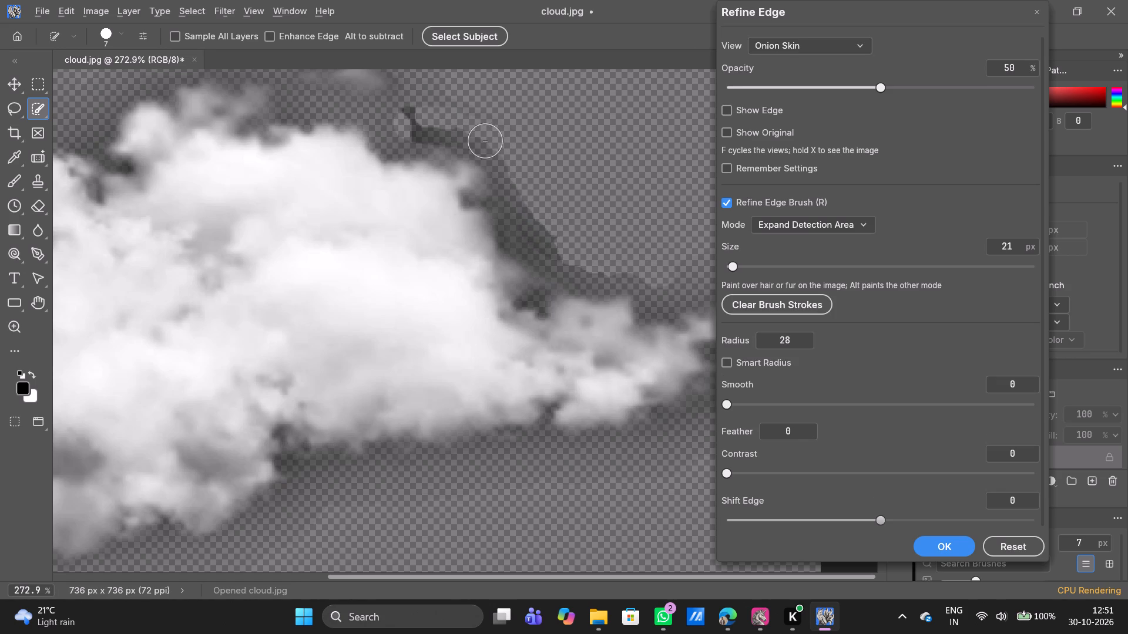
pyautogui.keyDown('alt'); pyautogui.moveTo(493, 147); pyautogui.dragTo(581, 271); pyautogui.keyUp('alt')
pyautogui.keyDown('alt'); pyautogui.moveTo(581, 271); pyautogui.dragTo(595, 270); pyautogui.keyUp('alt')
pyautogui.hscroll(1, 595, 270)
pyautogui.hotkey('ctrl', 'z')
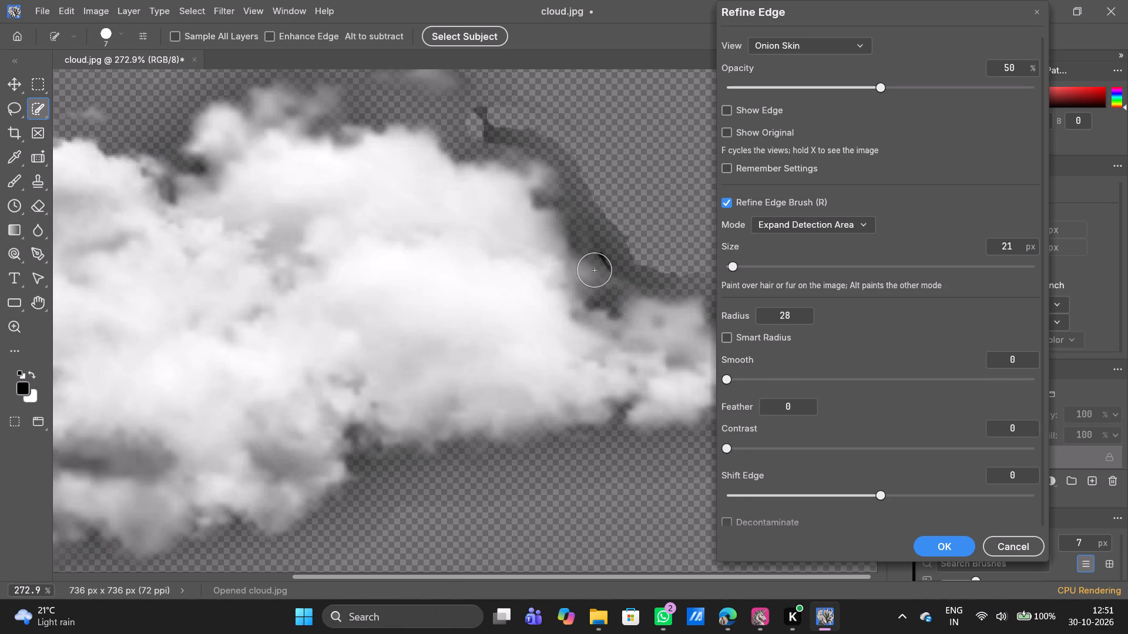
# Set the edge Radius to 44 and apply the refinement to the cloud selection.
pyautogui.scroll(1, 595, 270)
pyautogui.hscroll(5, 595, 270)
pyautogui.scroll(-2, 595, 270)
pyautogui.scroll(1, 595, 270)
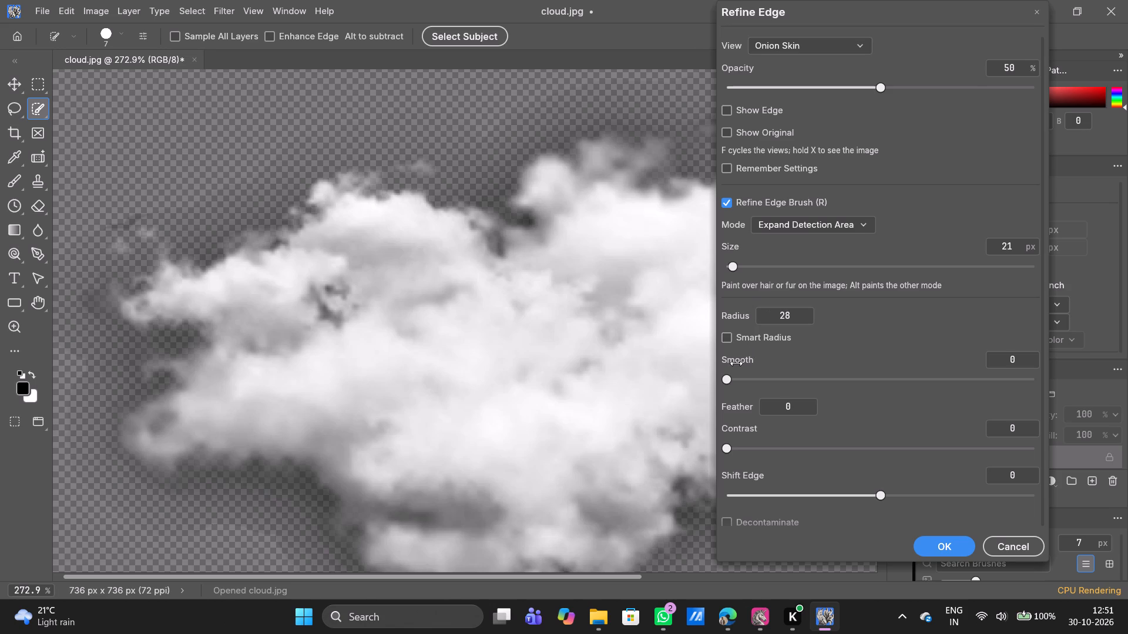
pyautogui.moveTo(780, 316); pyautogui.dragTo(803, 313)
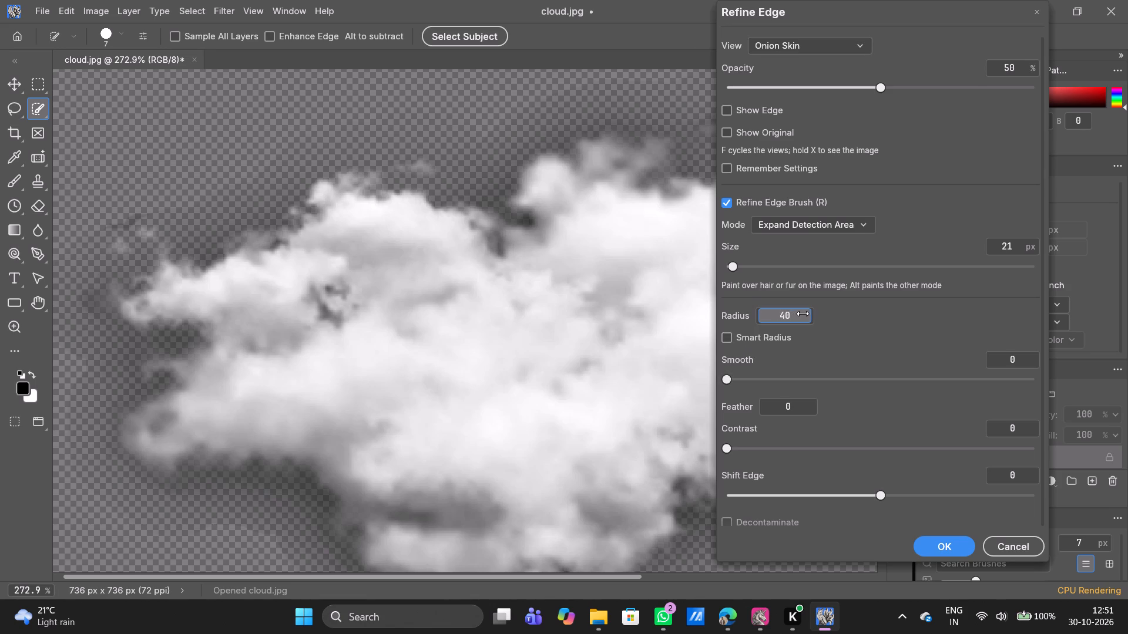
pyautogui.moveTo(803, 313); pyautogui.dragTo(804, 313)
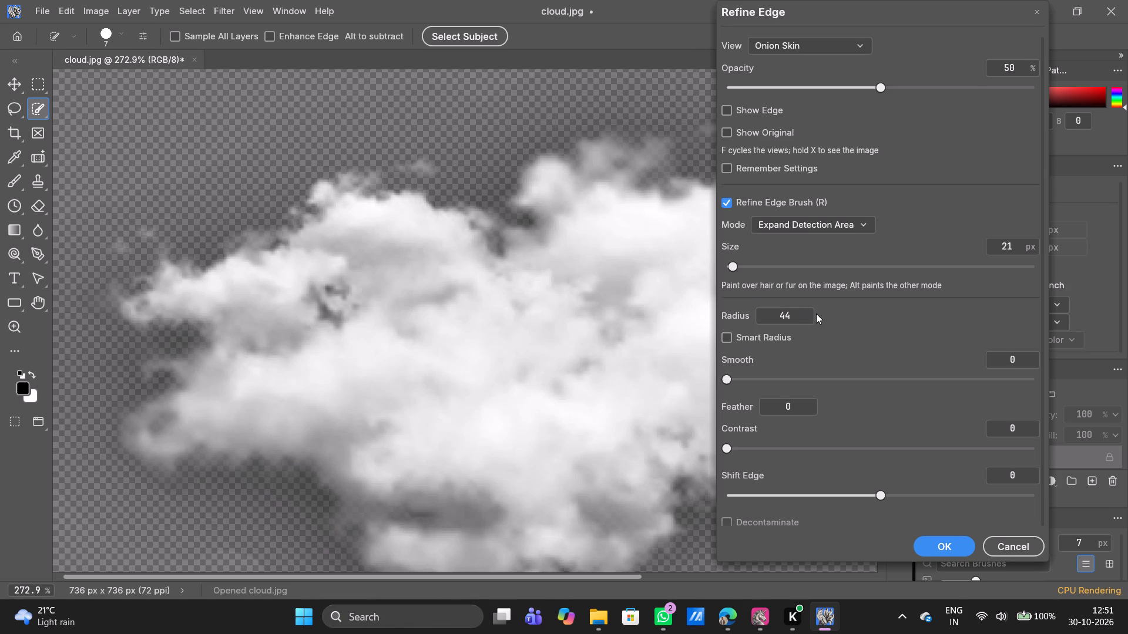
pyautogui.click(947, 556)
# Add a layer mask to the Background layer from the refined cloud selection.
pyautogui.hscroll(-1, 543, 393)
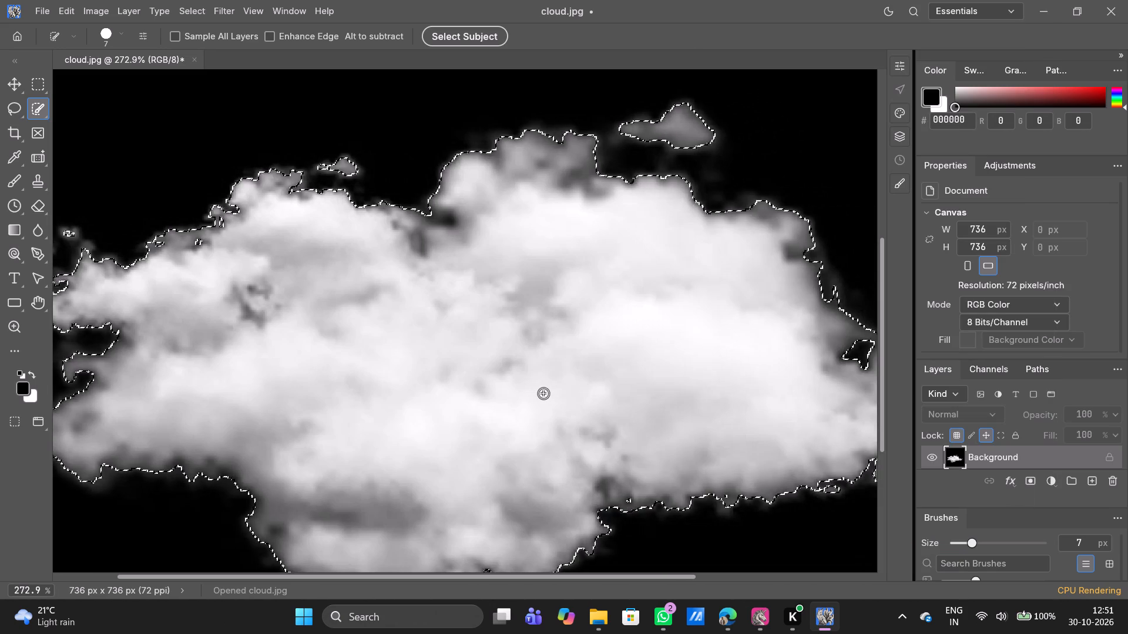
pyautogui.keyDown('alt'); pyautogui.scroll(-1, 543, 393); pyautogui.keyUp('alt')
pyautogui.hscroll(-1, 543, 393)
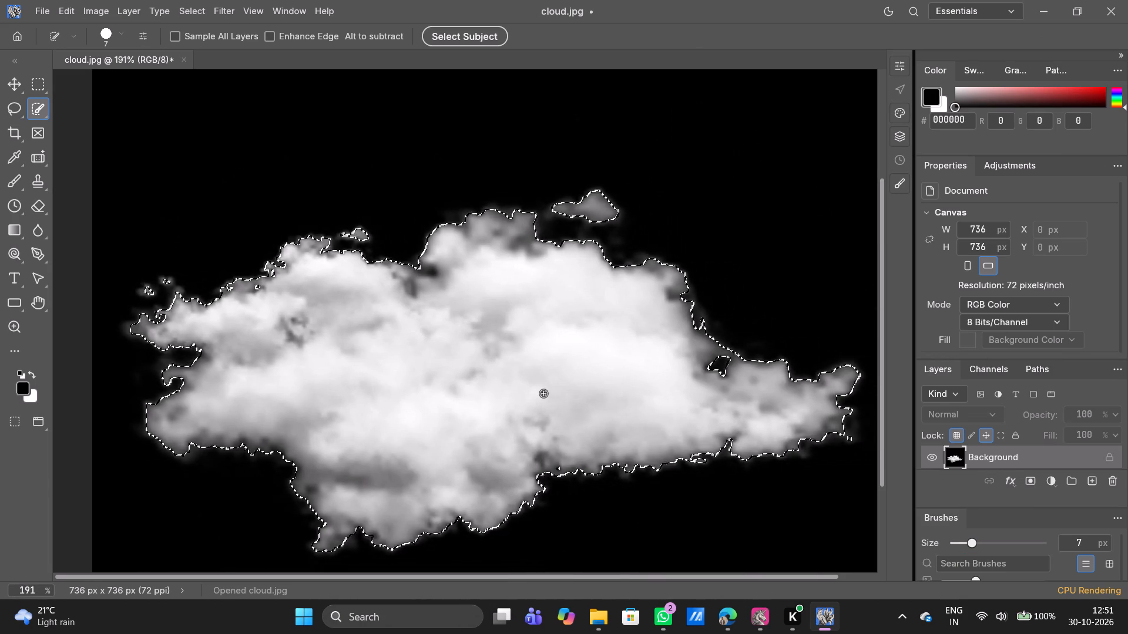
pyautogui.click(1030, 485)
# Examine the masked cloud's edges all around for leftover dark fringe.
pyautogui.hscroll(-1, 605, 387)
pyautogui.hscroll(2, 605, 387)
pyautogui.scroll(-1, 605, 387)
pyautogui.hscroll(-1, 605, 387)
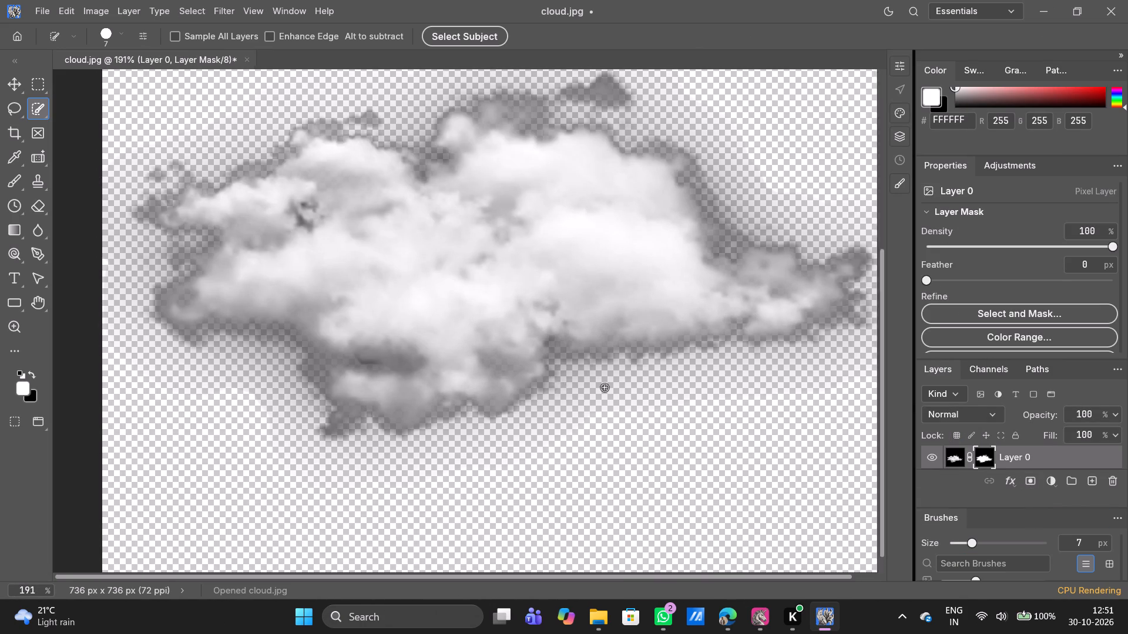
pyautogui.hscroll(-1, 605, 387)
pyautogui.scroll(1, 605, 387)
pyautogui.hscroll(1, 605, 387)
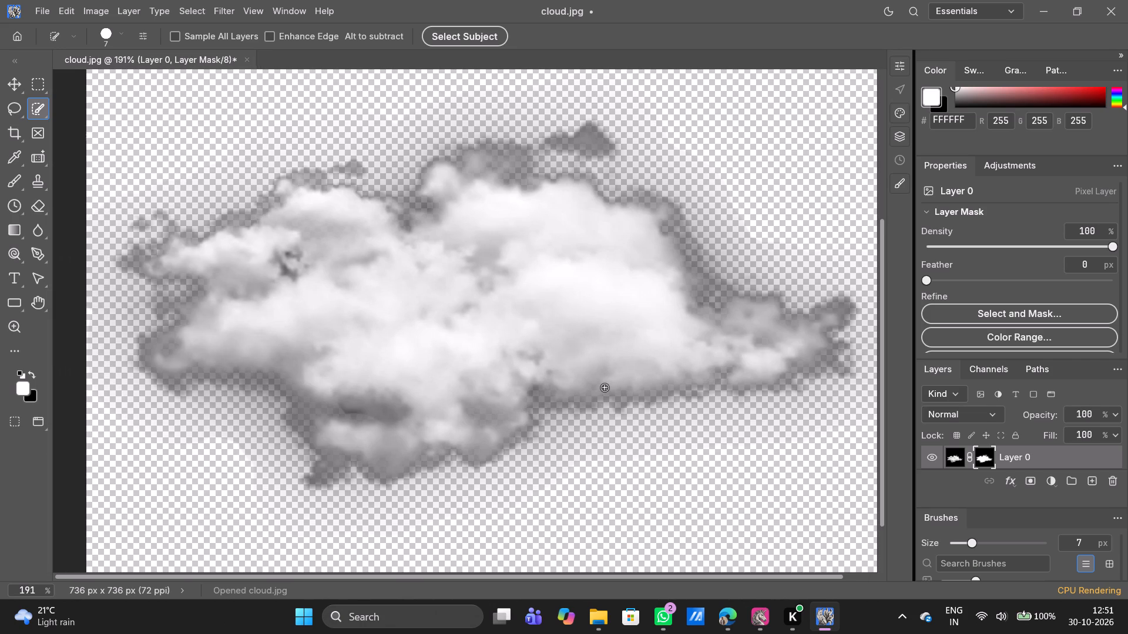
pyautogui.hscroll(-1, 605, 387)
pyautogui.scroll(1, 605, 387)
pyautogui.scroll(-1, 605, 387)
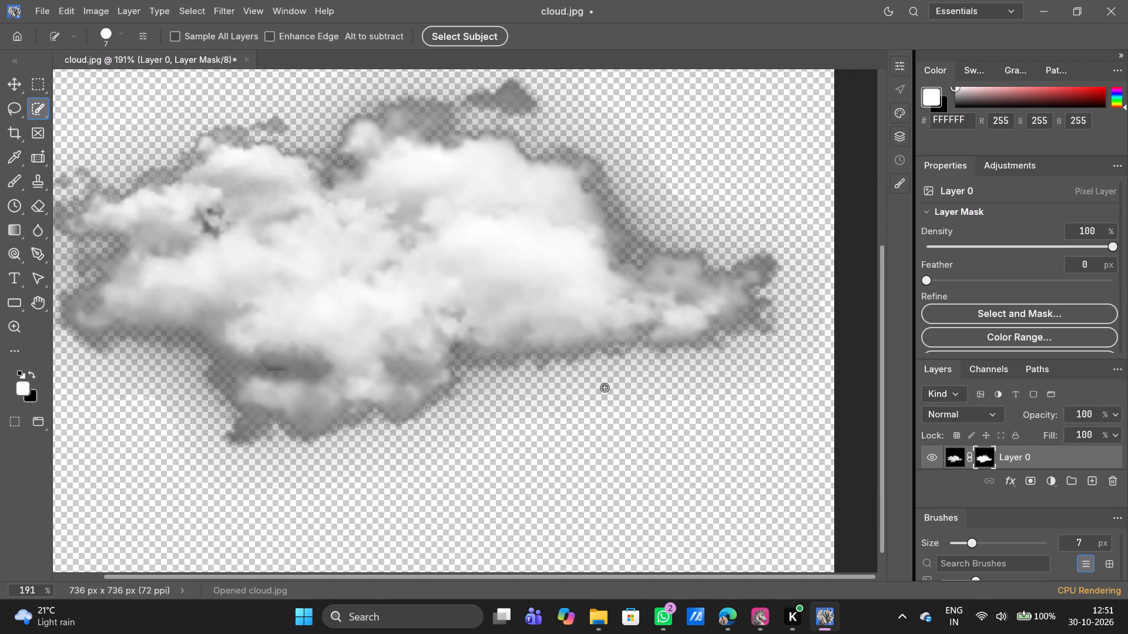
pyautogui.scroll(2, 605, 387)
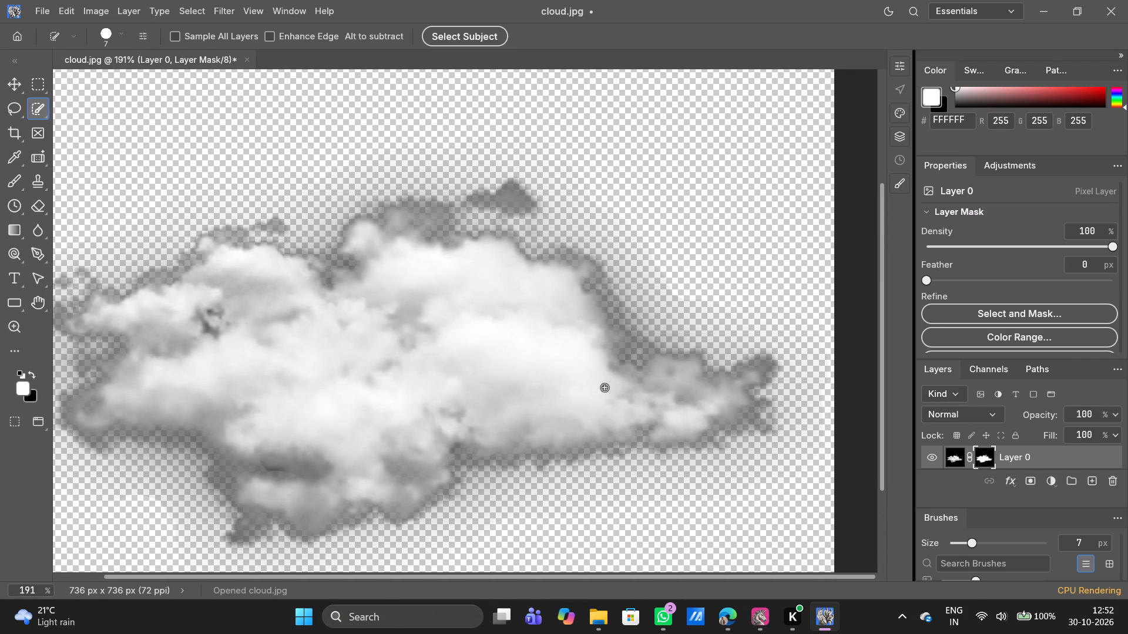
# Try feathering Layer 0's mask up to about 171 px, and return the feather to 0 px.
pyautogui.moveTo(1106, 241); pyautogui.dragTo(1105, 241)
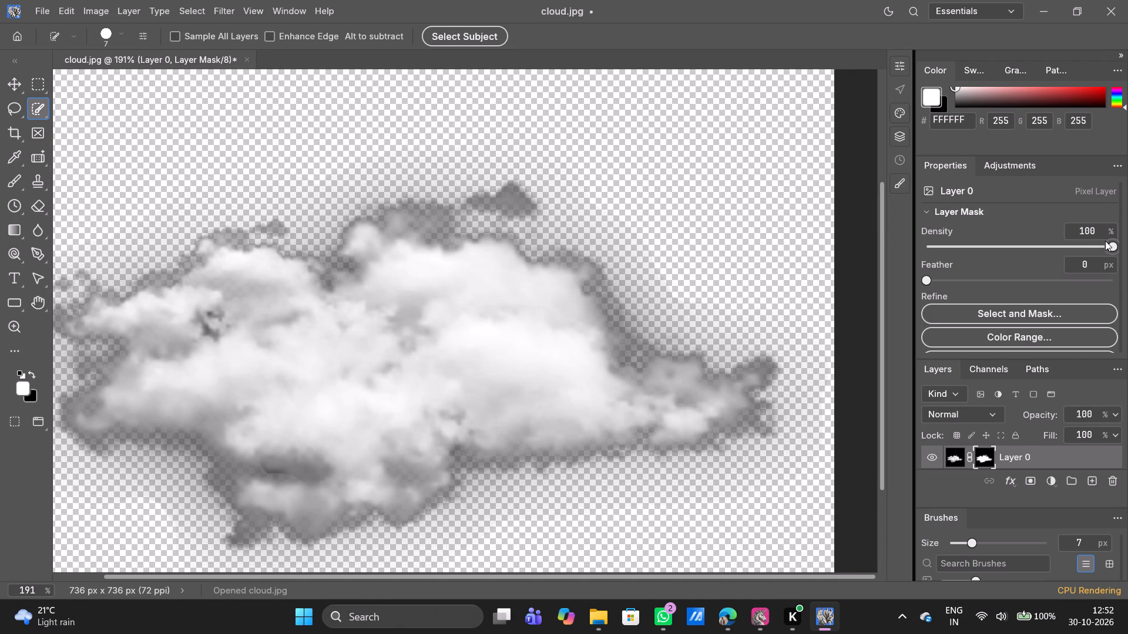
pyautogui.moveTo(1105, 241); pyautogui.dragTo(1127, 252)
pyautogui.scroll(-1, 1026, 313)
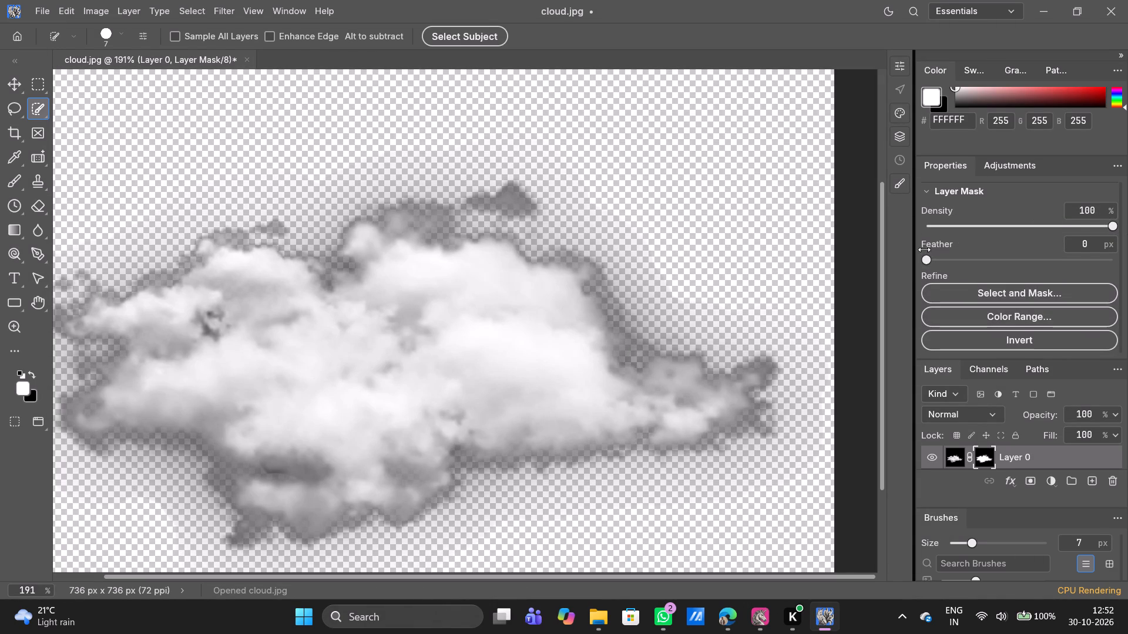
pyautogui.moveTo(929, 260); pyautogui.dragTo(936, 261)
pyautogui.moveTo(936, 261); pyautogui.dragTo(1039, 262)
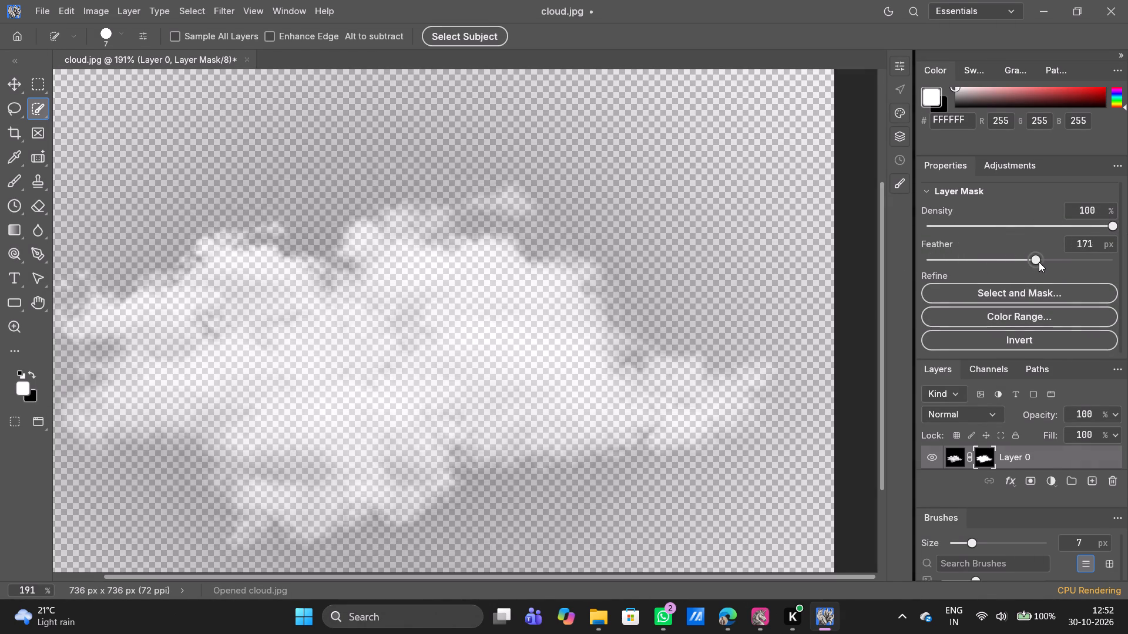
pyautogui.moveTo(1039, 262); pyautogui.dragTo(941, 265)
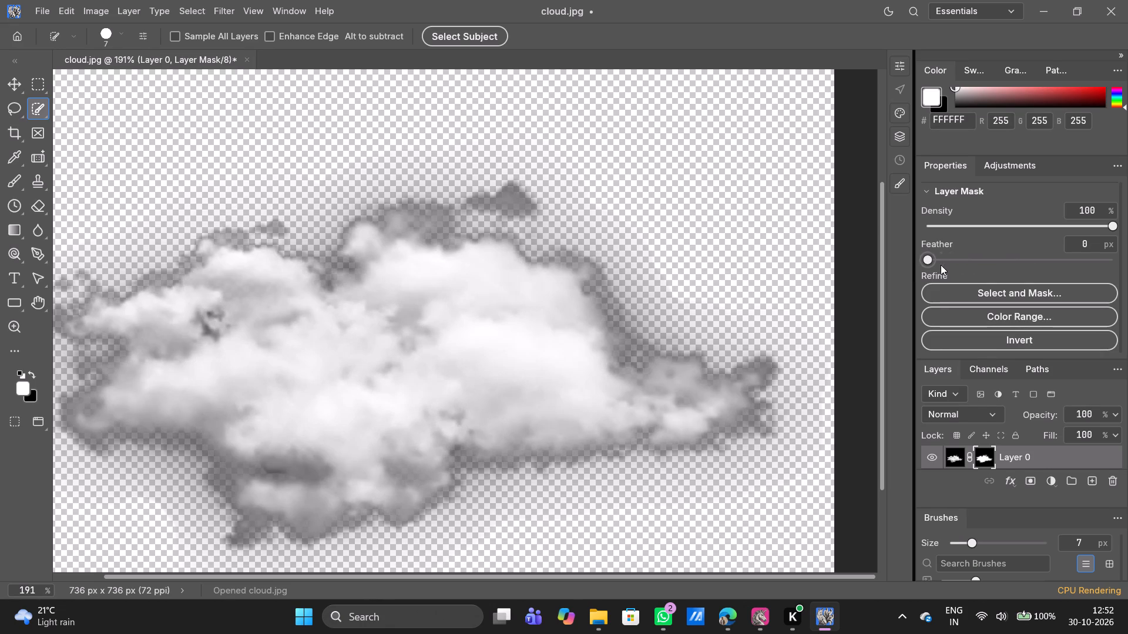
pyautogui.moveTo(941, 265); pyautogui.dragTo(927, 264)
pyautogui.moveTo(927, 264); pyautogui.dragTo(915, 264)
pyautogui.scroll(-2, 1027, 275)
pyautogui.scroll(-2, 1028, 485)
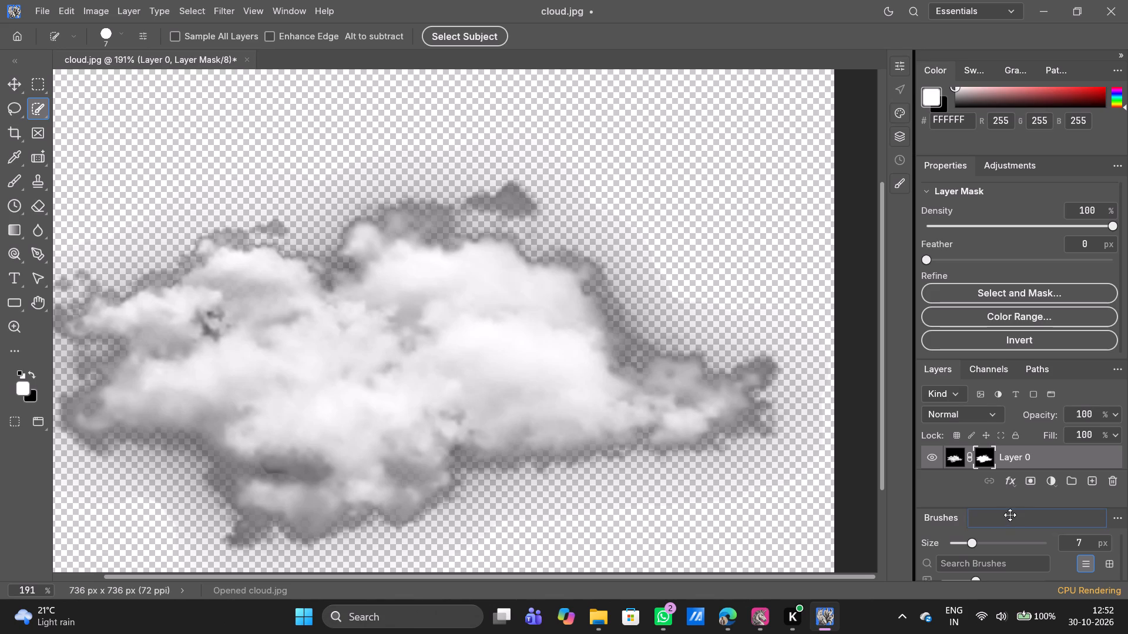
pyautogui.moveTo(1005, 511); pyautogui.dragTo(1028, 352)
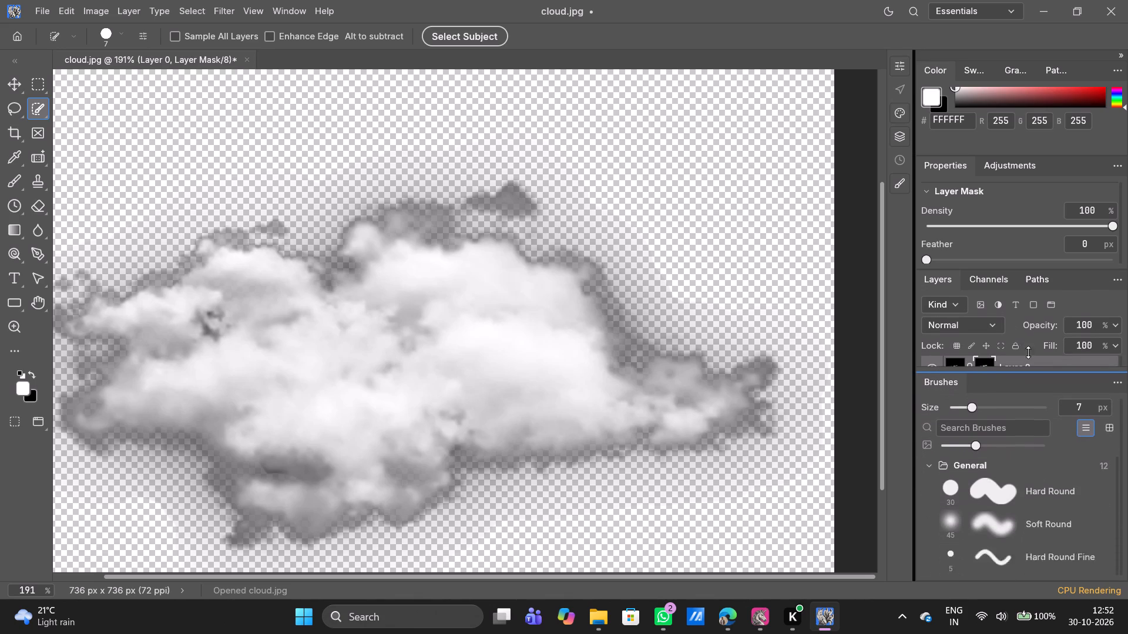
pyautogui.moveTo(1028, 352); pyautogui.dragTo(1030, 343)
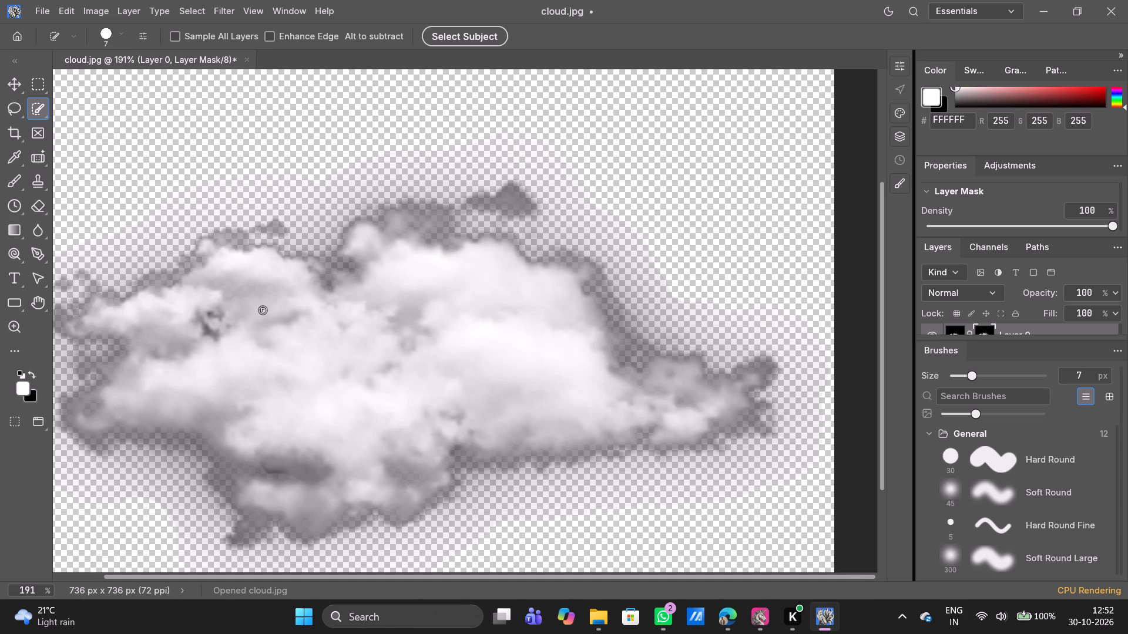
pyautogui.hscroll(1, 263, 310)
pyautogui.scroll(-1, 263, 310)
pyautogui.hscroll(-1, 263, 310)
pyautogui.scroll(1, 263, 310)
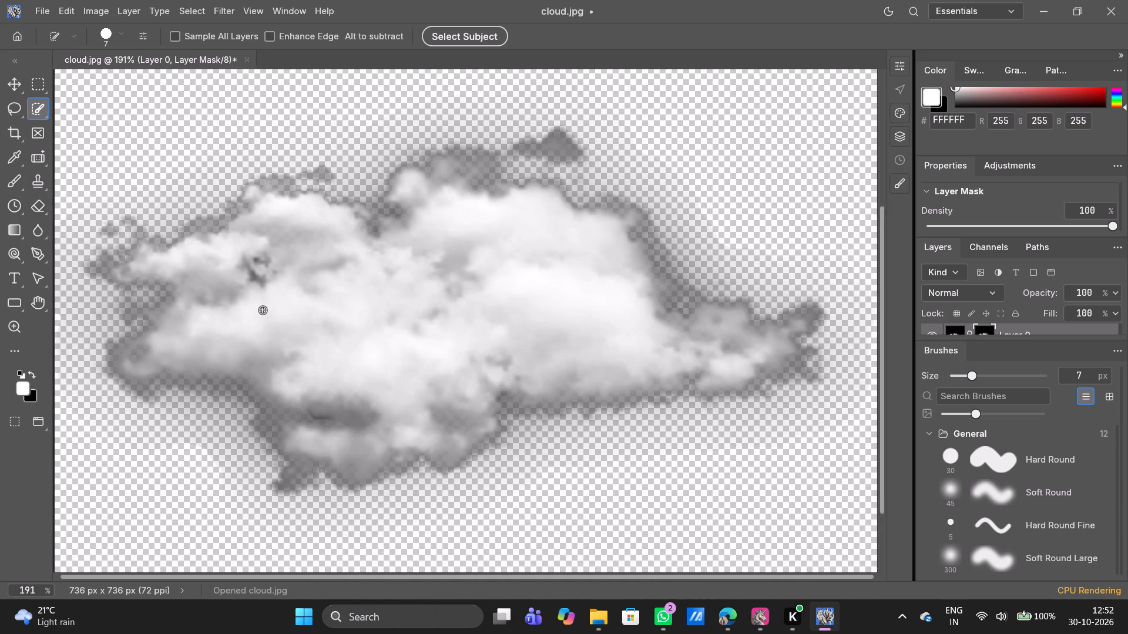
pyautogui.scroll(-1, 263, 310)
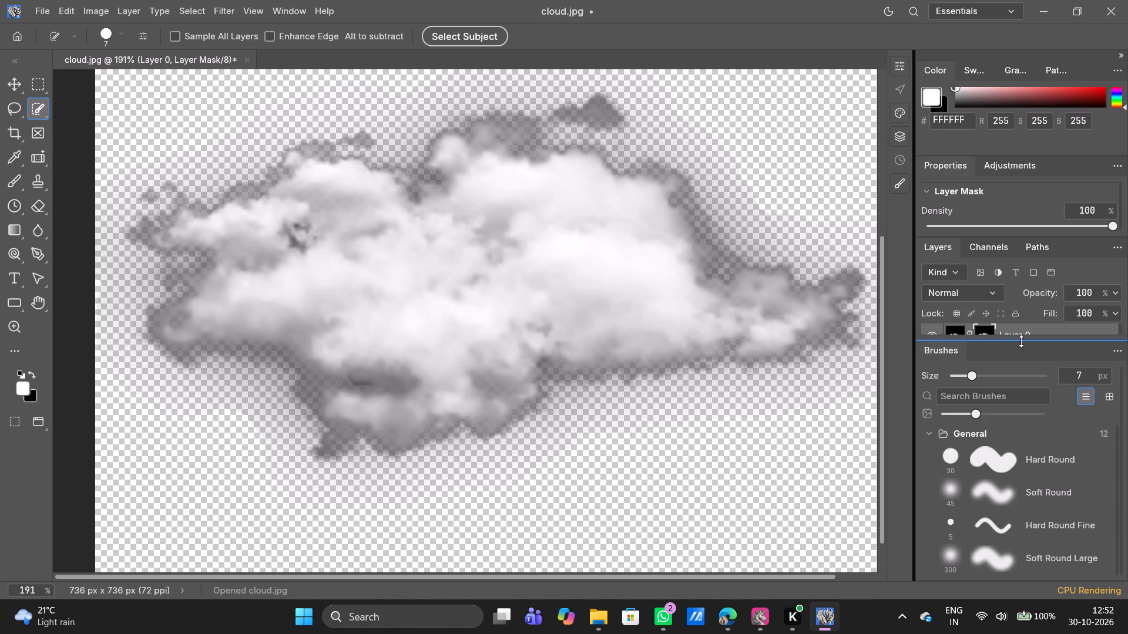
# Quick-export Layer 0 as a PNG named Cloud into the SecondEdit > EditImages folder.
pyautogui.moveTo(1021, 342); pyautogui.dragTo(1017, 487)
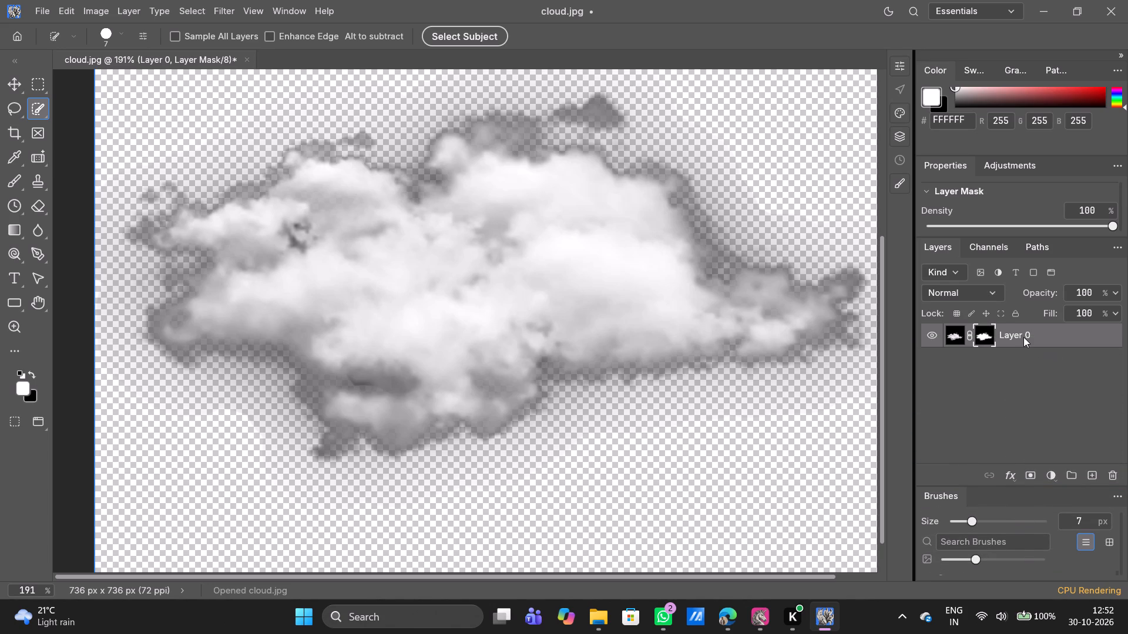
pyautogui.rightClick(1023, 337)
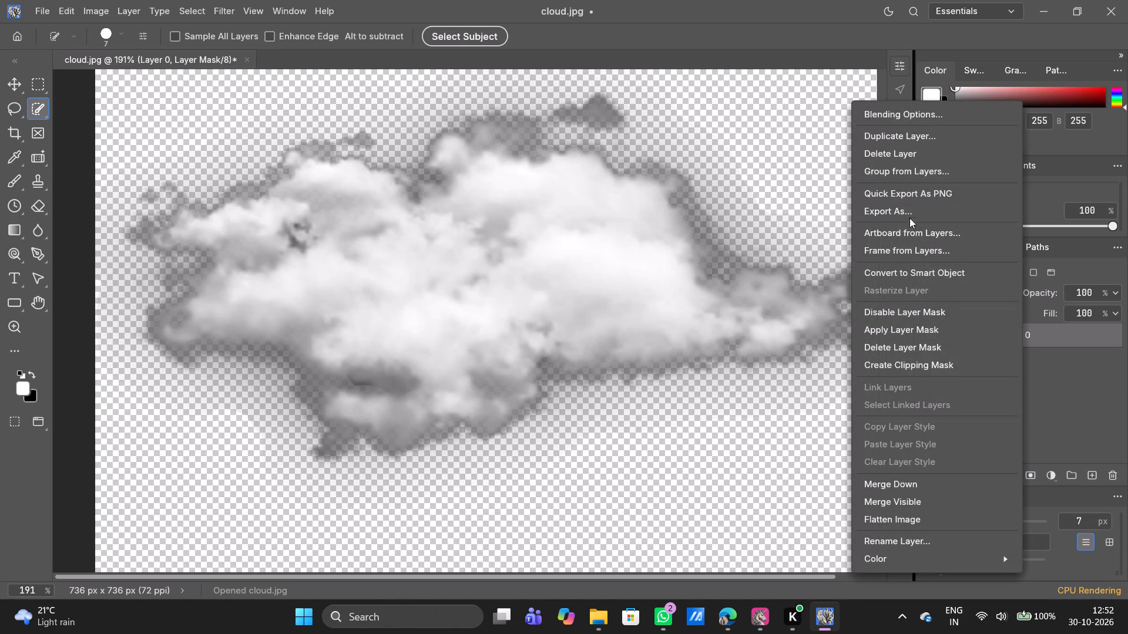
pyautogui.click(925, 193)
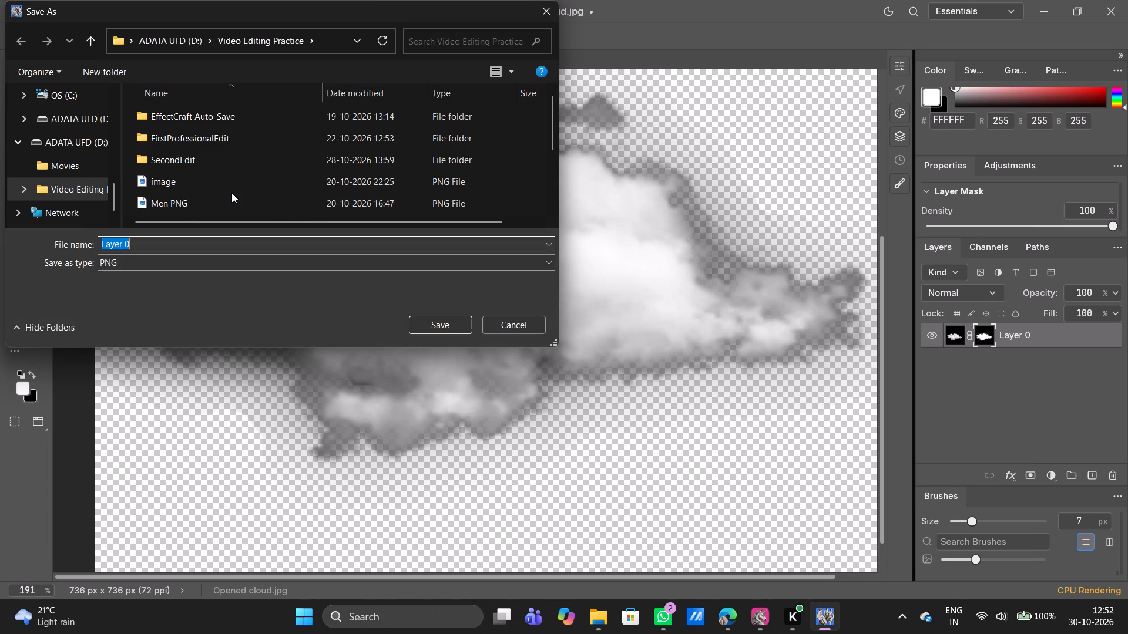
pyautogui.doubleClick(189, 160)
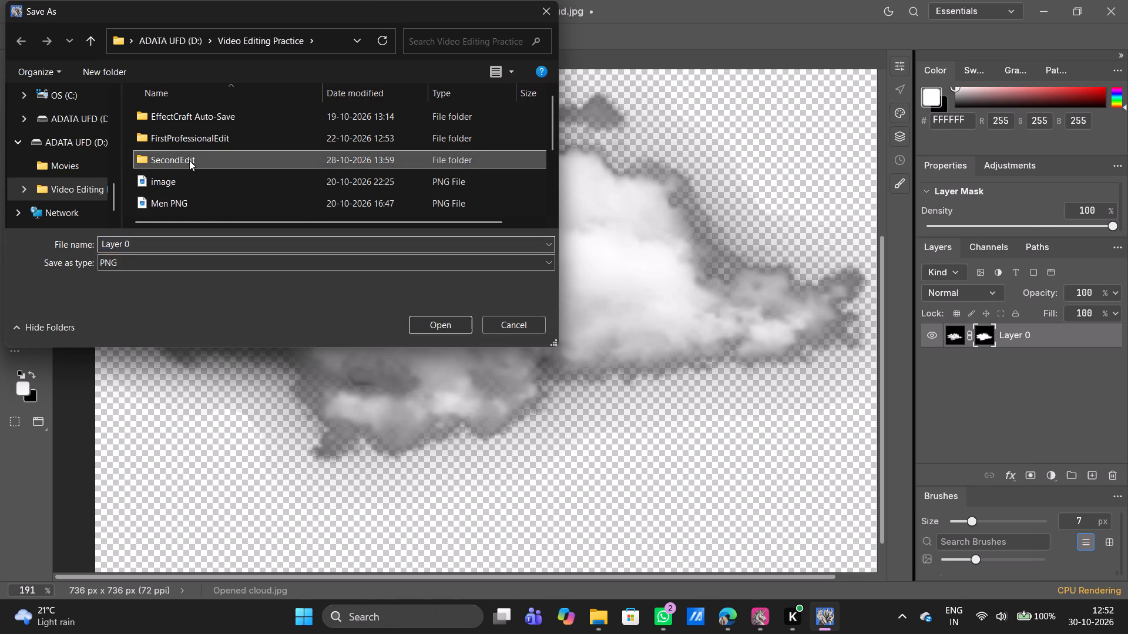
pyautogui.doubleClick(199, 124)
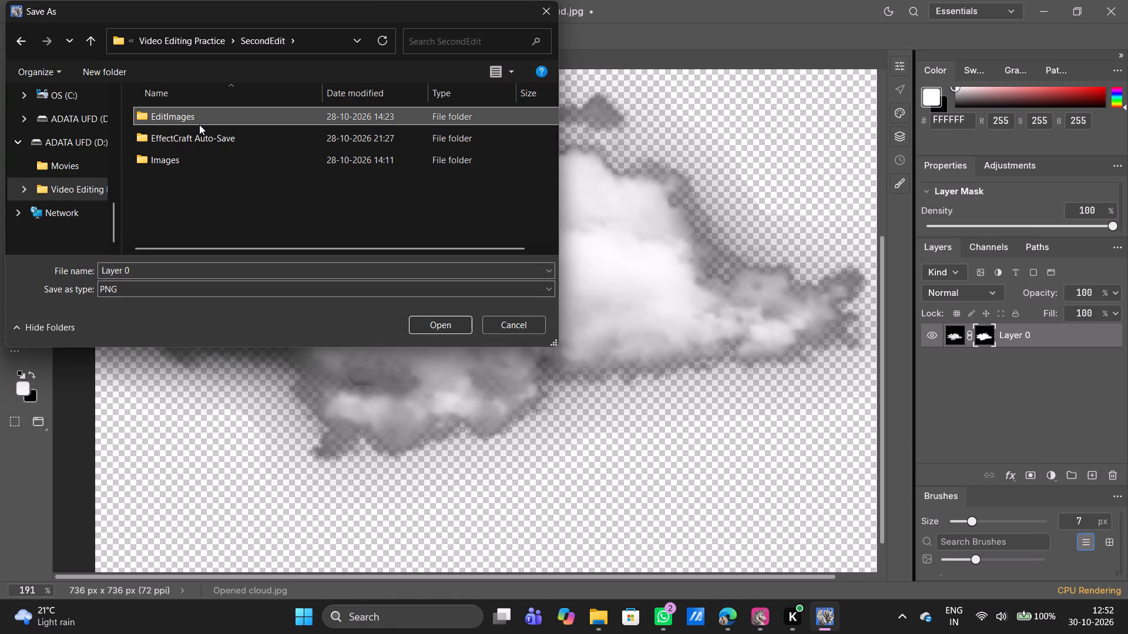
pyautogui.click(145, 268)
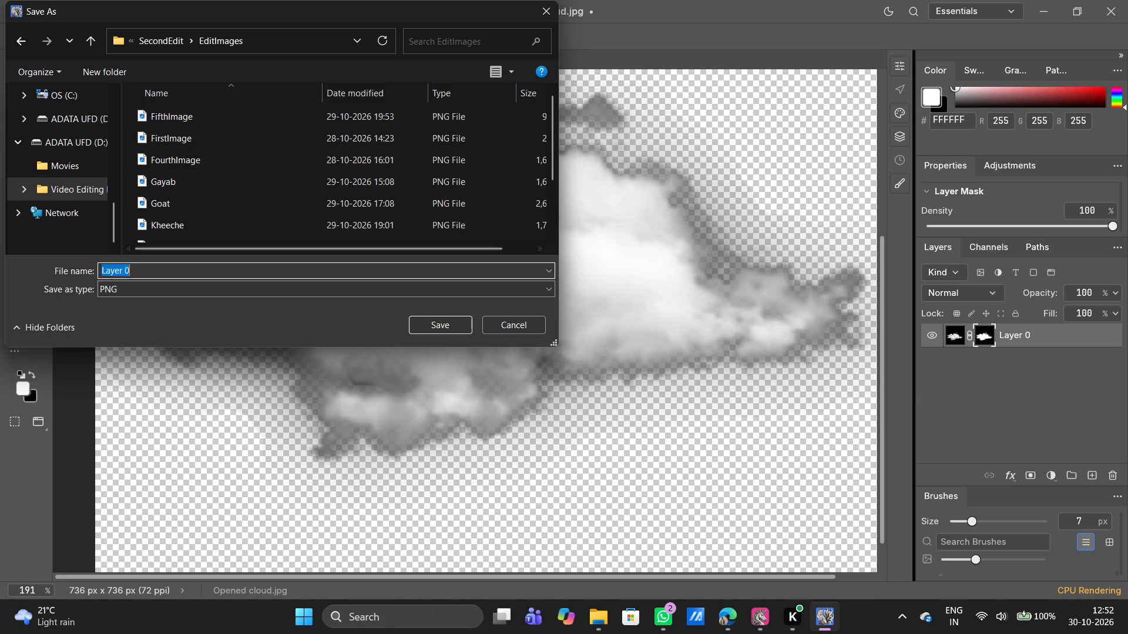
pyautogui.press('BackSpace')
pyautogui.write('Cloud')
pyautogui.press('Return')
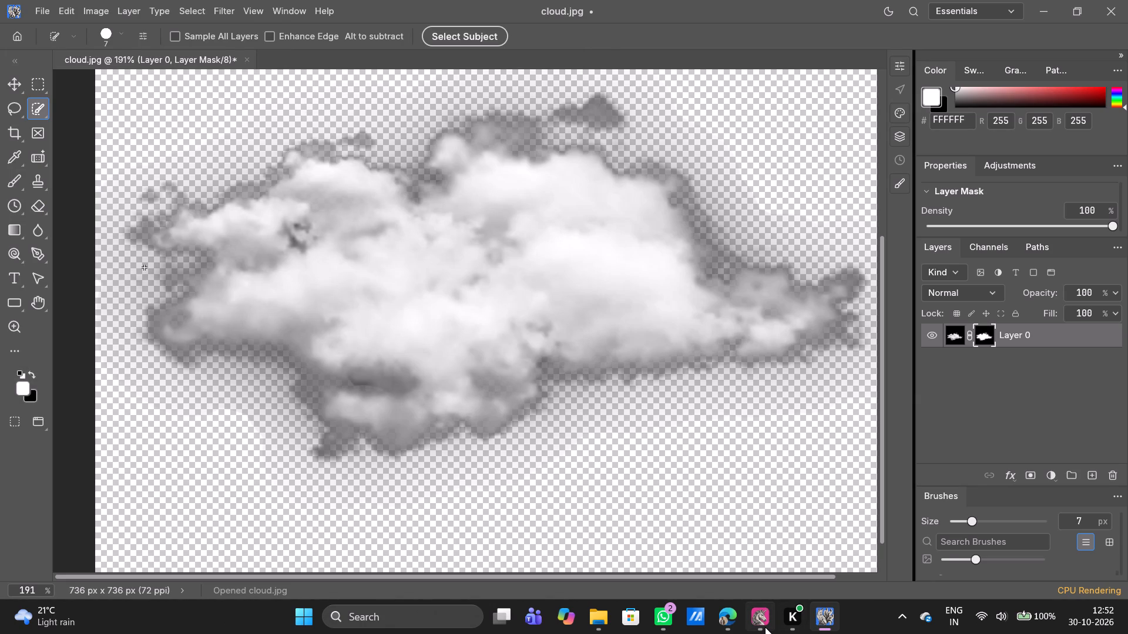
# Switch to EffectCraft and import the Cloud PNG from the EditImages folder into the KrishnaRap project.
pyautogui.click(765, 627)
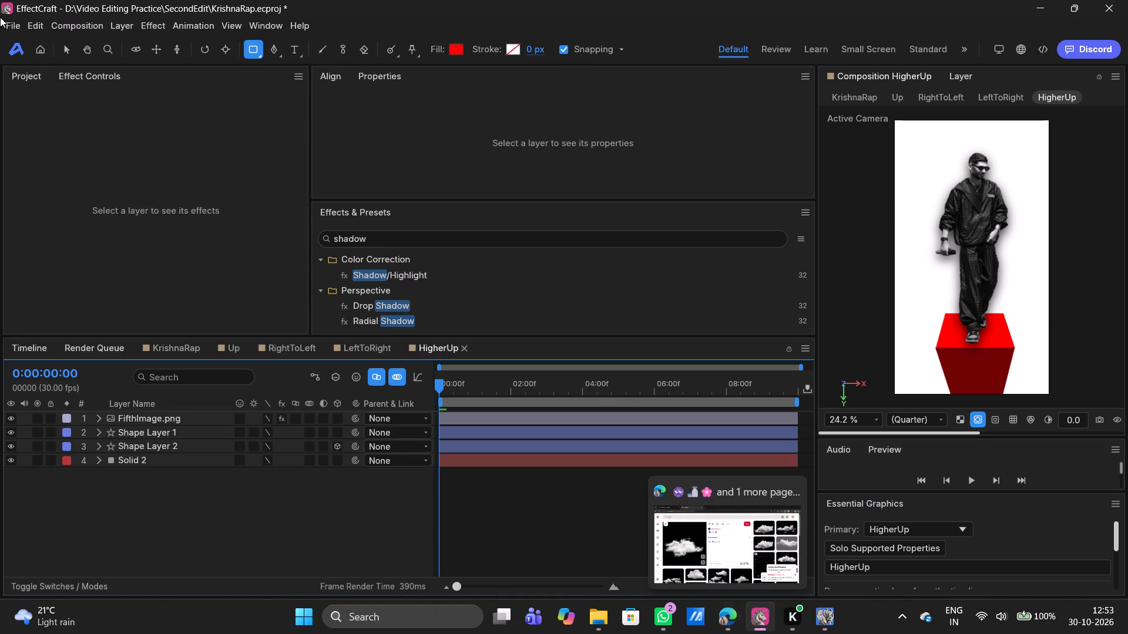
pyautogui.click(35, 70)
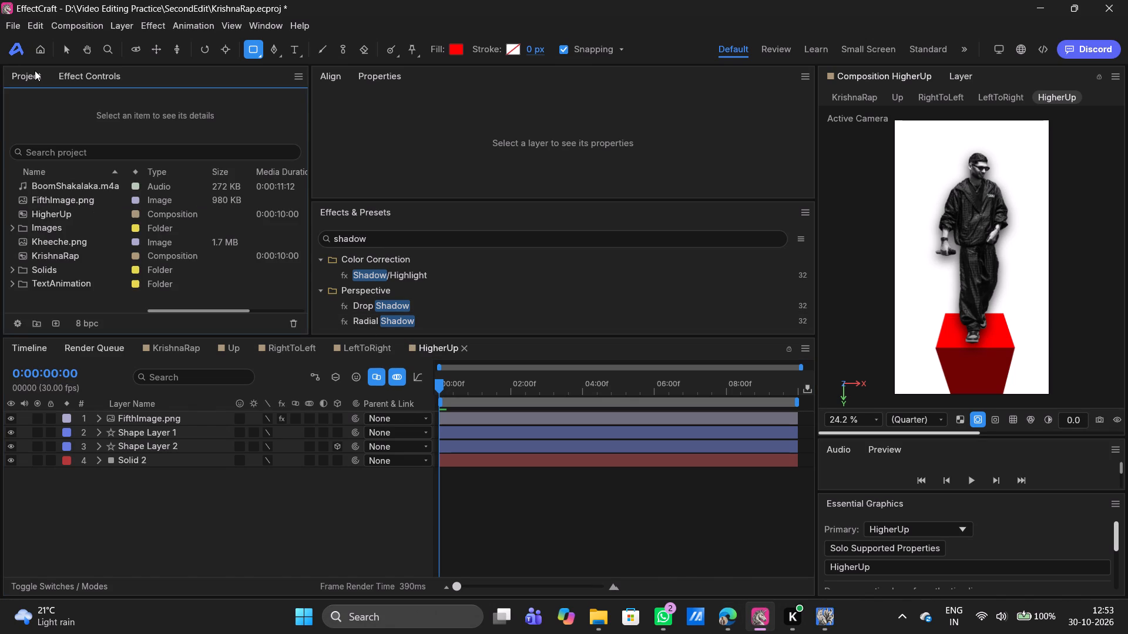
pyautogui.rightClick(52, 297)
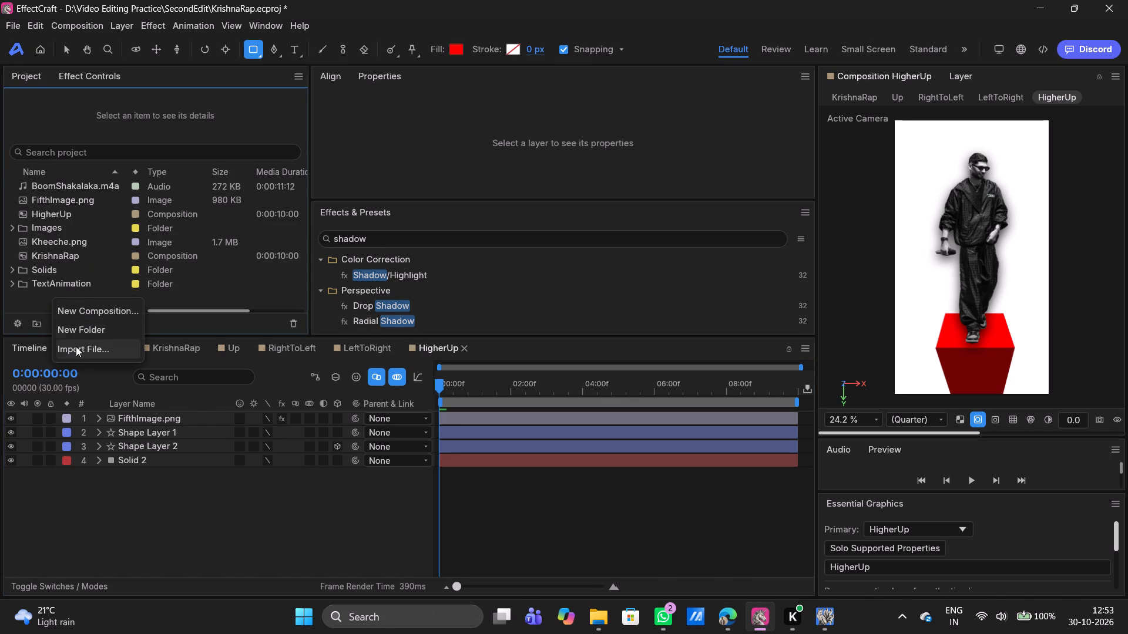
pyautogui.click(73, 352)
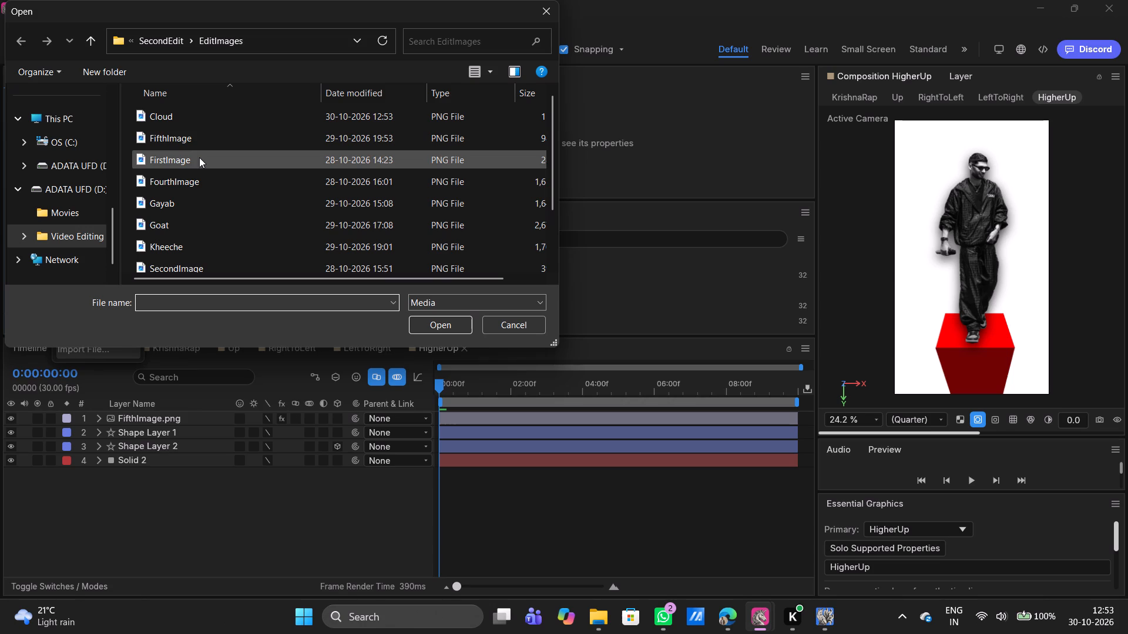
pyautogui.click(166, 116)
pyautogui.press('Return')
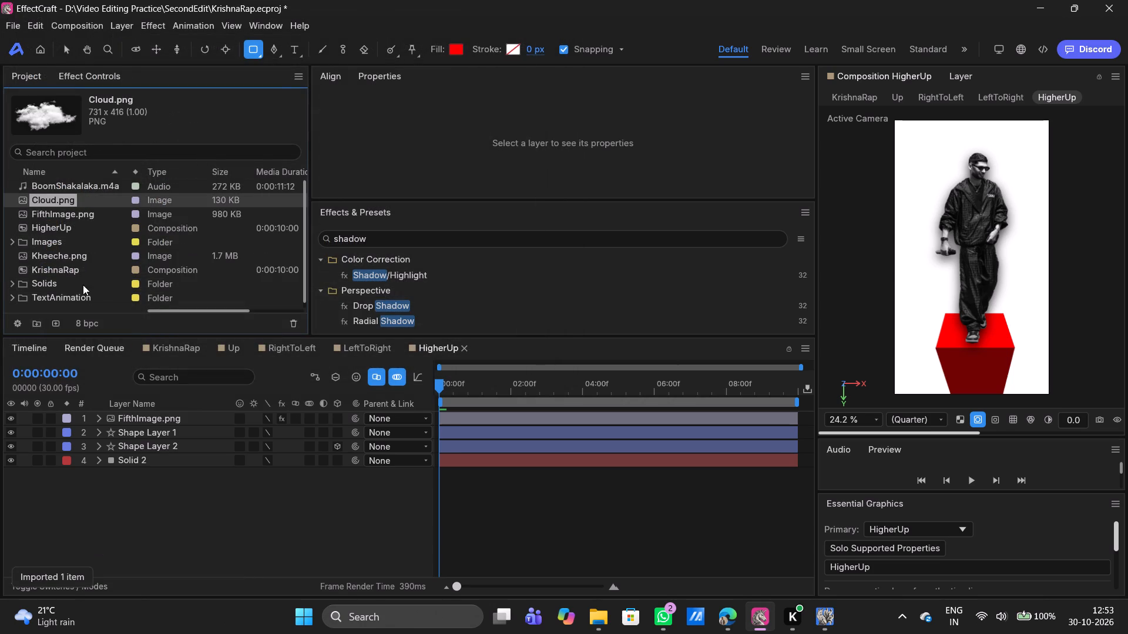
# Add Cloud.png to the HigherUp composition as the top layer, above FifthImage.png.
pyautogui.moveTo(48, 199); pyautogui.dragTo(160, 421)
pyautogui.moveTo(160, 421); pyautogui.dragTo(141, 426)
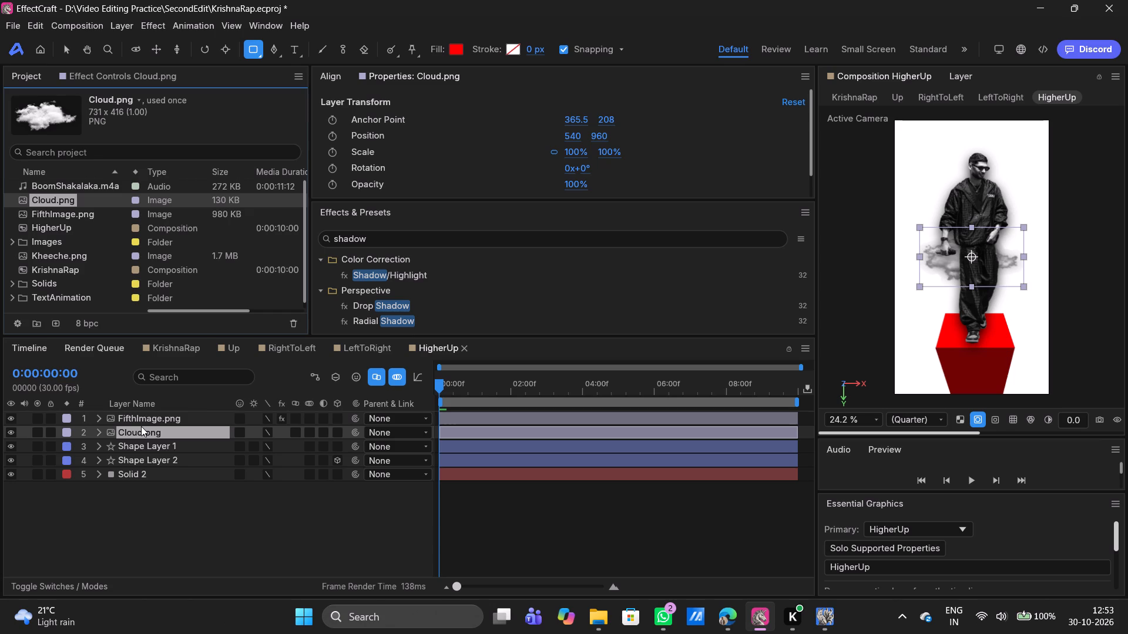
pyautogui.moveTo(141, 426); pyautogui.dragTo(134, 423)
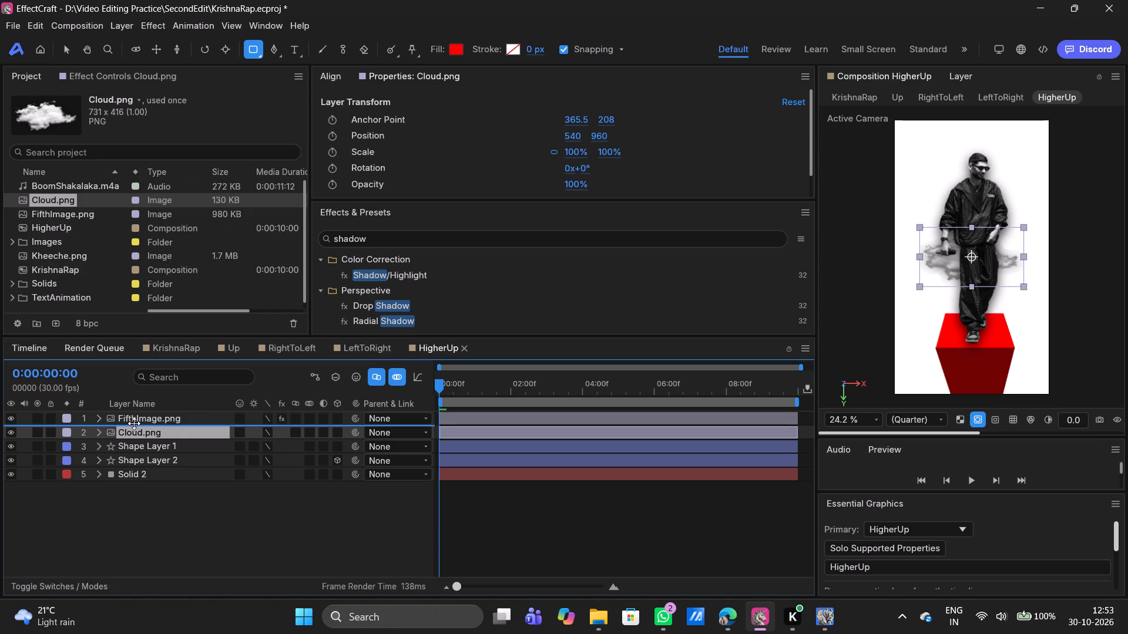
pyautogui.moveTo(134, 423); pyautogui.dragTo(124, 415)
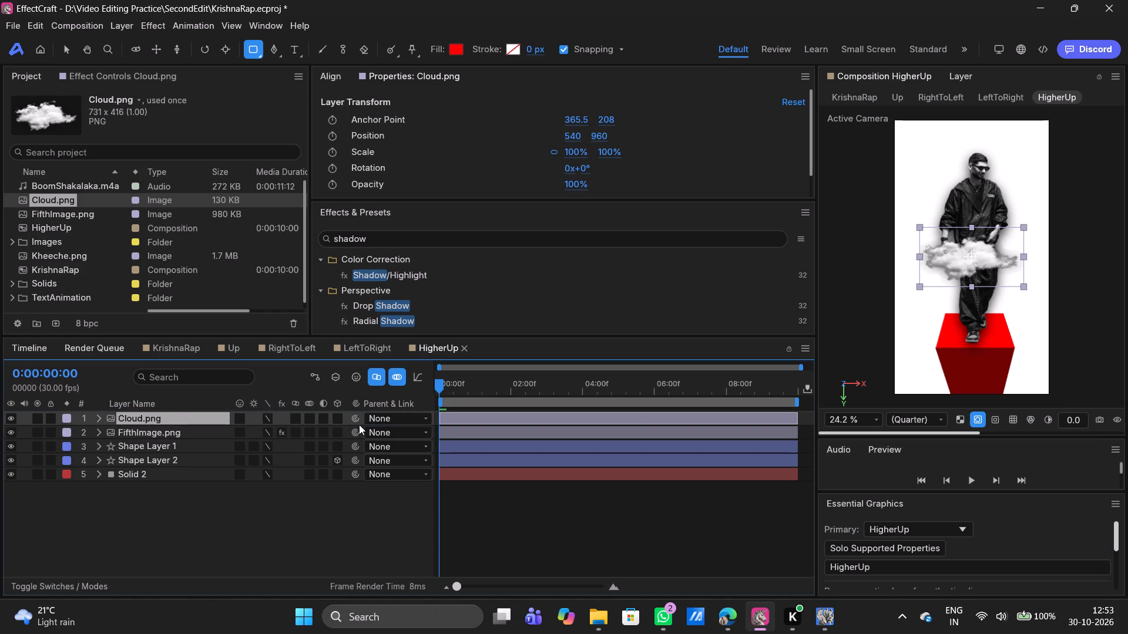
# Lower the Cloud.png layer's opacity to about 71%.
pyautogui.moveTo(577, 187); pyautogui.dragTo(573, 187)
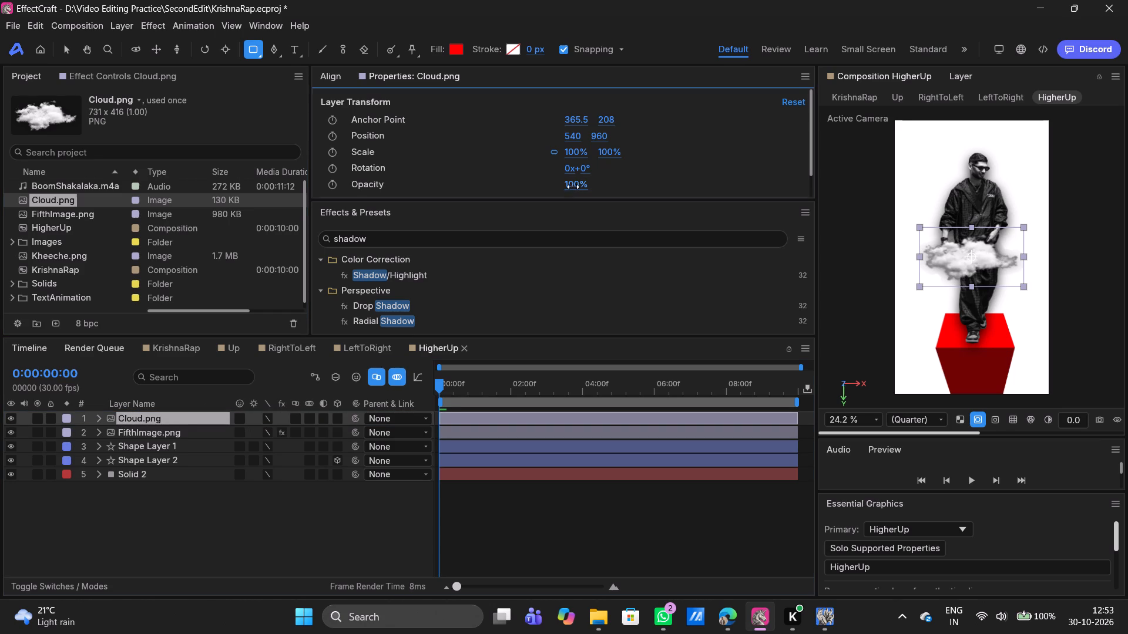
pyautogui.moveTo(573, 187); pyautogui.dragTo(514, 189)
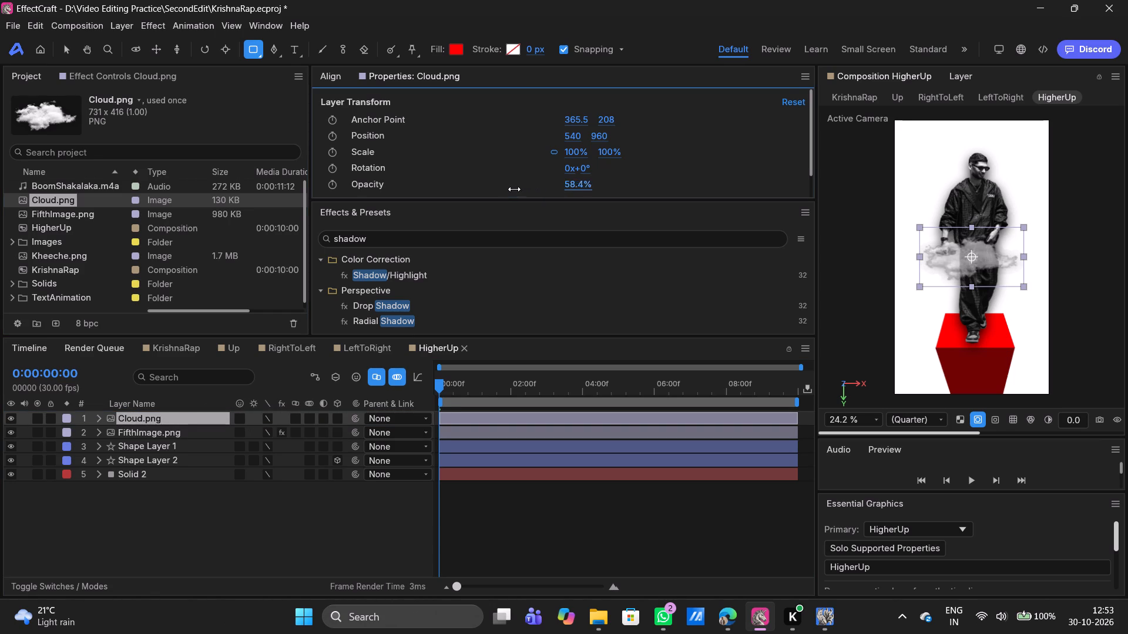
pyautogui.moveTo(514, 189); pyautogui.dragTo(532, 188)
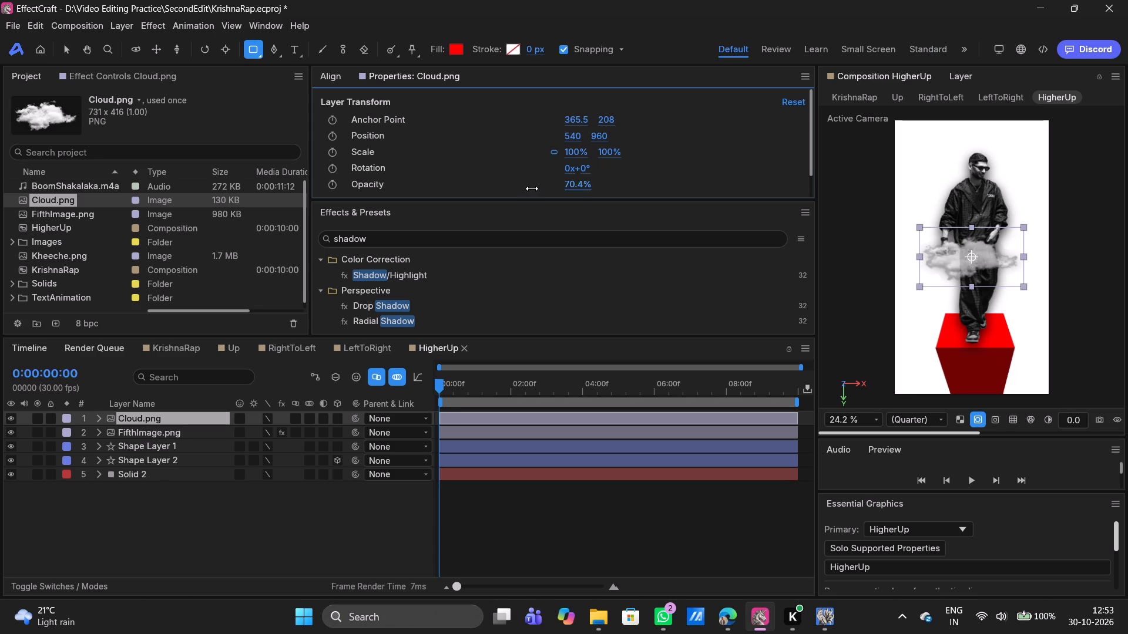
pyautogui.moveTo(532, 188); pyautogui.dragTo(531, 188)
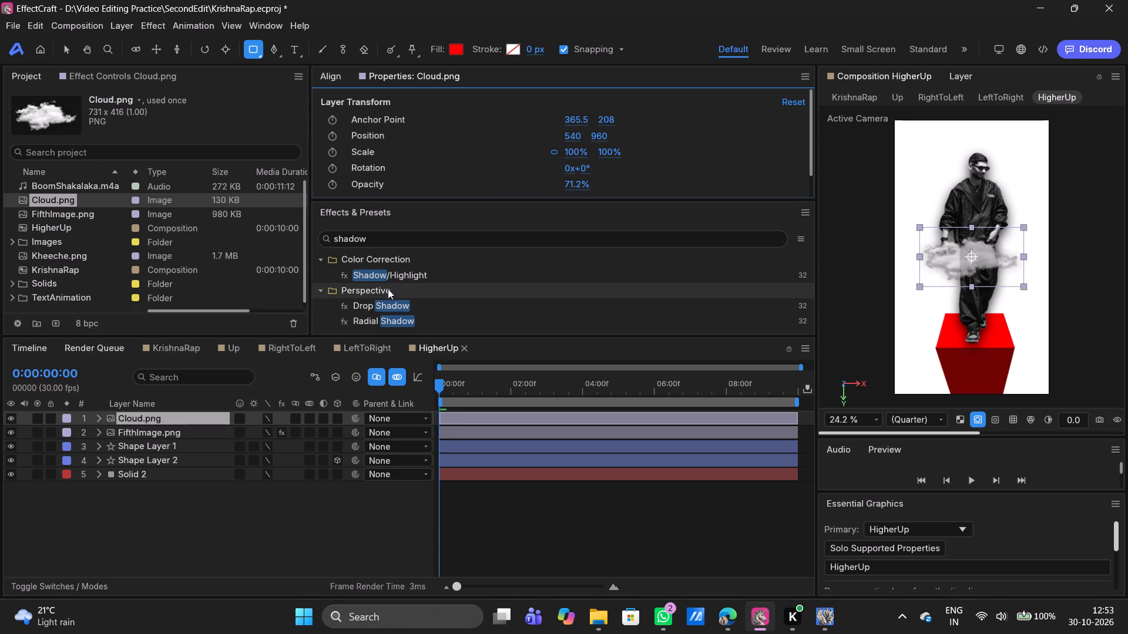
# Replace the effects and presets search term with cloud.
pyautogui.click(407, 240)
pyautogui.press('BackSpace')
pyautogui.press('BackSpace')
pyautogui.press('BackSpace')
pyautogui.press('BackSpace')
pyautogui.press('BackSpace')
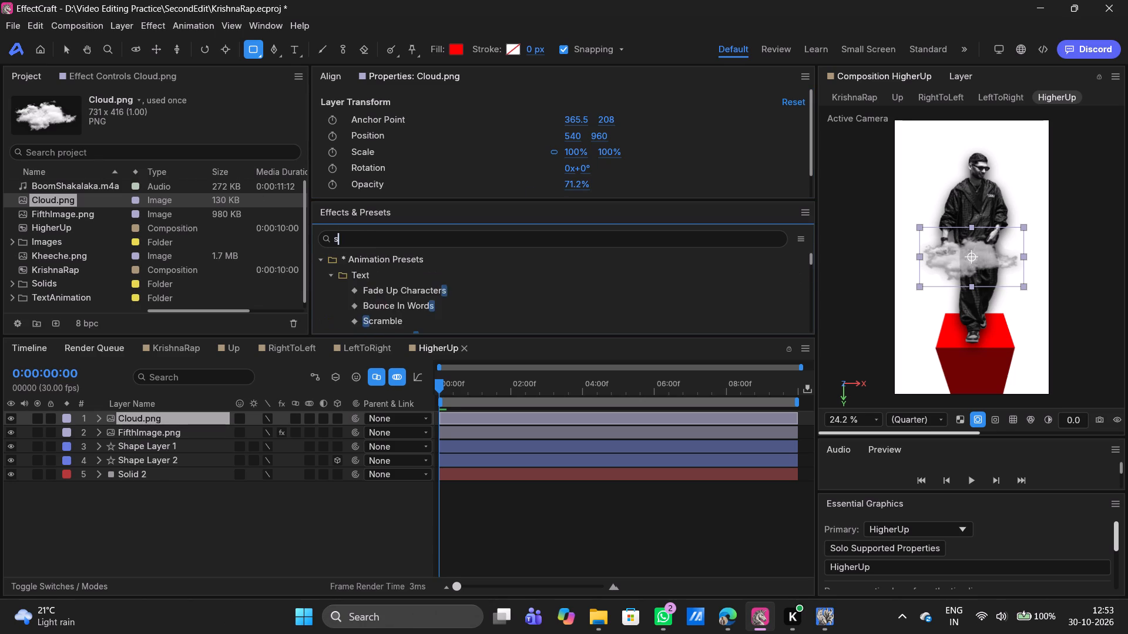
pyautogui.press('BackSpace')
pyautogui.press('BackSpace')
pyautogui.write('cloud')
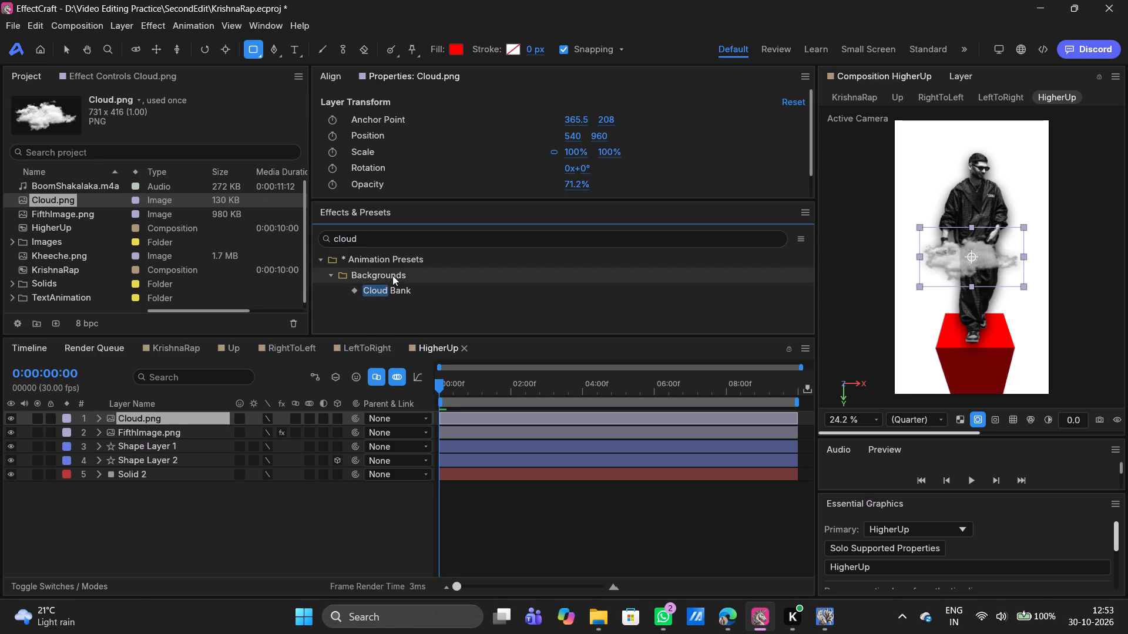
# Search the effects for blur and apply Smart Blur to the Cloud.png layer.
pyautogui.press('BackSpace')
pyautogui.press('BackSpace')
pyautogui.press('BackSpace')
pyautogui.press('BackSpace')
pyautogui.press('BackSpace')
pyautogui.press('BackSpace')
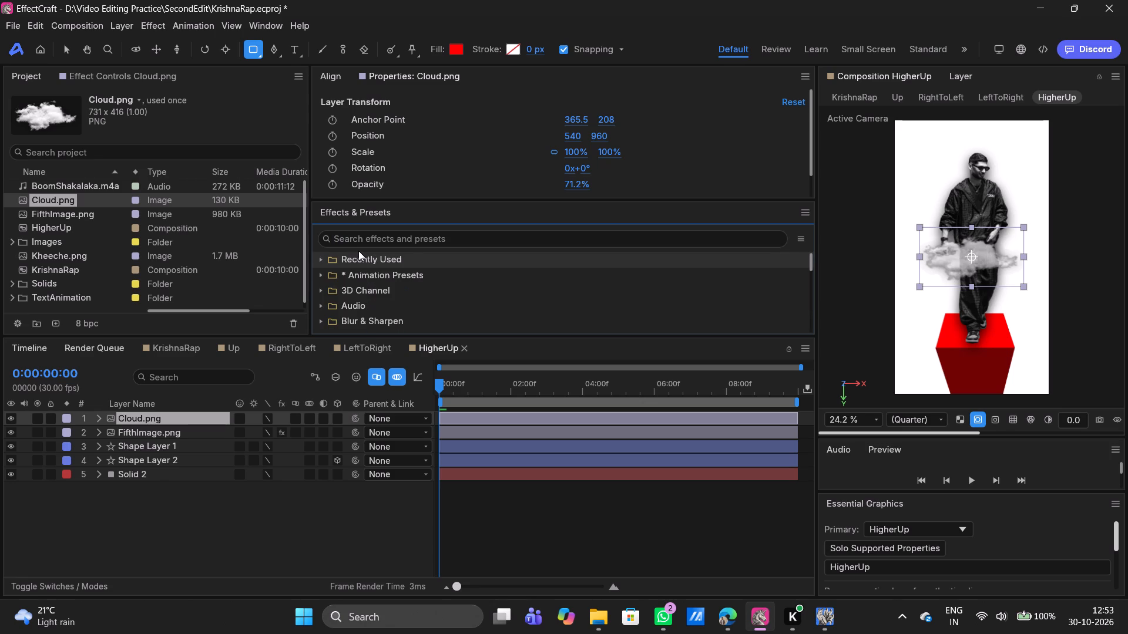
pyautogui.write('blu')
pyautogui.press('r')
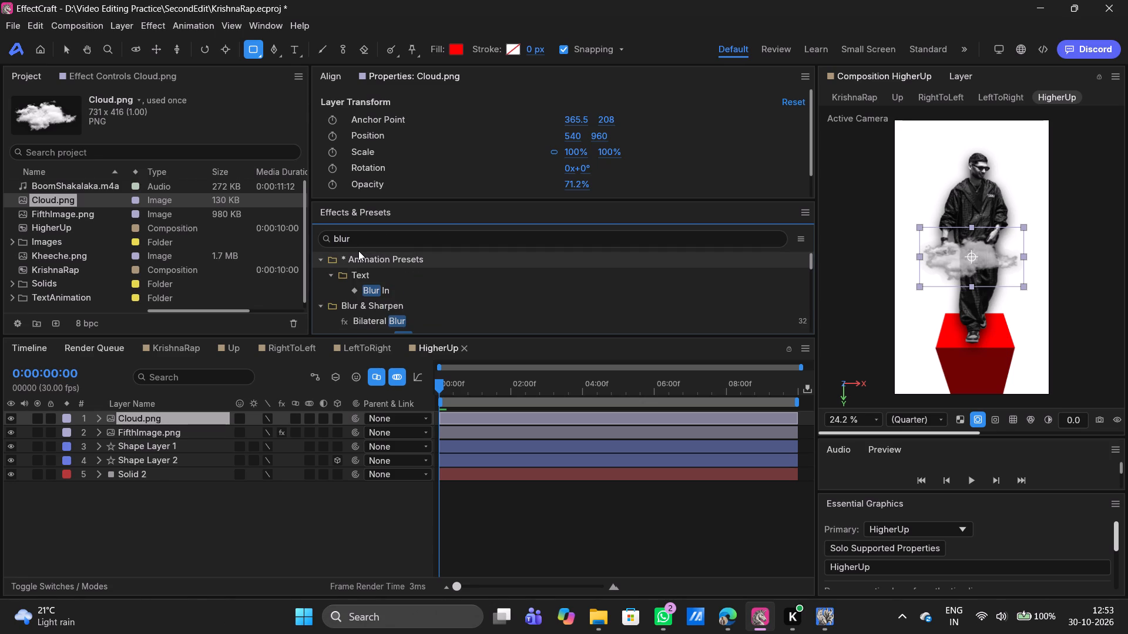
pyautogui.scroll(-6, 401, 318)
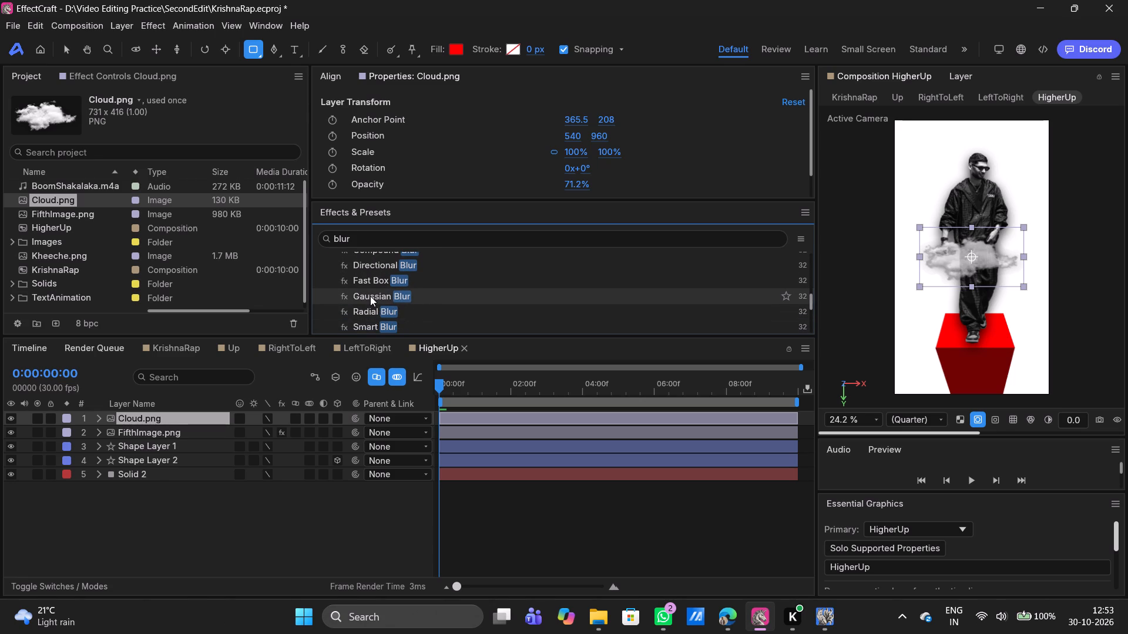
pyautogui.click(364, 322)
pyautogui.moveTo(380, 323); pyautogui.dragTo(200, 419)
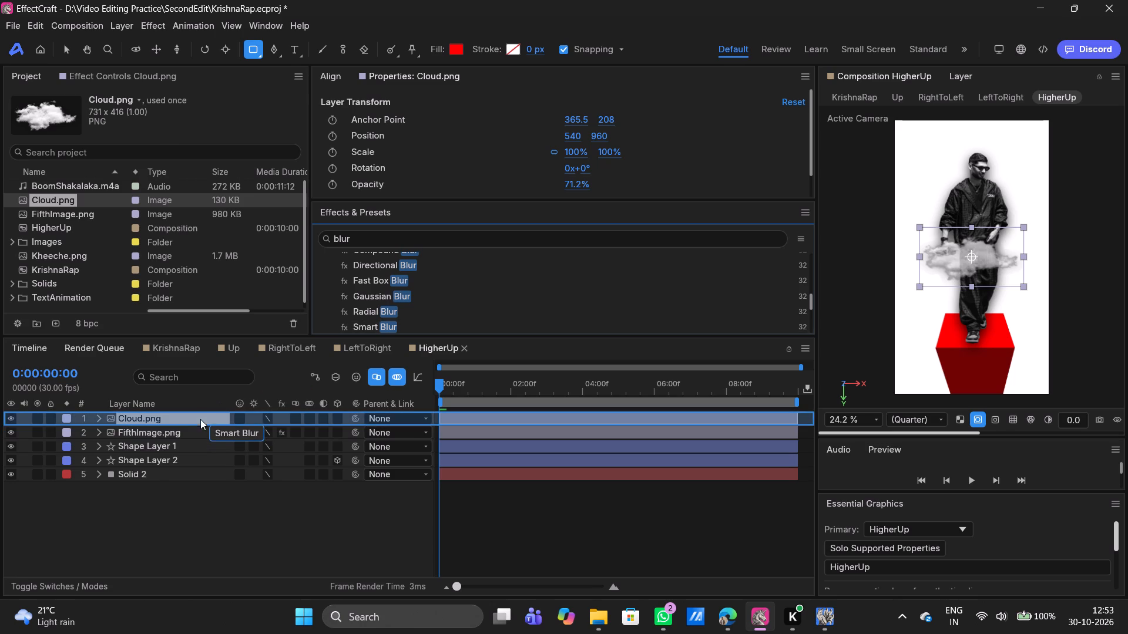
# Set the Smart Blur on Cloud.png to a radius of 23.5 and a threshold of 85.9.
pyautogui.moveTo(158, 130); pyautogui.dragTo(39, 165)
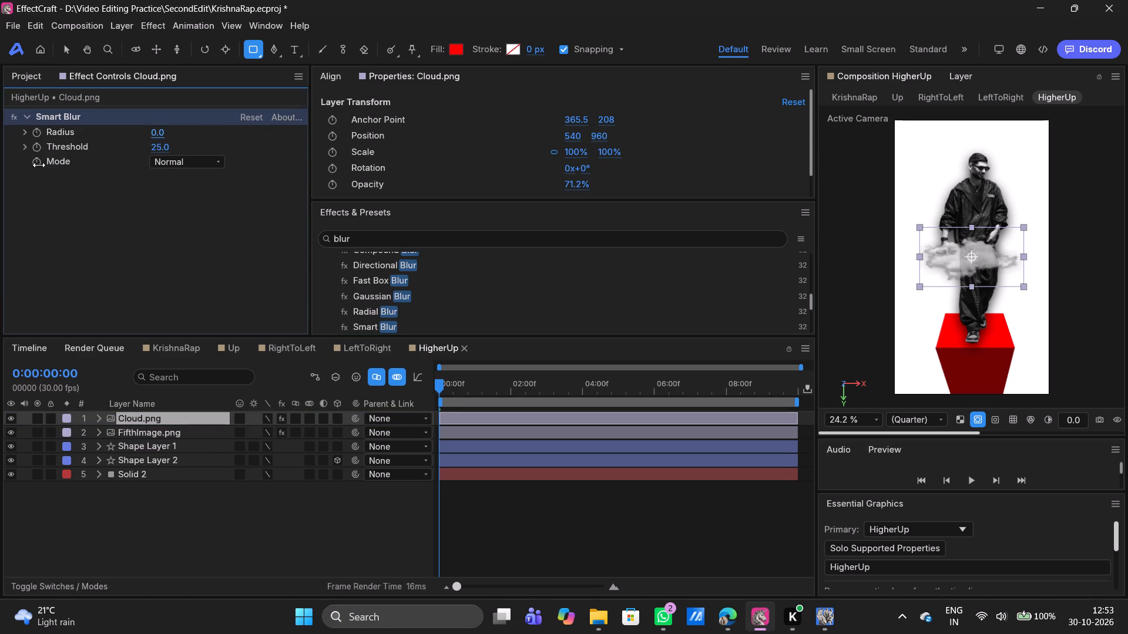
pyautogui.moveTo(39, 165); pyautogui.dragTo(1012, 170)
pyautogui.moveTo(1012, 170); pyautogui.dragTo(536, 180)
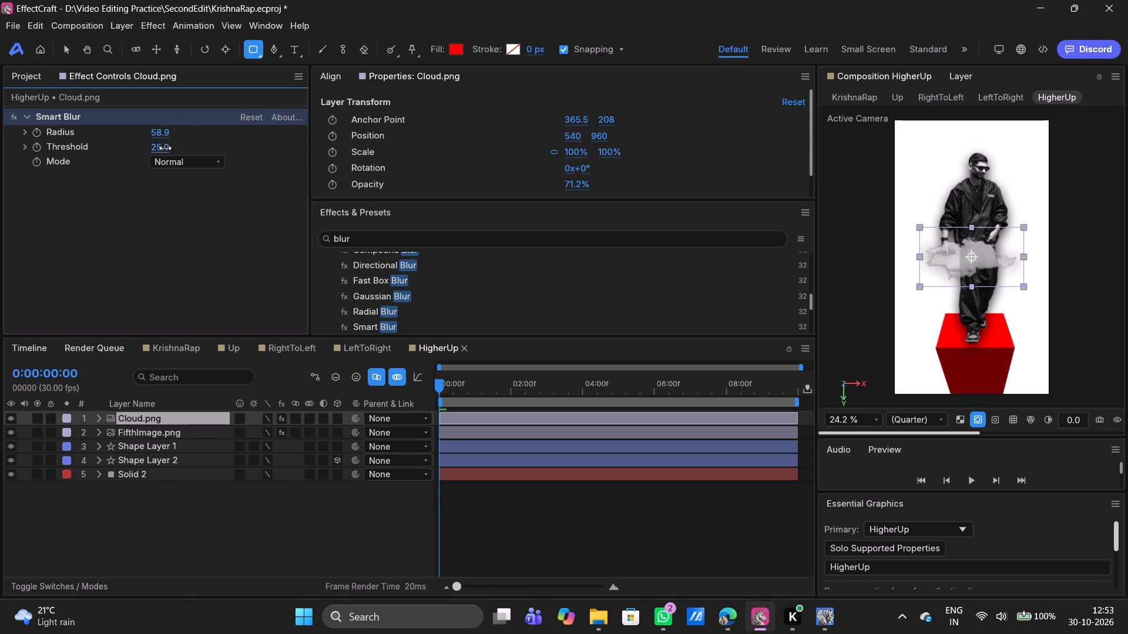
pyautogui.moveTo(163, 149); pyautogui.dragTo(331, 145)
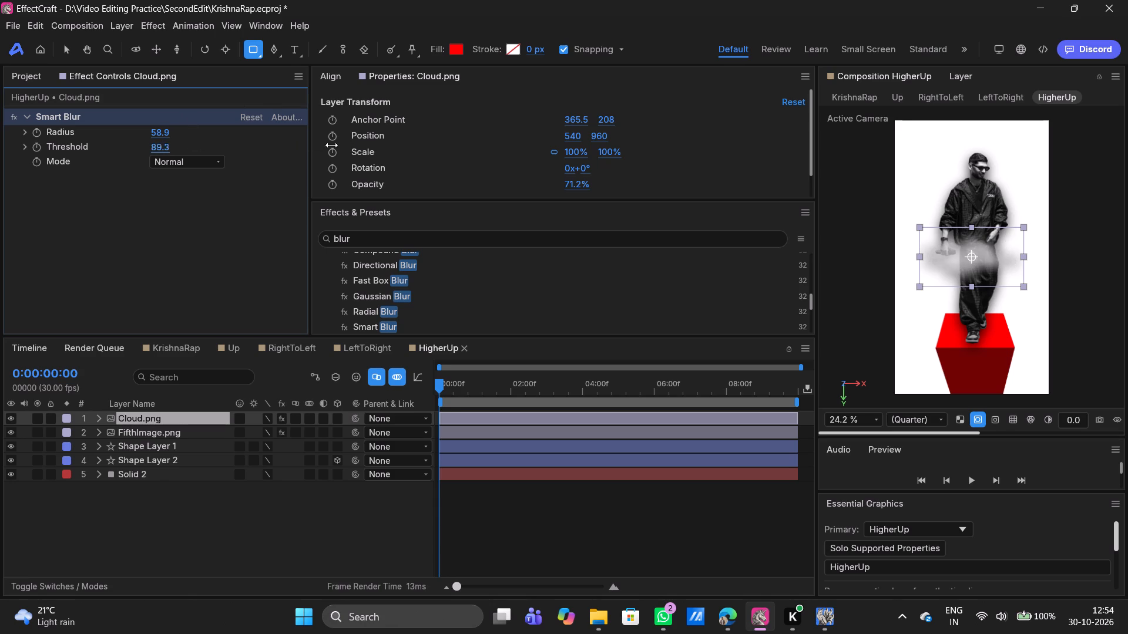
pyautogui.moveTo(331, 145); pyautogui.dragTo(337, 146)
pyautogui.moveTo(163, 131); pyautogui.dragTo(1048, 136)
pyautogui.moveTo(1048, 136); pyautogui.dragTo(1024, 135)
pyautogui.moveTo(163, 133); pyautogui.dragTo(56, 122)
pyautogui.moveTo(56, 122); pyautogui.dragTo(28, 123)
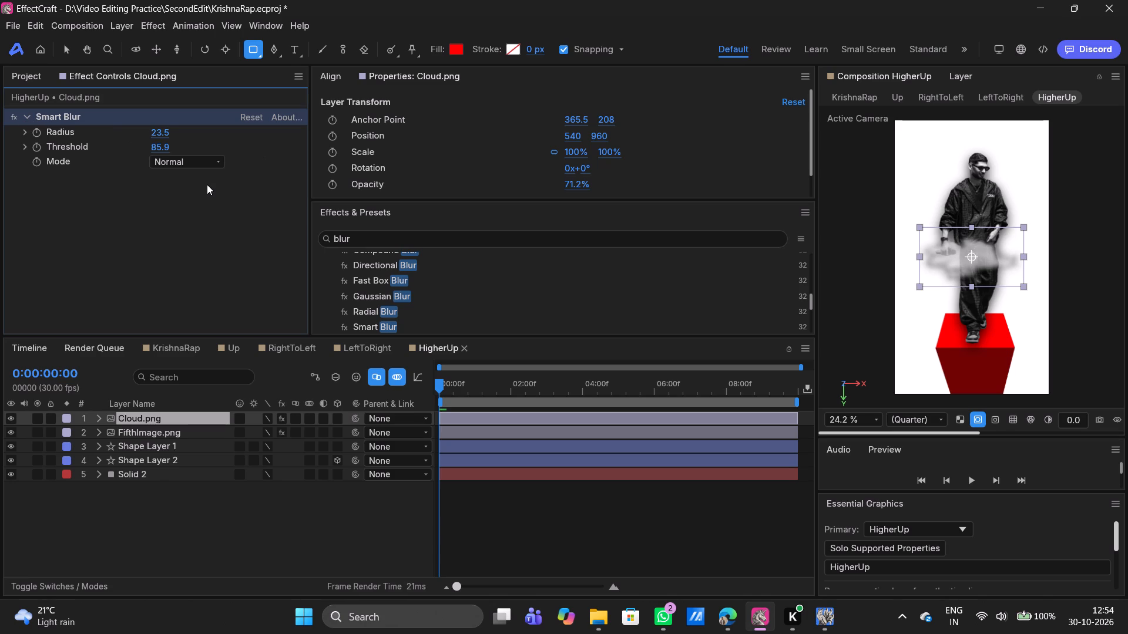
# Move the Cloud.png layer down to a Y position of 1356.8 and across to the left edge of the composition, beside the red box.
pyautogui.moveTo(600, 136); pyautogui.dragTo(679, 136)
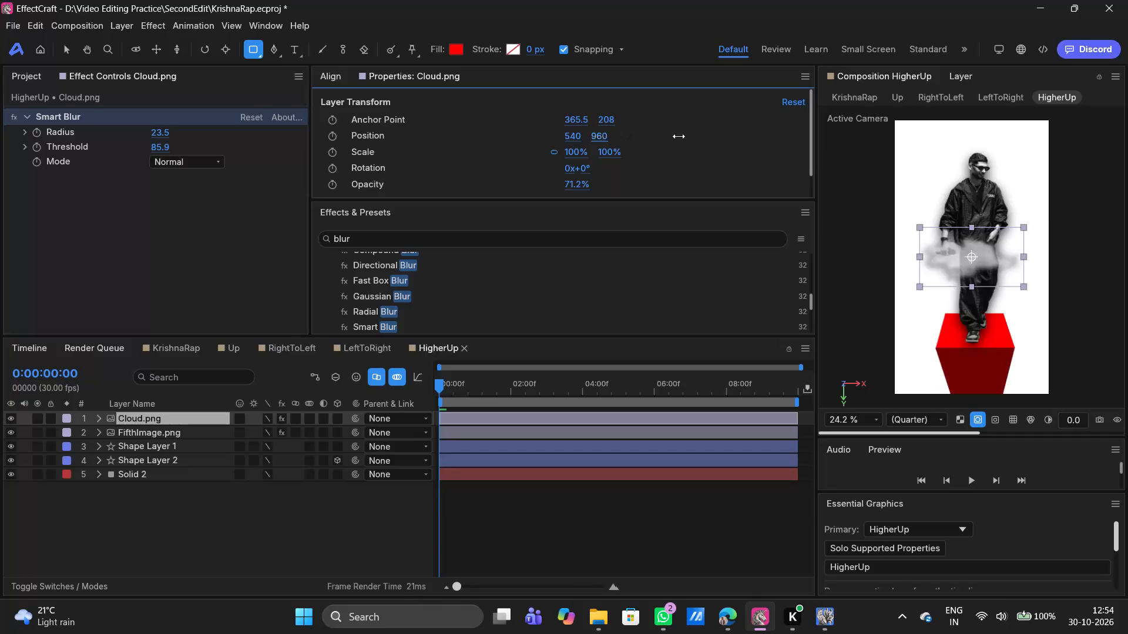
pyautogui.moveTo(679, 136); pyautogui.dragTo(895, 151)
pyautogui.moveTo(571, 137); pyautogui.dragTo(452, 143)
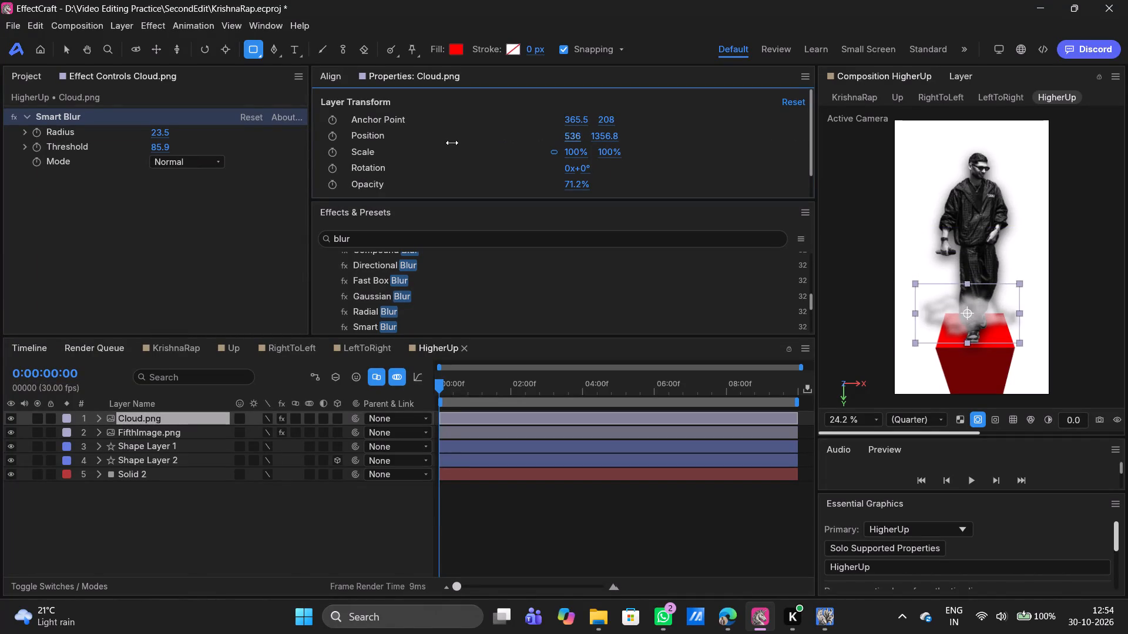
pyautogui.moveTo(452, 143); pyautogui.dragTo(249, 149)
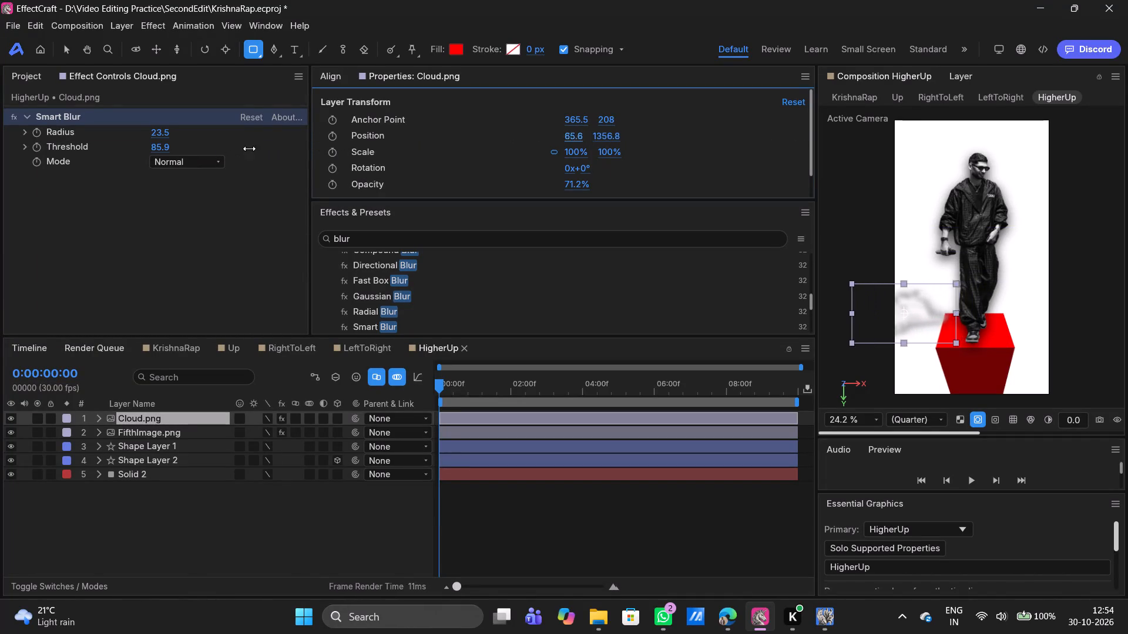
pyautogui.moveTo(249, 149); pyautogui.dragTo(266, 147)
# Duplicate the Cloud.png layer and place the copy over the red box's front face at position 697.6, 1726.4.
pyautogui.hotkey('ctrl', 'd')
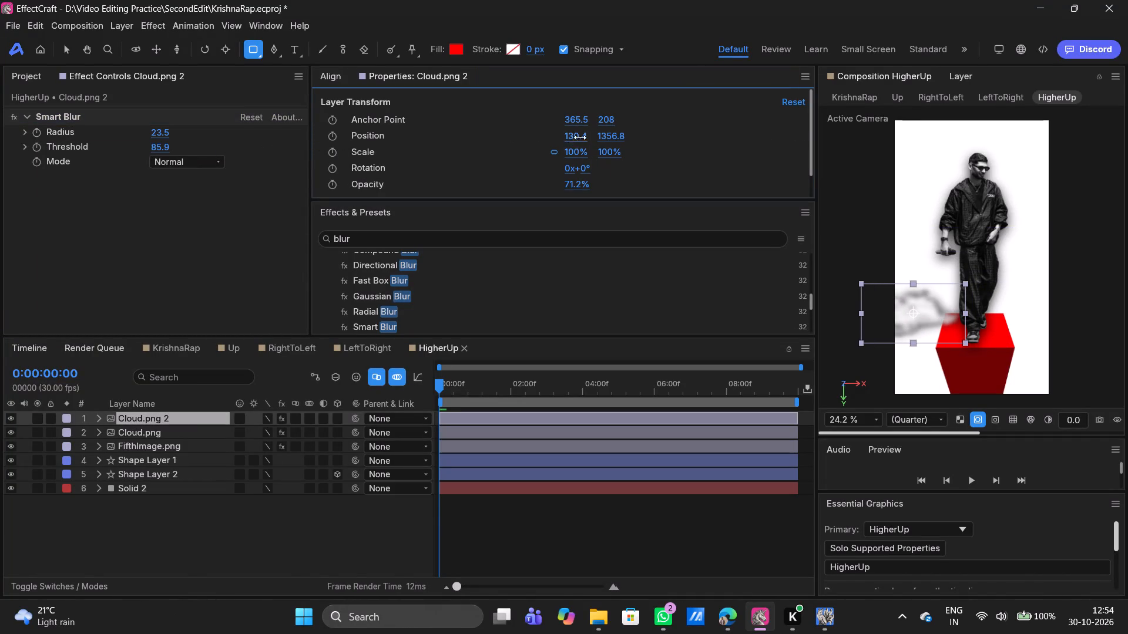
pyautogui.moveTo(580, 137); pyautogui.dragTo(977, 120)
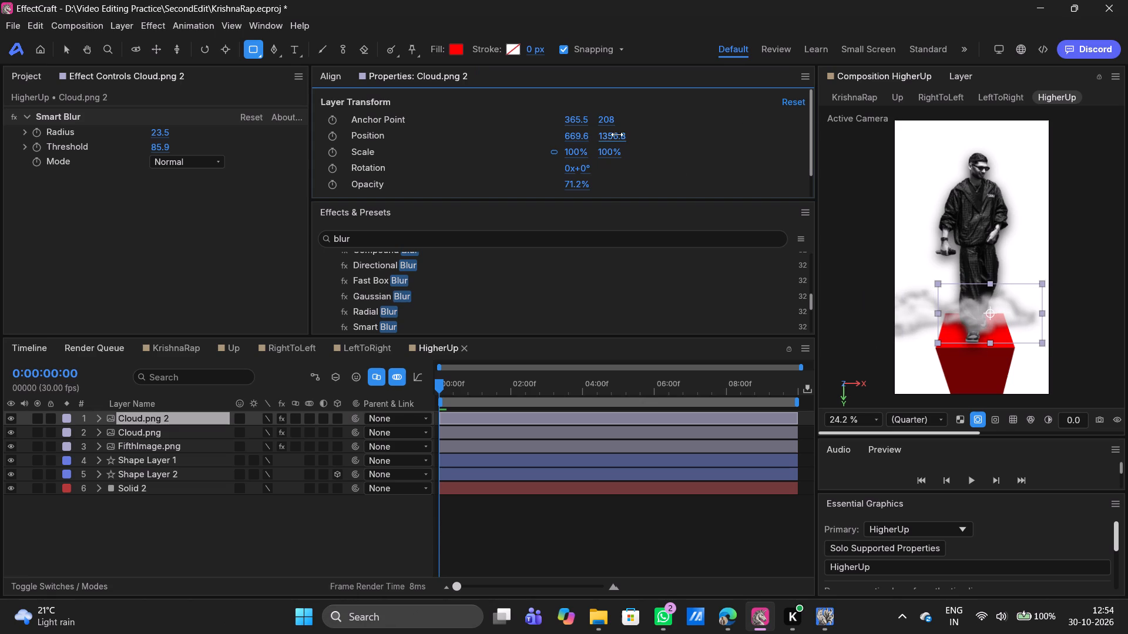
pyautogui.moveTo(615, 134); pyautogui.dragTo(882, 136)
pyautogui.moveTo(578, 134); pyautogui.dragTo(612, 132)
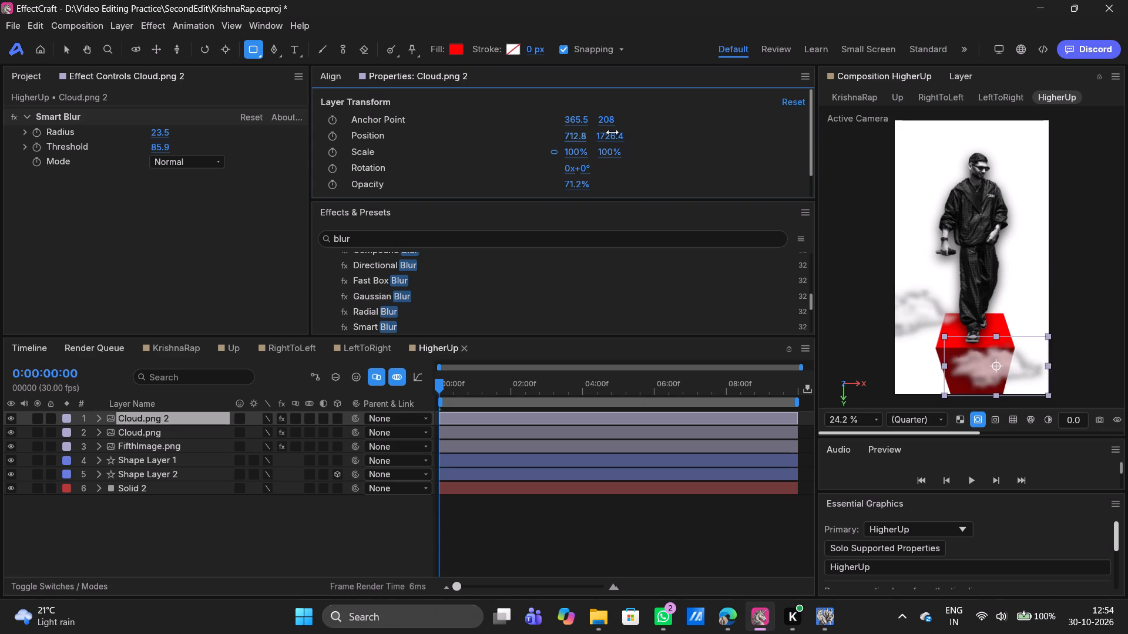
pyautogui.moveTo(612, 132); pyautogui.dragTo(602, 131)
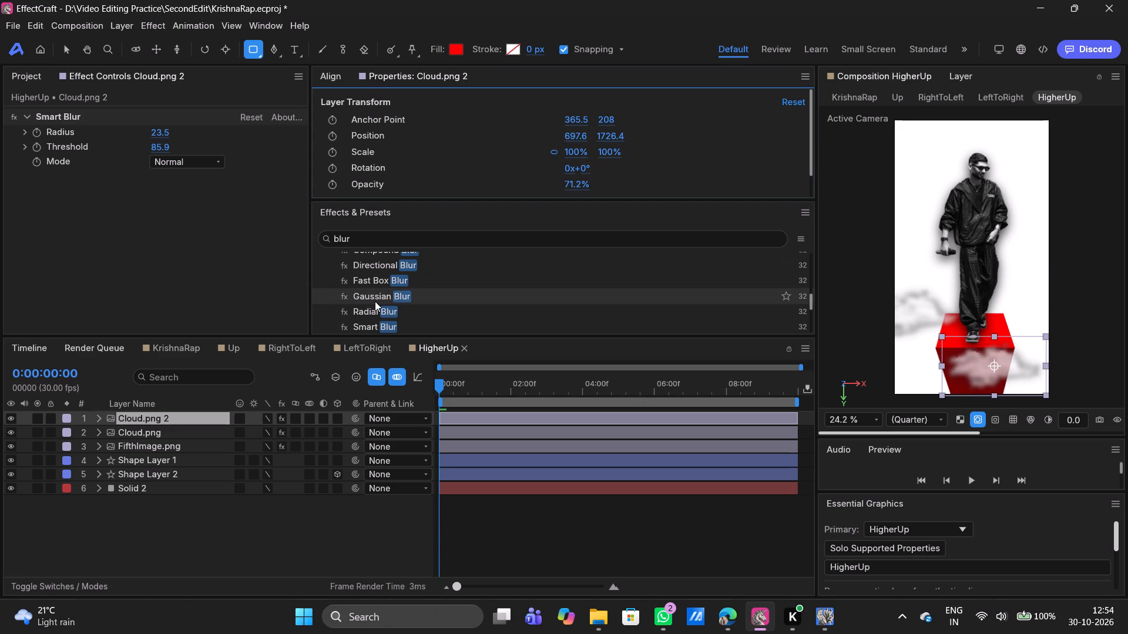
# Duplicate the cloud on the box front, put the copy directly below FifthImage.png in the layer order, and position it at 792, 1408.8.
pyautogui.hotkey('ctrl', 'd')
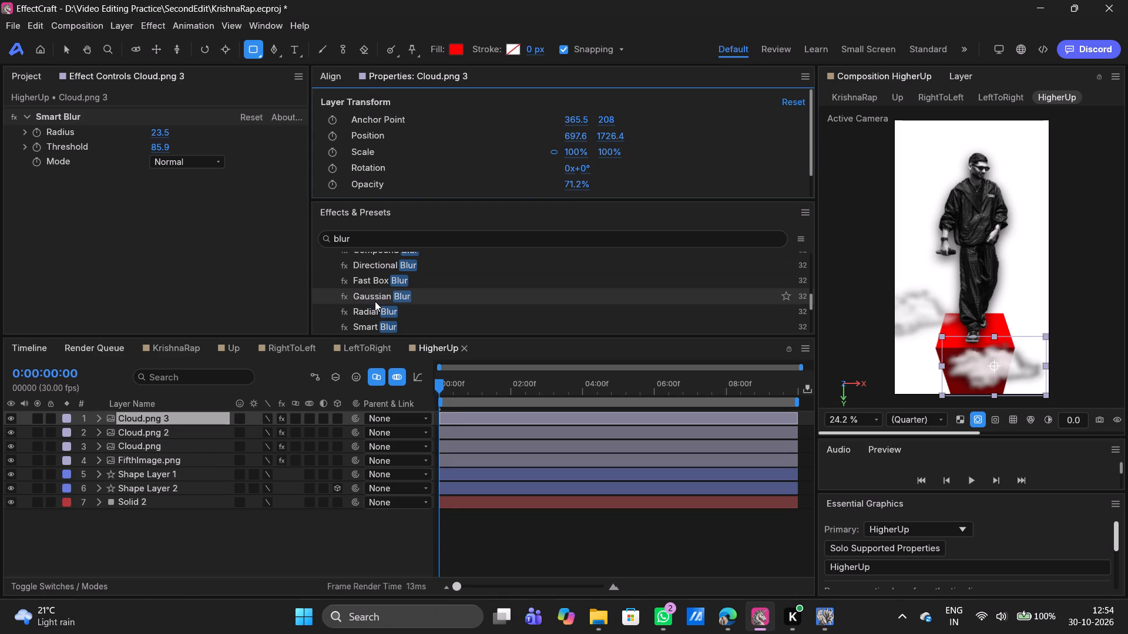
pyautogui.moveTo(154, 417); pyautogui.dragTo(149, 460)
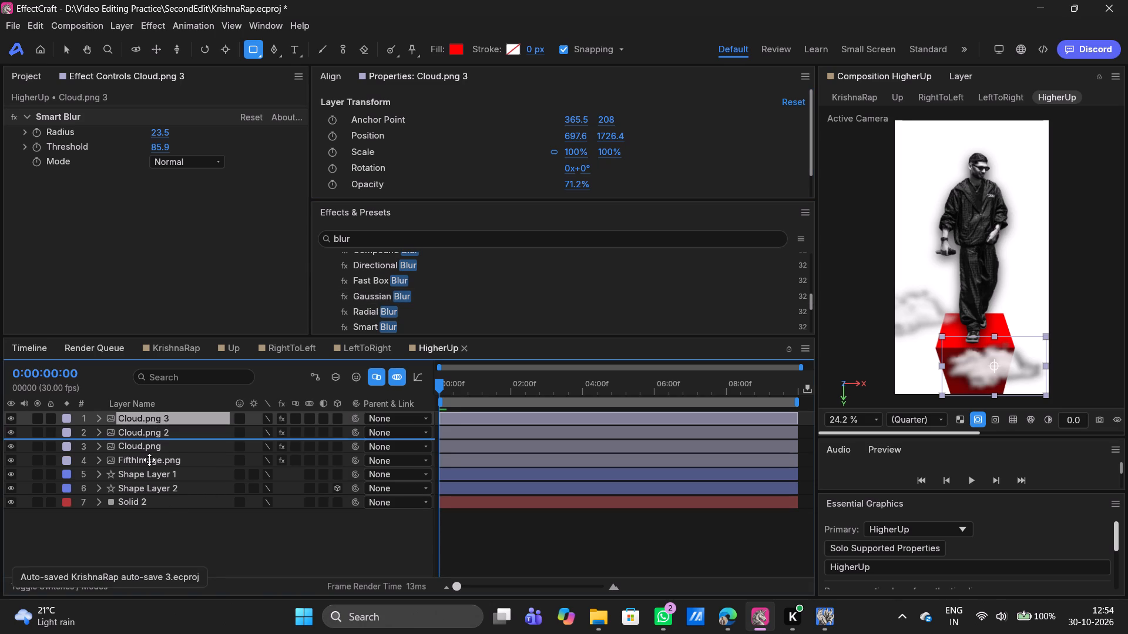
pyautogui.moveTo(149, 460); pyautogui.dragTo(147, 467)
pyautogui.moveTo(579, 134); pyautogui.dragTo(520, 134)
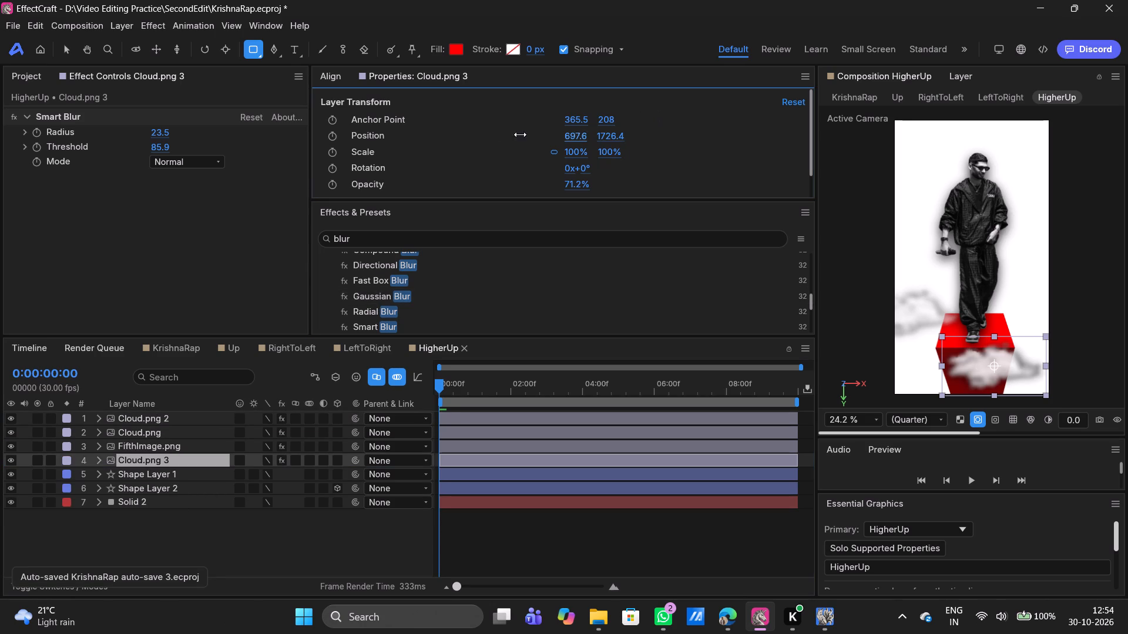
pyautogui.moveTo(520, 134); pyautogui.dragTo(716, 127)
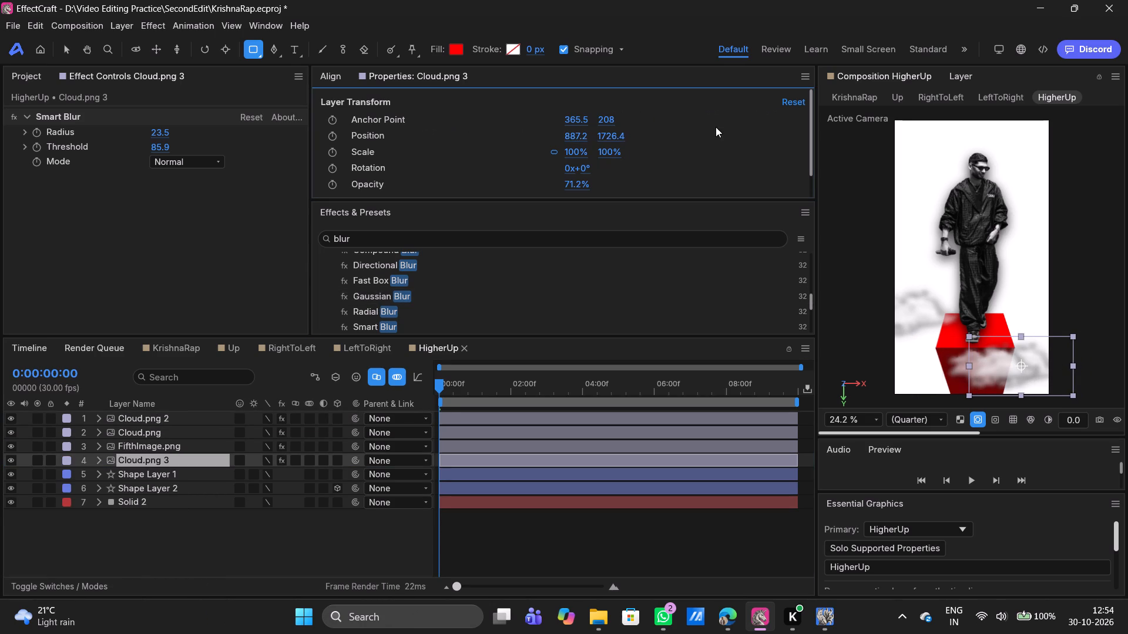
pyautogui.moveTo(600, 136); pyautogui.dragTo(286, 122)
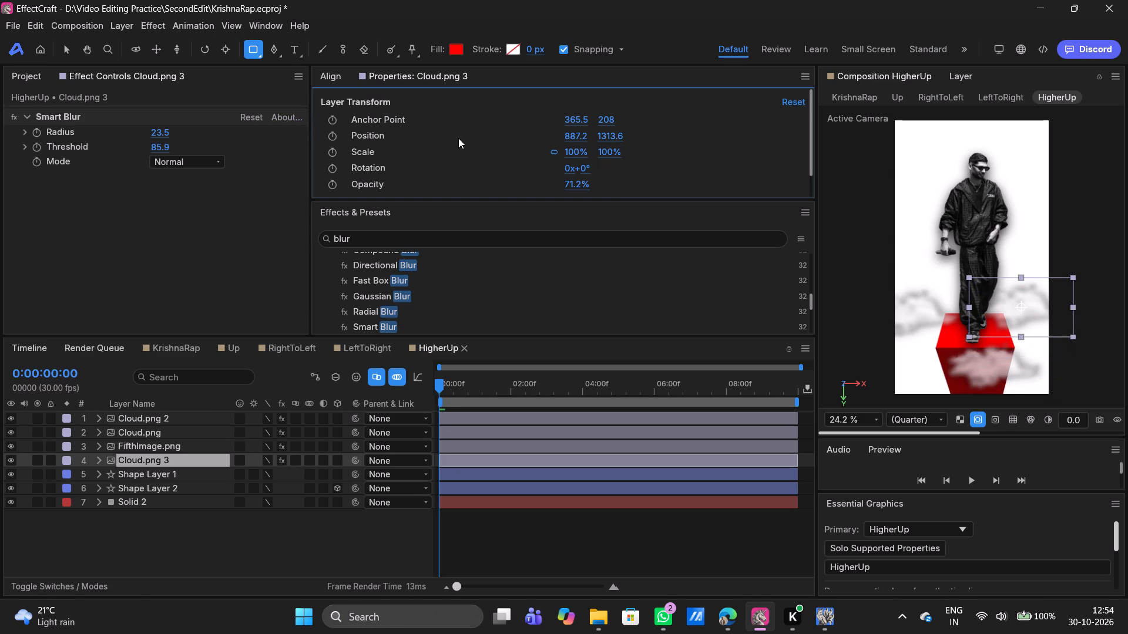
pyautogui.moveTo(577, 138); pyautogui.dragTo(357, 151)
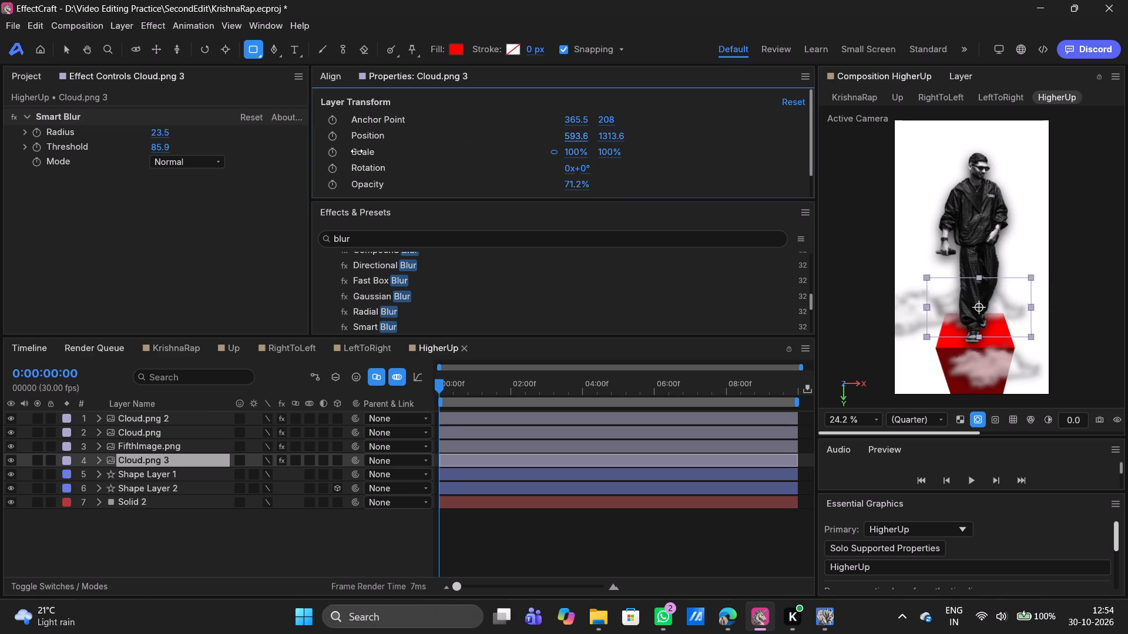
pyautogui.moveTo(357, 151); pyautogui.dragTo(506, 132)
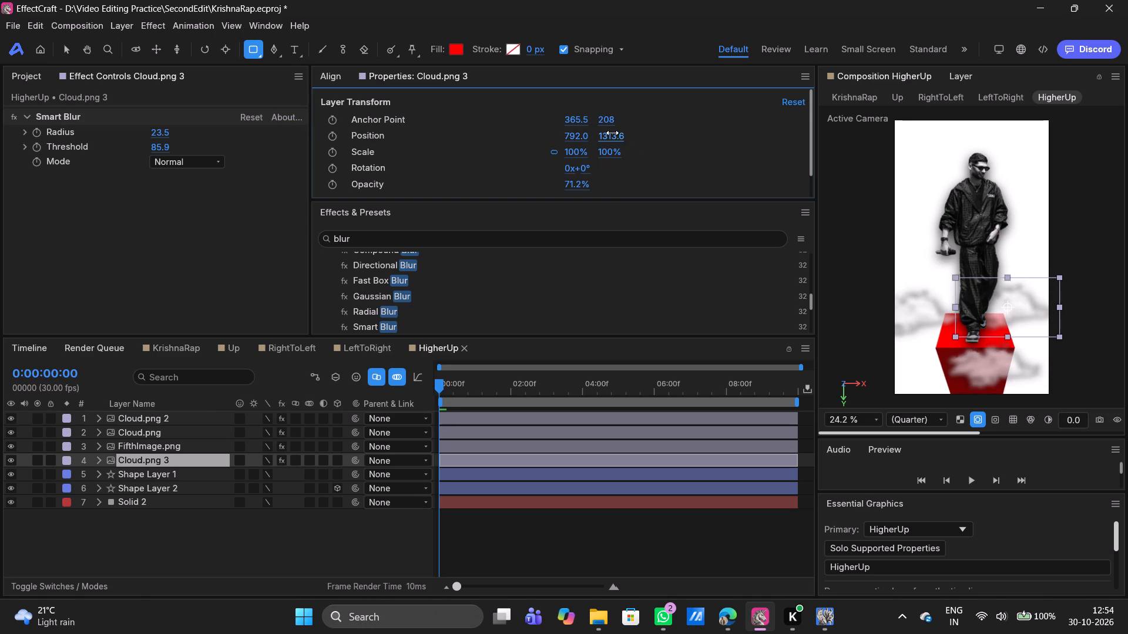
pyautogui.moveTo(612, 133); pyautogui.dragTo(683, 129)
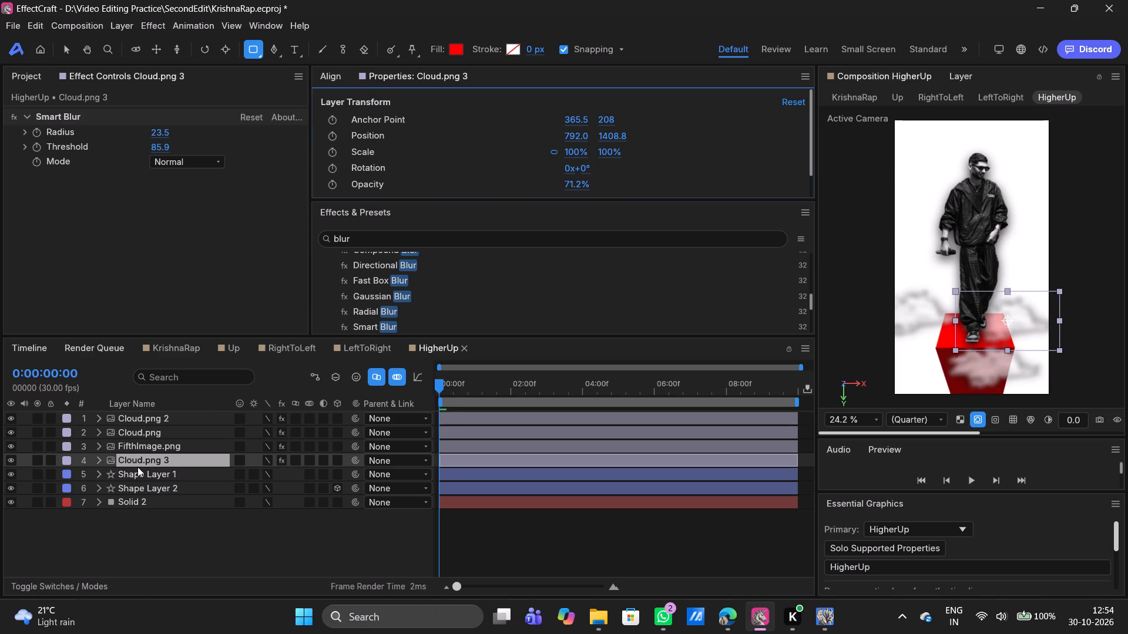
# Move the Cloud.png 3 layer between Shape Layer 2 and Solid 2, and raise it to a Y position of 1289.6.
pyautogui.moveTo(146, 459); pyautogui.dragTo(140, 484)
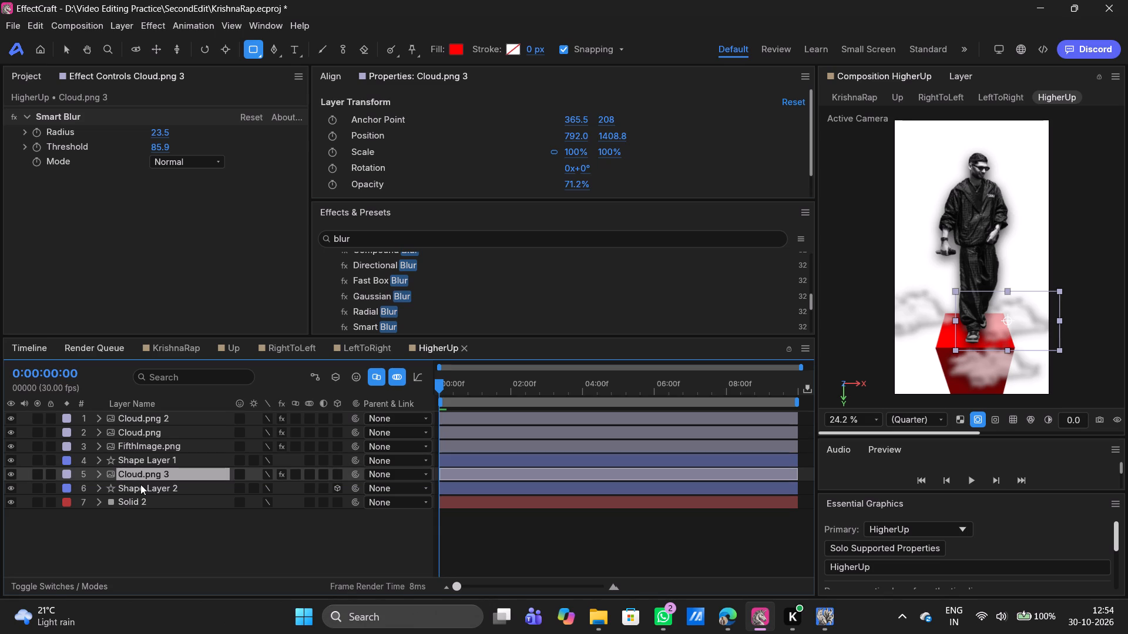
pyautogui.moveTo(159, 471); pyautogui.dragTo(149, 498)
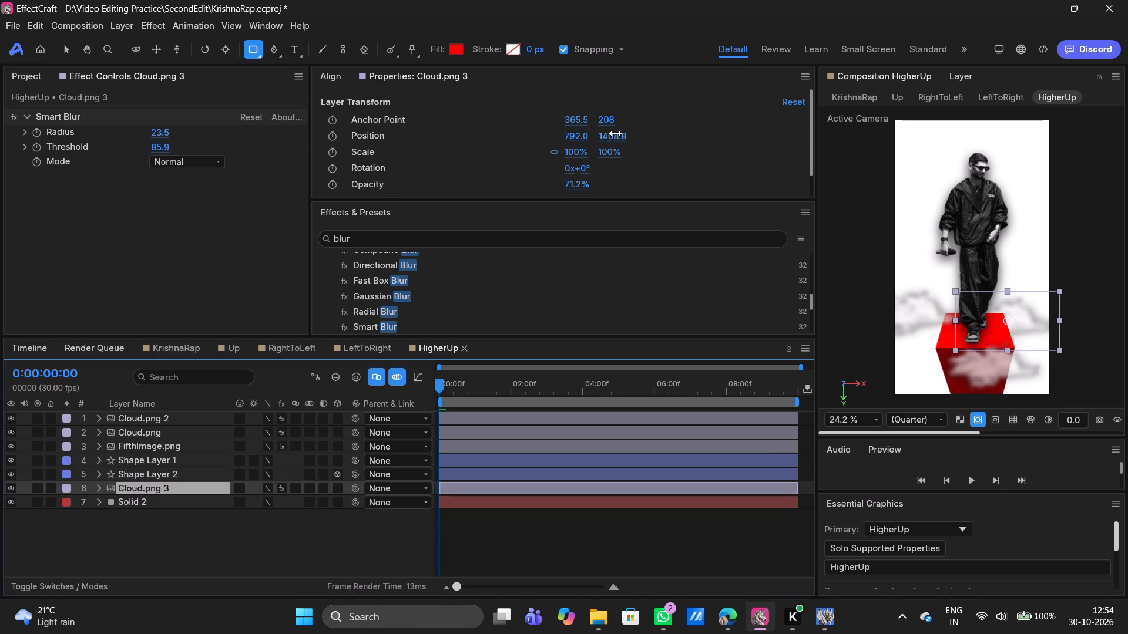
pyautogui.moveTo(615, 133); pyautogui.dragTo(246, 114)
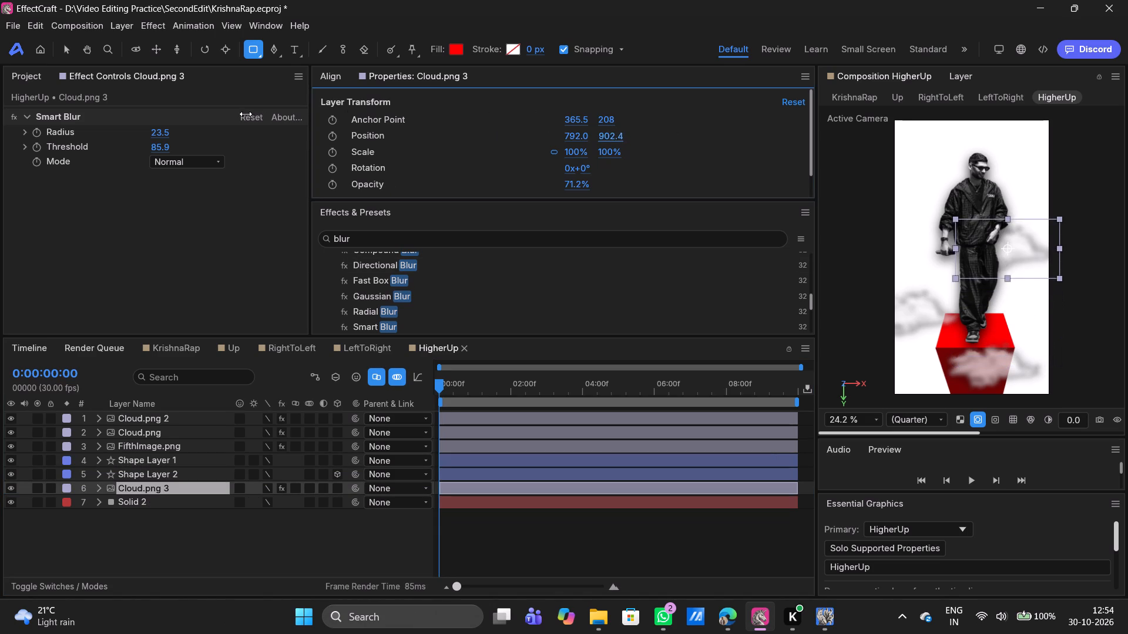
pyautogui.moveTo(246, 114); pyautogui.dragTo(531, 110)
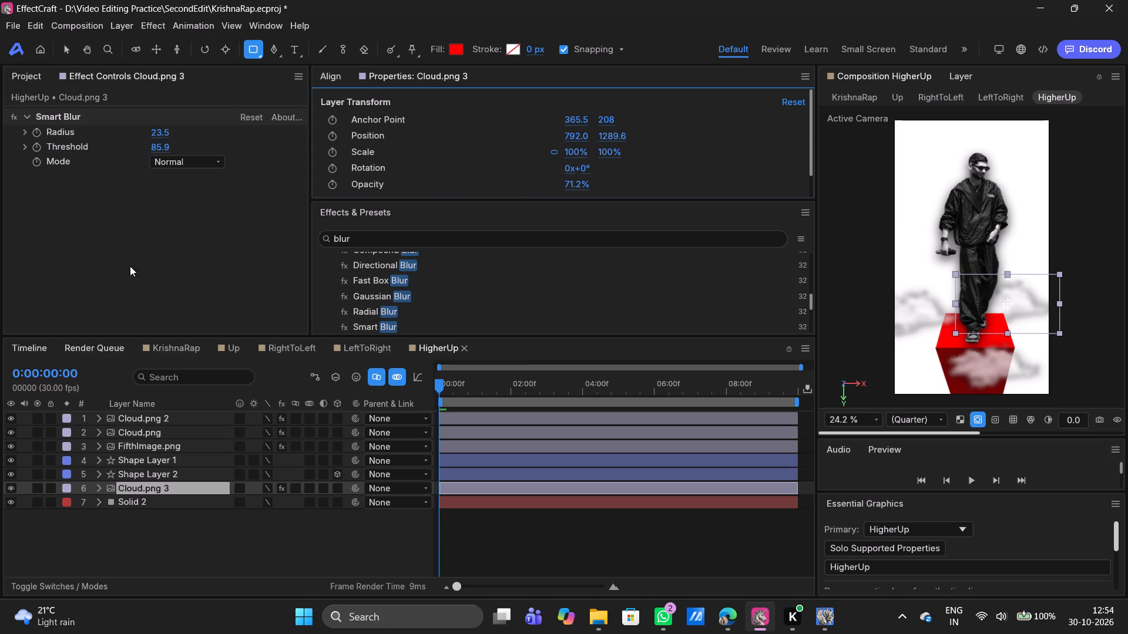
# With all three cloud layers selected, delete the Smart Blur effect shown for Cloud.png 3.
pyautogui.keyDown('ctrl'); pyautogui.click(146, 422); pyautogui.keyUp('ctrl')
pyautogui.keyDown('ctrl'); pyautogui.click(133, 431); pyautogui.keyUp('ctrl')
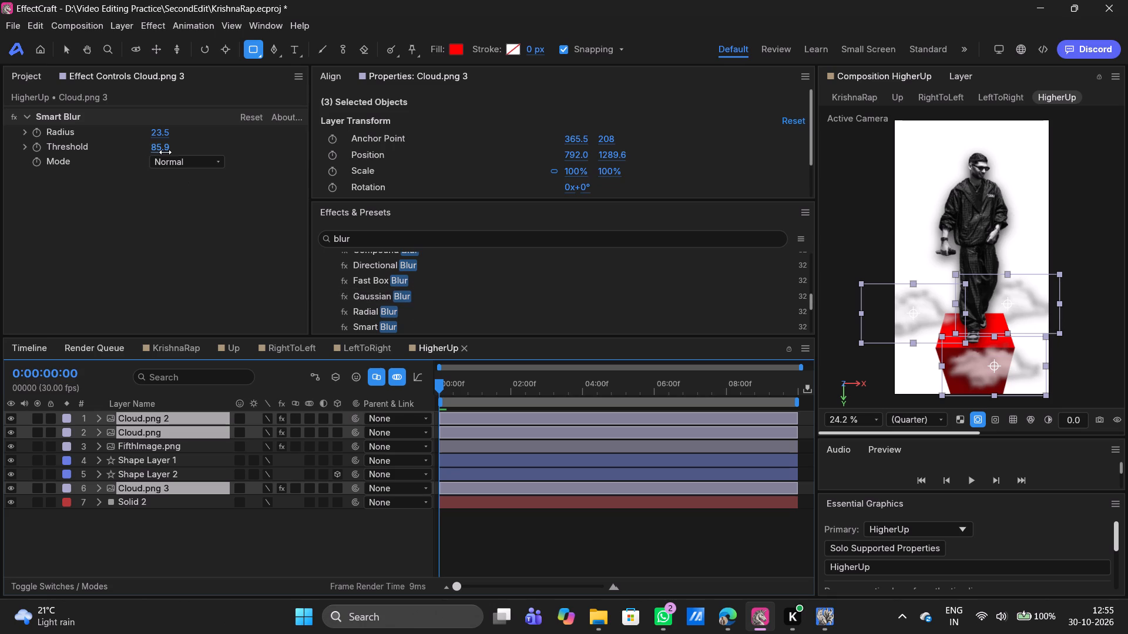
pyautogui.click(73, 117)
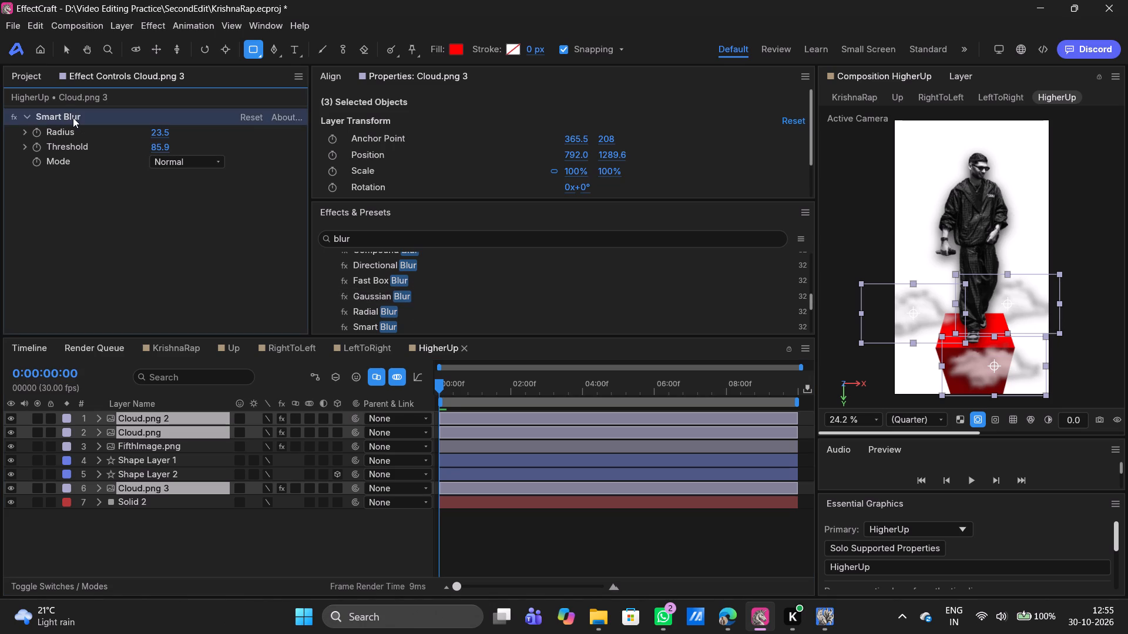
pyautogui.press('Delete')
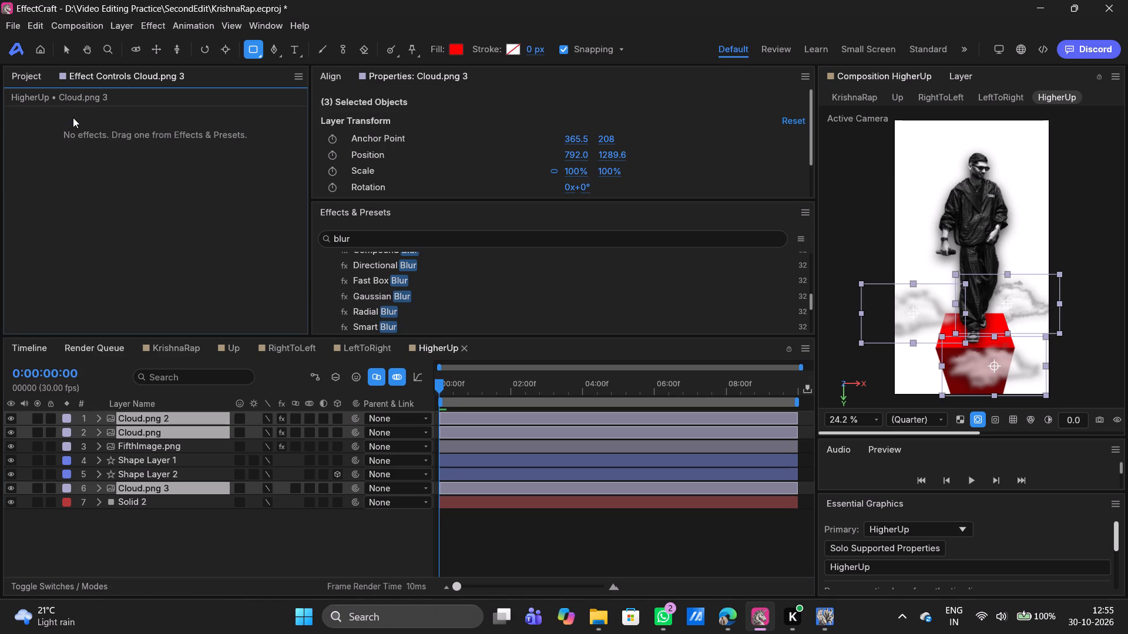
# Delete the Smart Blur effect from the Cloud.png 2 and Cloud.png layers.
pyautogui.click(160, 416)
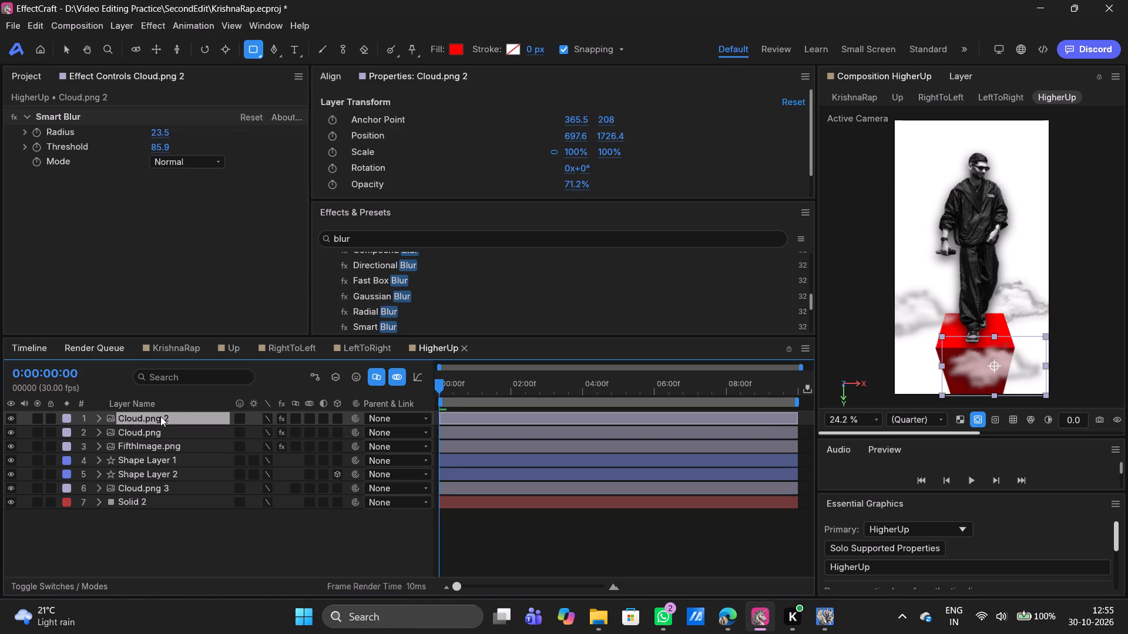
pyautogui.click(79, 117)
pyautogui.press('Delete')
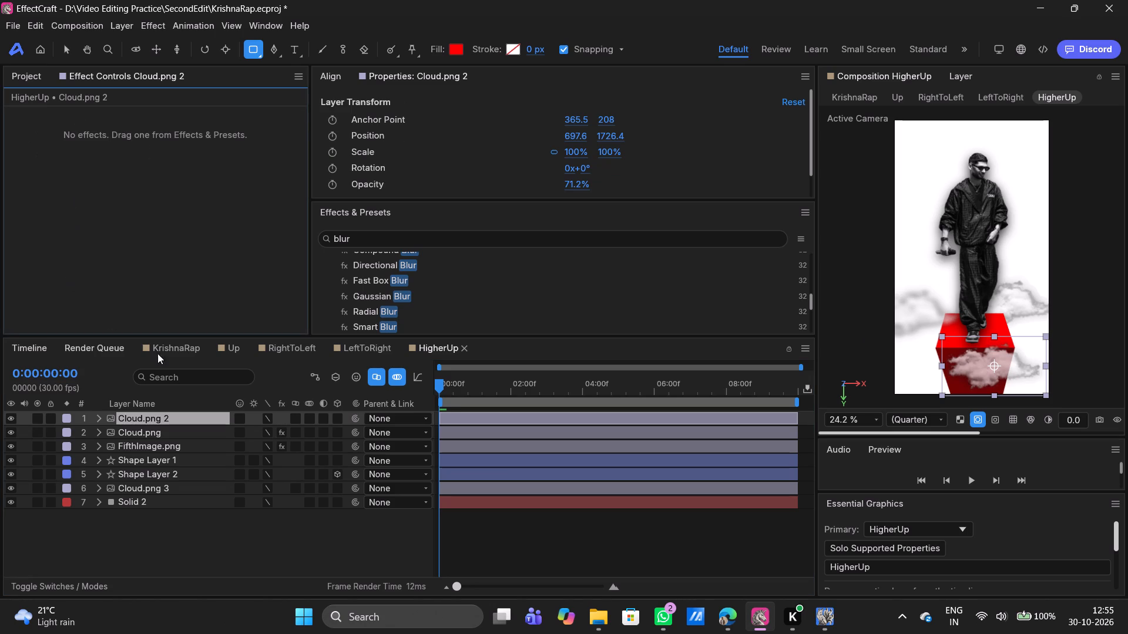
pyautogui.click(143, 436)
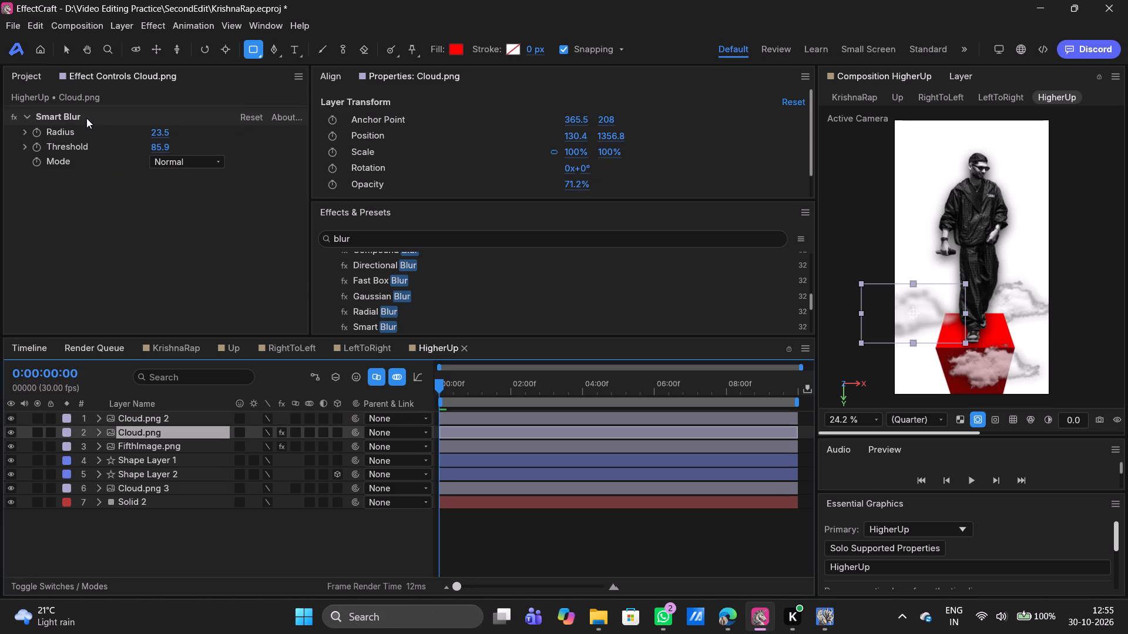
pyautogui.click(86, 118)
pyautogui.press('Delete')
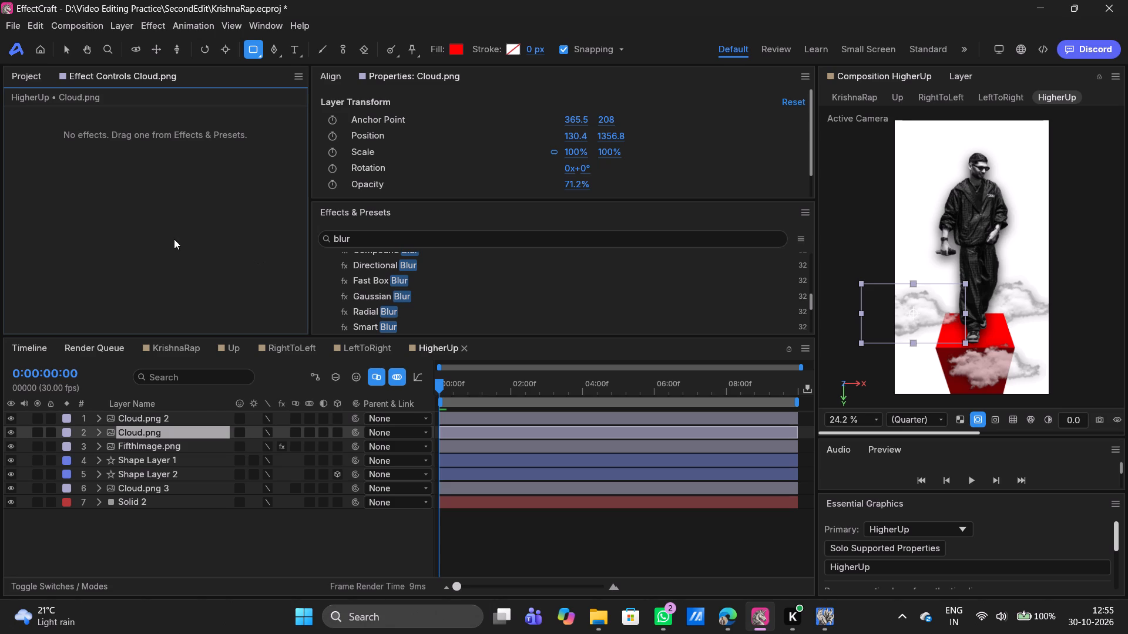
# Search the effects for "displa" and apply Displacement Map to the Cloud.png layer.
pyautogui.click(363, 231)
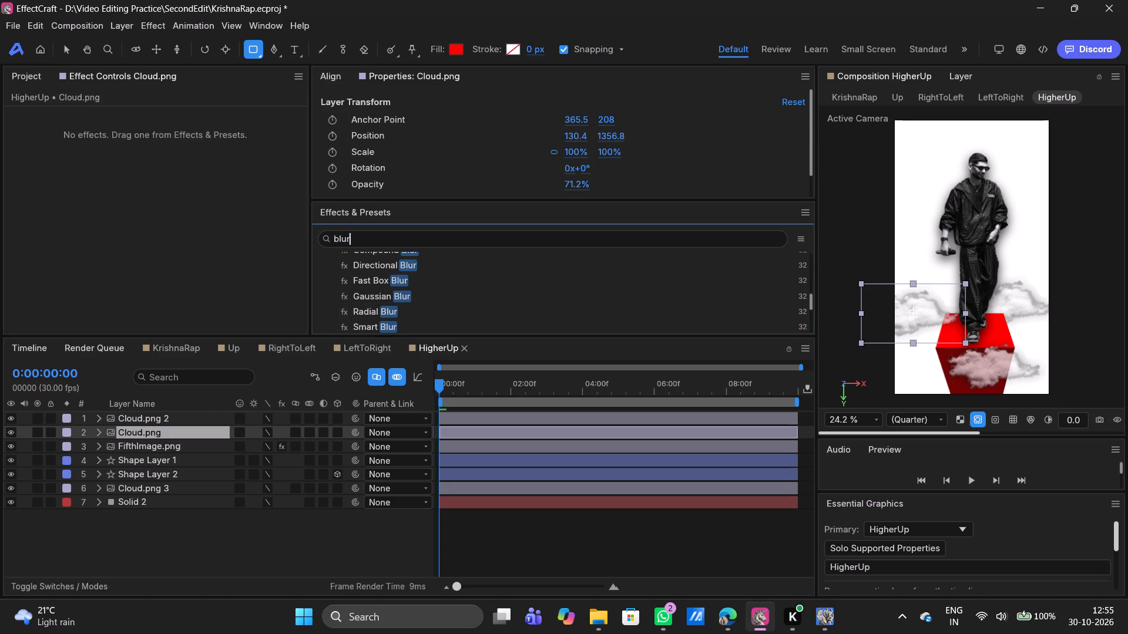
pyautogui.press('BackSpace')
pyautogui.press('BackSpace')
pyautogui.press('BackSpace')
pyautogui.press('BackSpace')
pyautogui.press('BackSpace')
pyautogui.press('BackSpace')
pyautogui.write('dis')
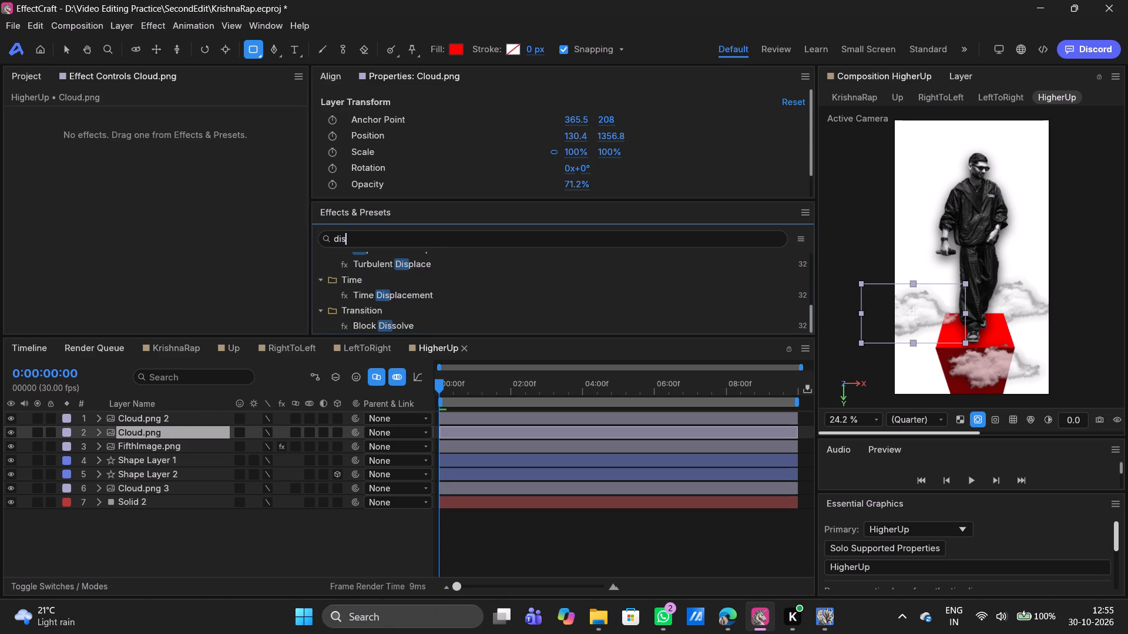
pyautogui.write('pla')
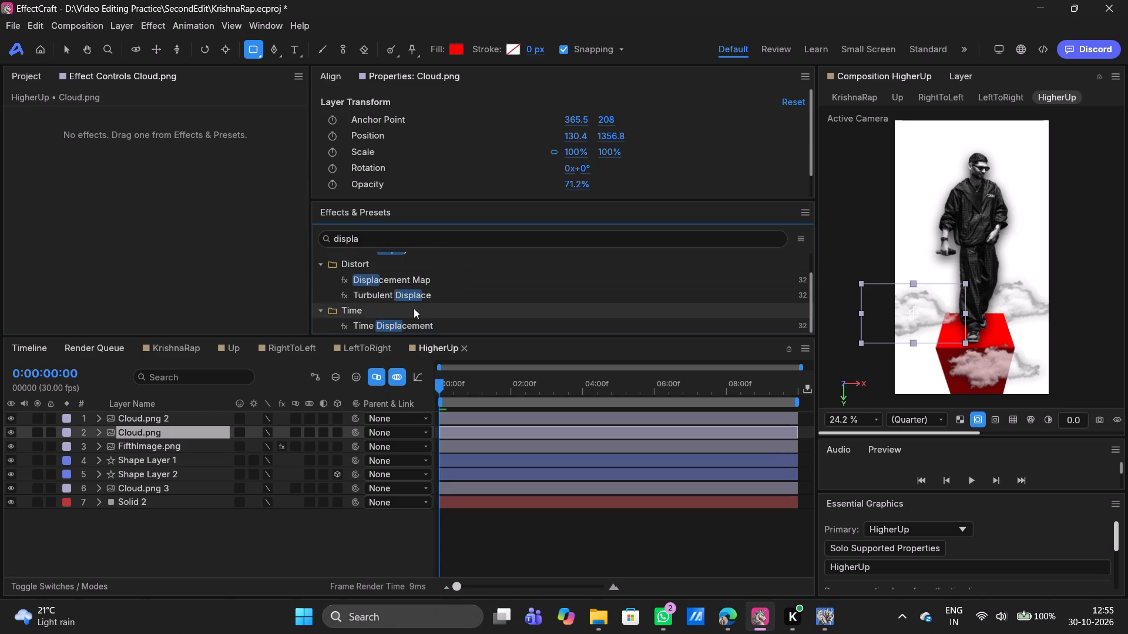
pyautogui.scroll(9, 414, 308)
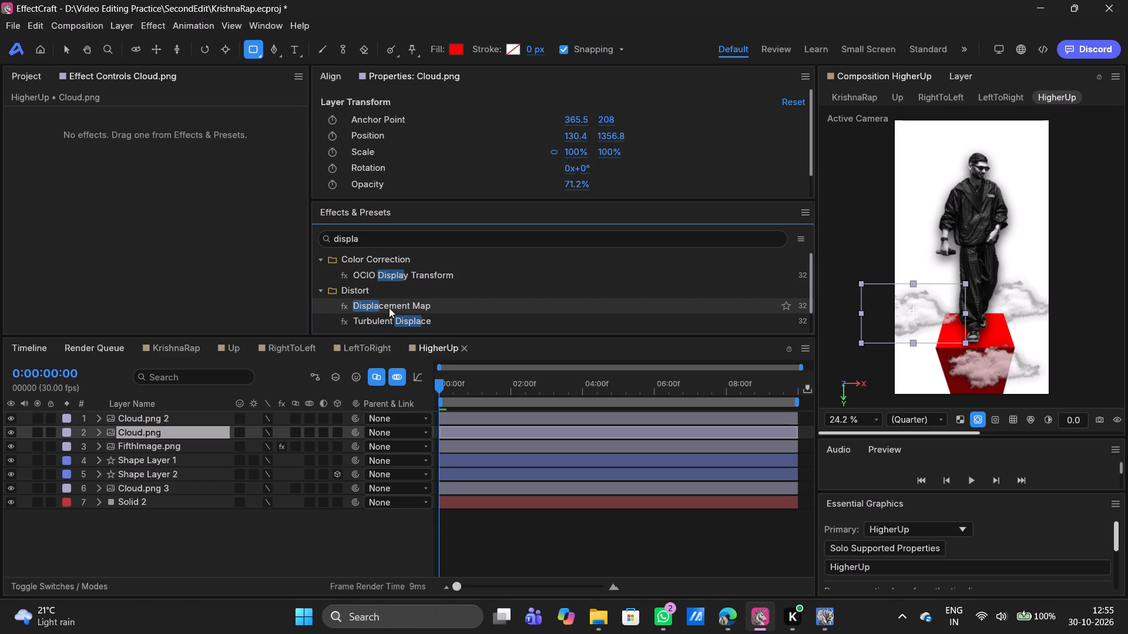
pyautogui.moveTo(389, 308); pyautogui.dragTo(168, 431)
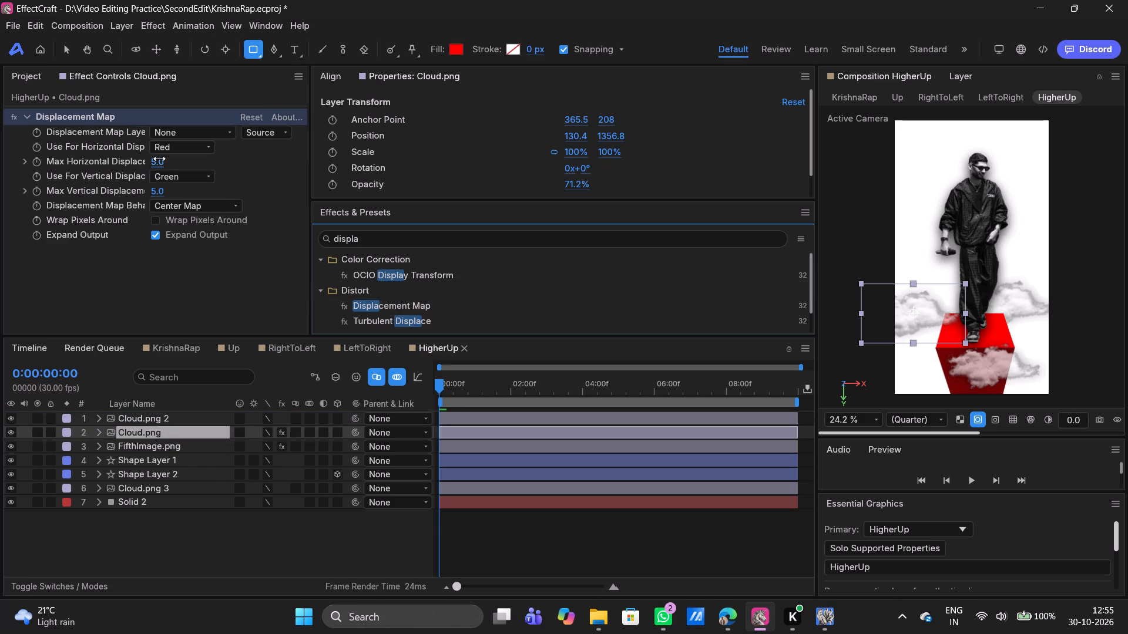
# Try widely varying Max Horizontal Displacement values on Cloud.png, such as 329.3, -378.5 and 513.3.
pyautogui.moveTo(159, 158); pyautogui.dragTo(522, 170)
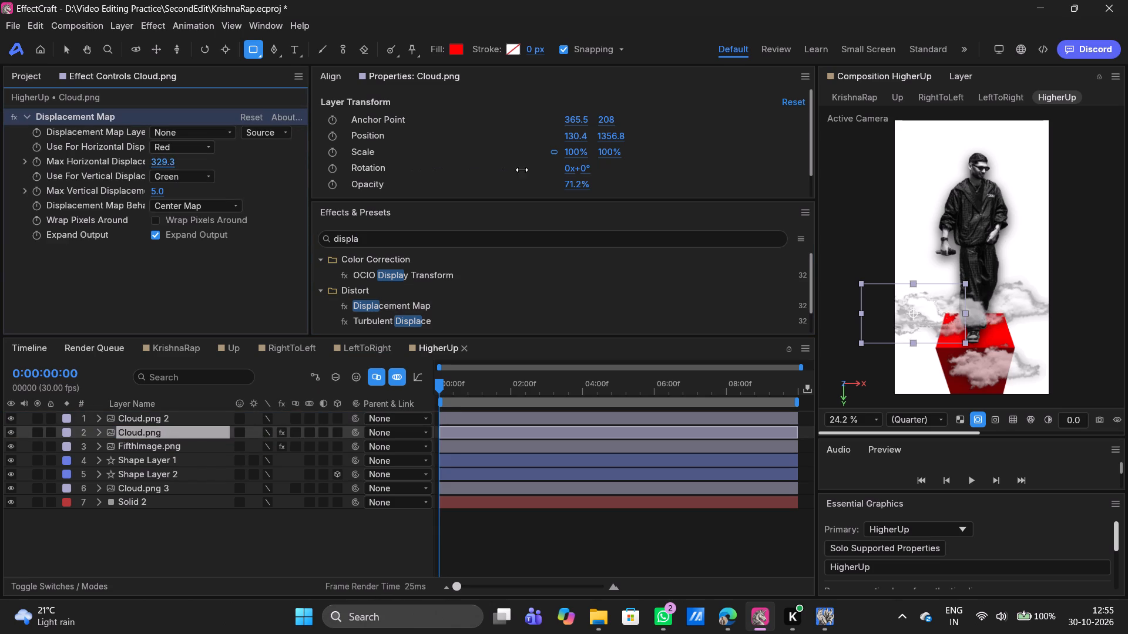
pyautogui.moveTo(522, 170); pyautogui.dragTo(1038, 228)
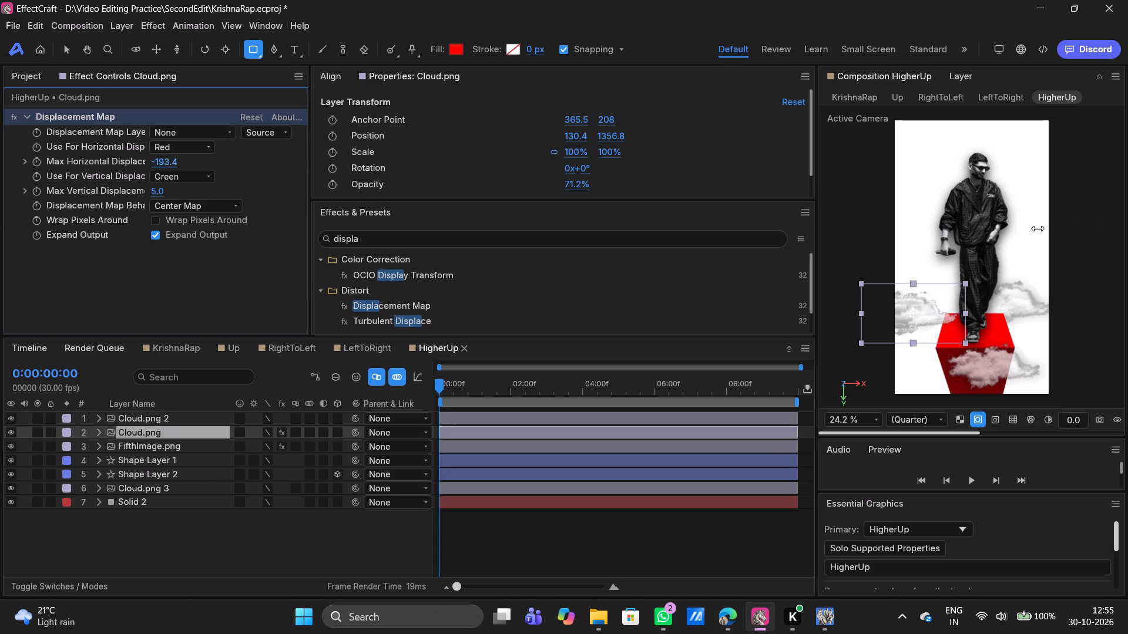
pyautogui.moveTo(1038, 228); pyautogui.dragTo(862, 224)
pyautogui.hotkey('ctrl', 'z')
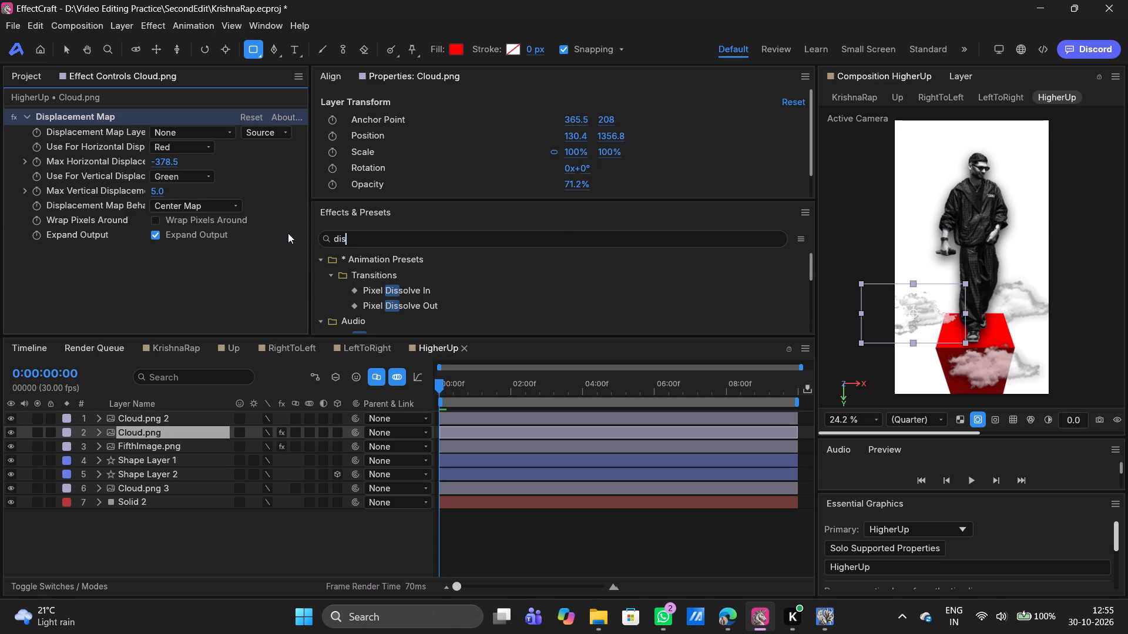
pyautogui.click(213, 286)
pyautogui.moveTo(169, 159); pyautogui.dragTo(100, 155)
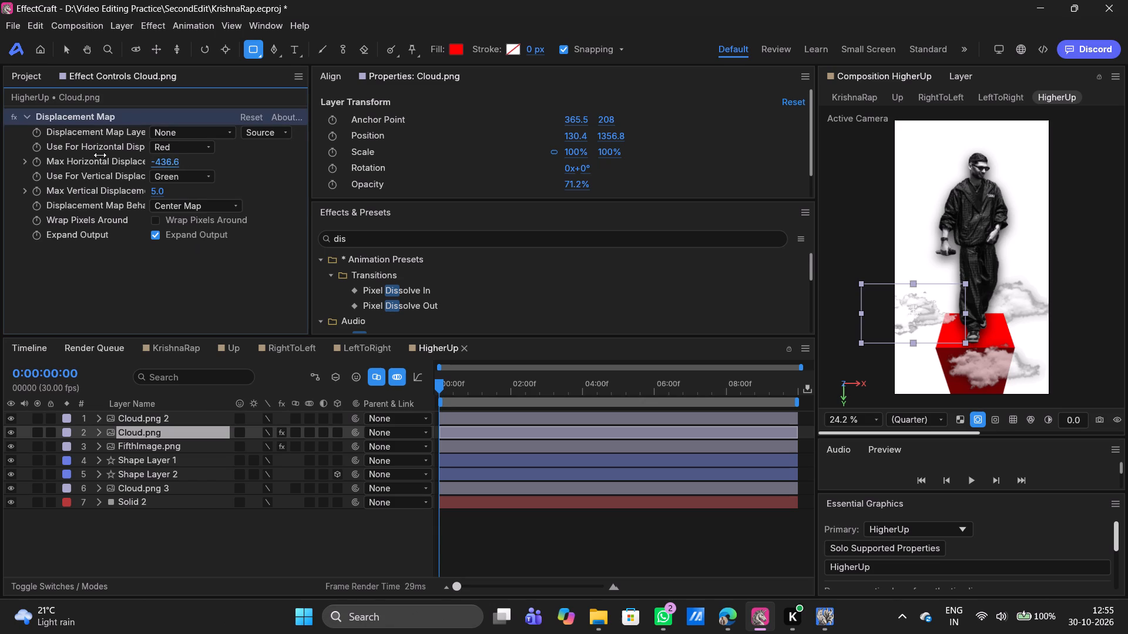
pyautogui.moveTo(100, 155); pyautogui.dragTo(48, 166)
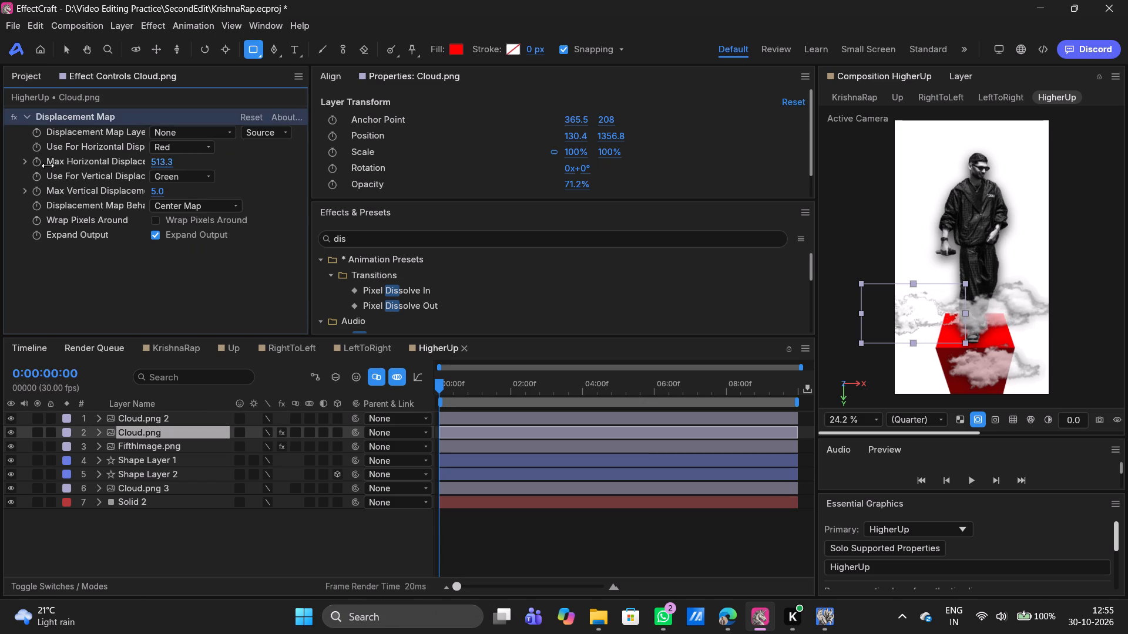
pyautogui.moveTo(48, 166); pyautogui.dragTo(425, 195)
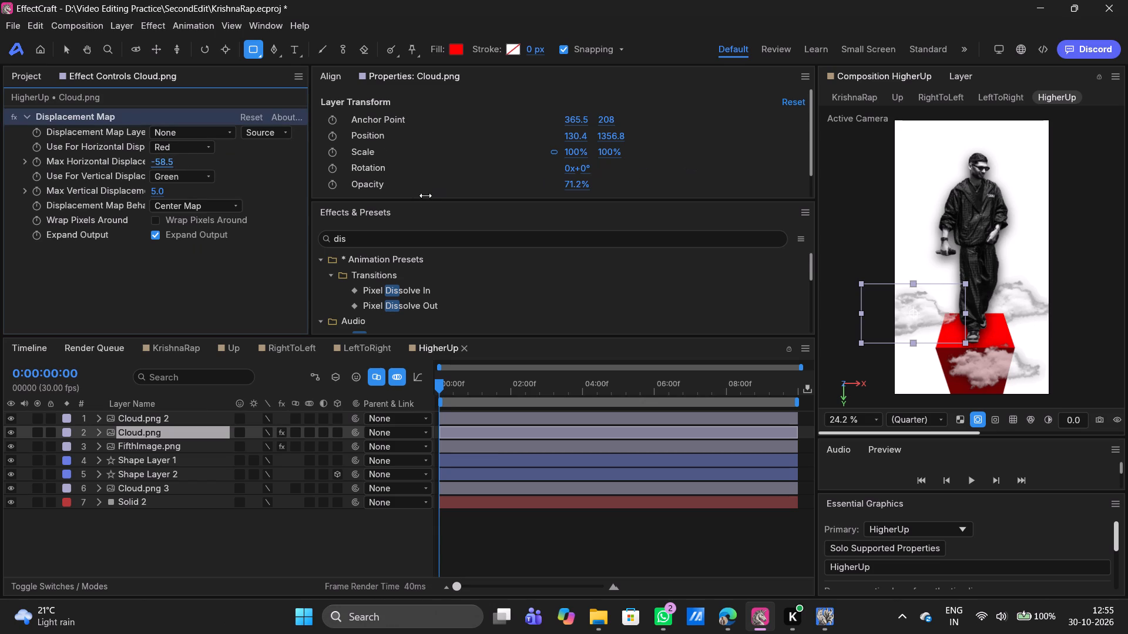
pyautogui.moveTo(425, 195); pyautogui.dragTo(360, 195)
# Set the Displacement Map's Max Horizontal Displacement on Cloud.png to 0.
pyautogui.doubleClick(168, 161)
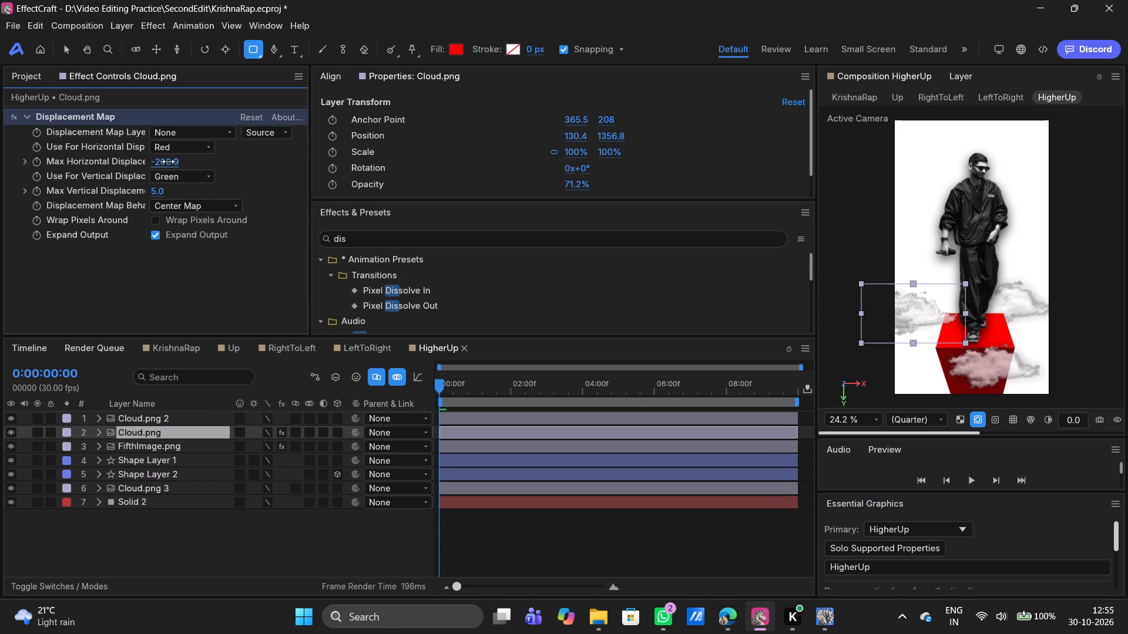
pyautogui.press('BackSpace')
pyautogui.press('BackSpace')
pyautogui.press('BackSpace')
pyautogui.press('BackSpace')
pyautogui.press('BackSpace')
pyautogui.press('BackSpace')
pyautogui.press('Delete')
pyautogui.press('Delete')
pyautogui.press('Delete')
pyautogui.press('Delete')
pyautogui.press('0')
pyautogui.press('Return')
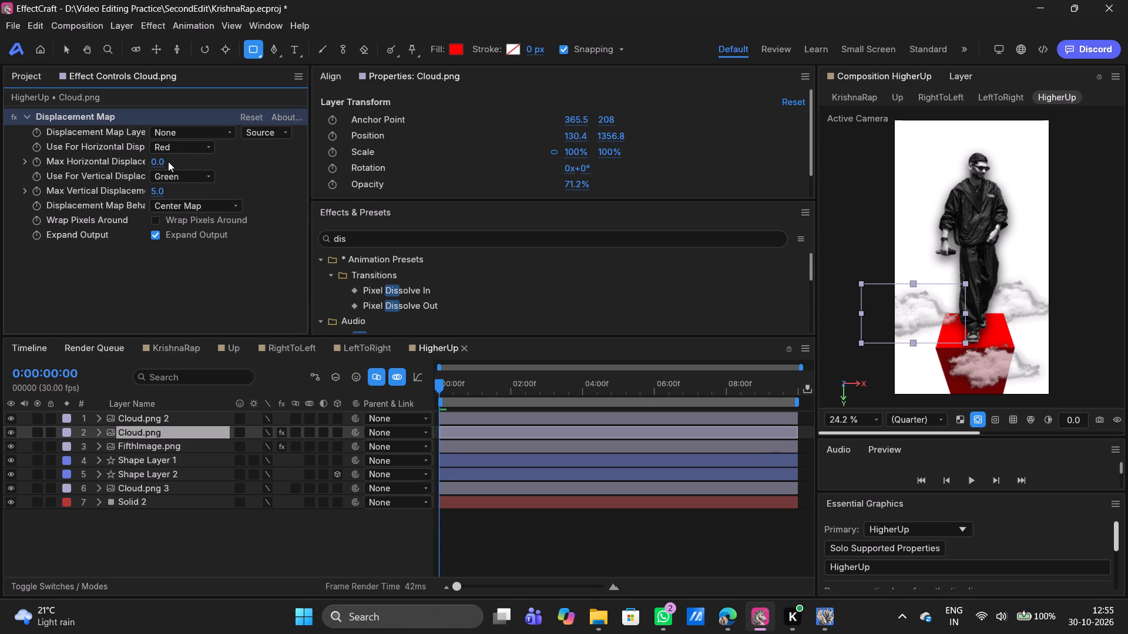
# Use Cloud.png as its own displacement map layer, with Effects & Masks as the source.
pyautogui.click(198, 134)
pyautogui.click(179, 191)
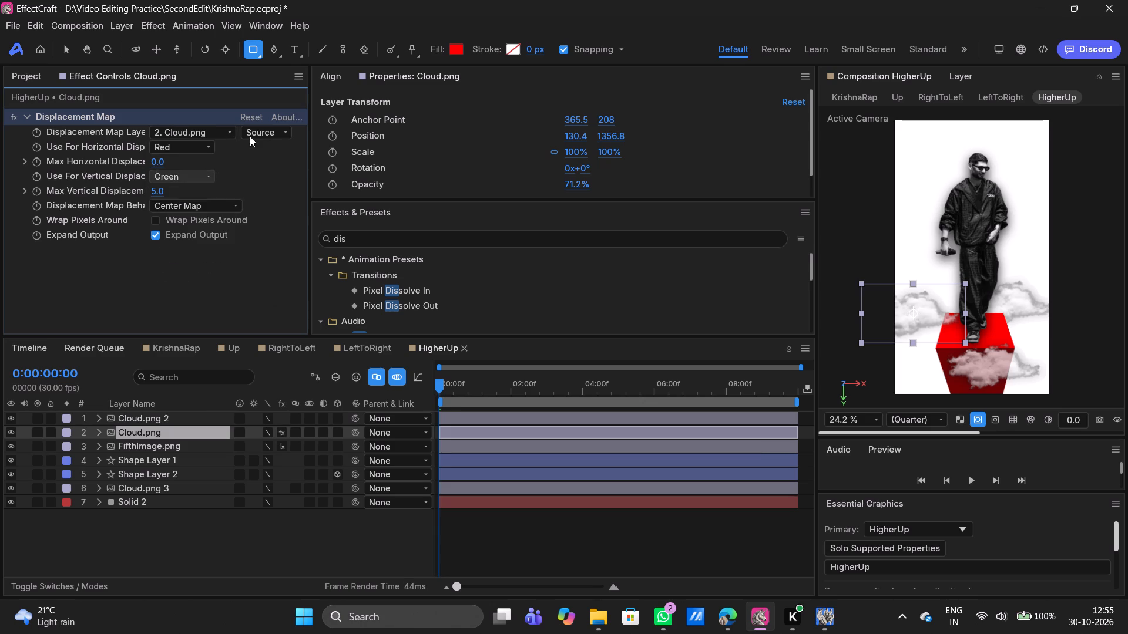
pyautogui.click(273, 130)
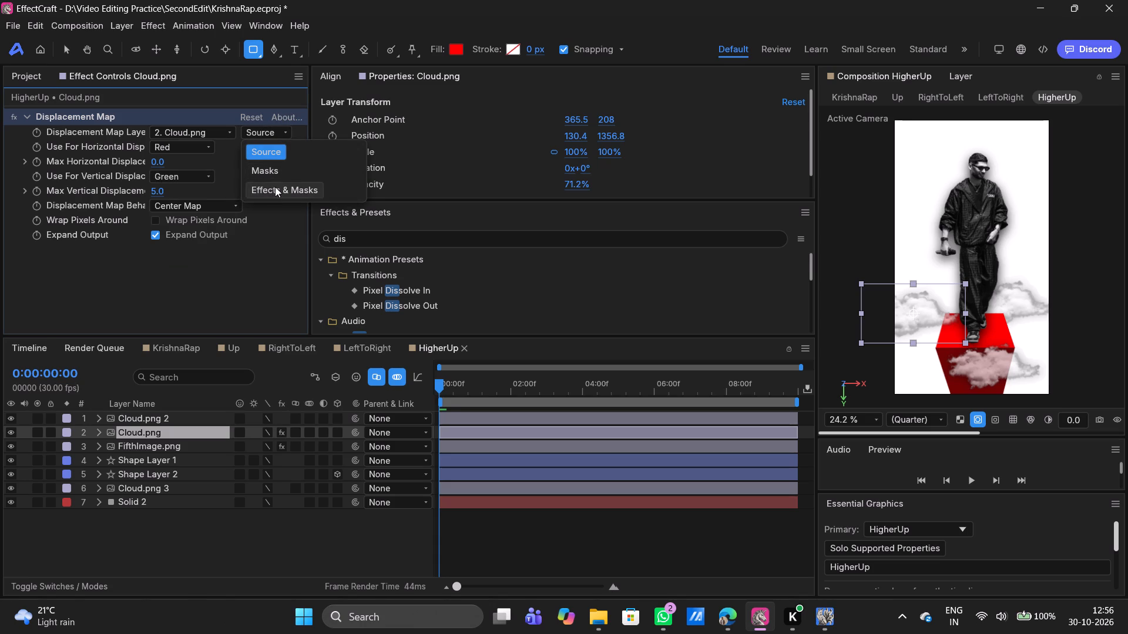
pyautogui.click(275, 187)
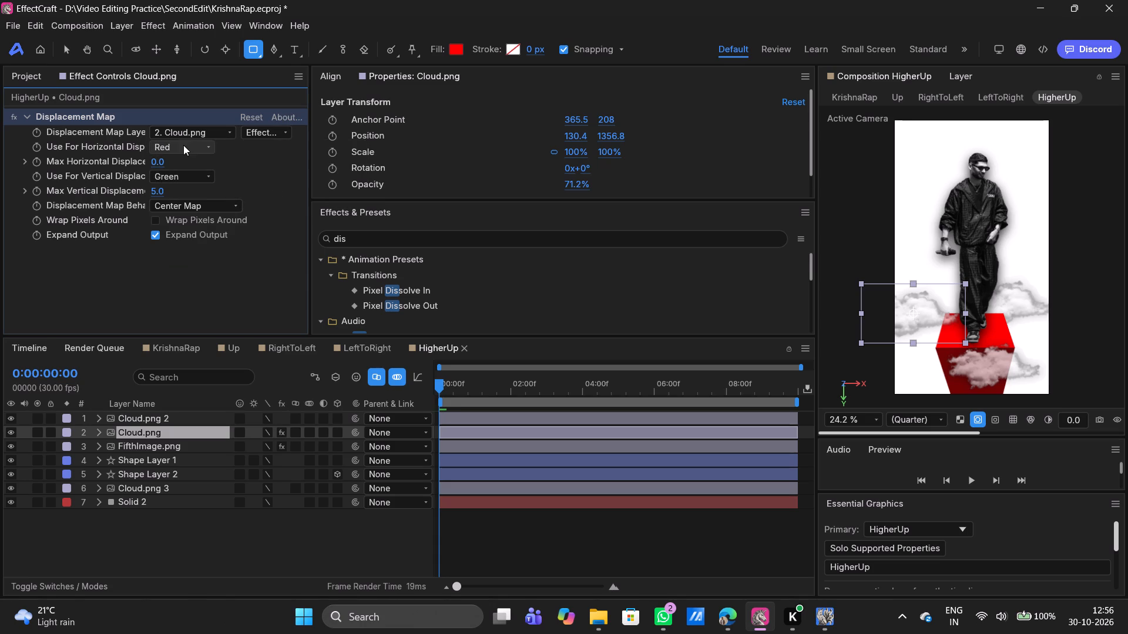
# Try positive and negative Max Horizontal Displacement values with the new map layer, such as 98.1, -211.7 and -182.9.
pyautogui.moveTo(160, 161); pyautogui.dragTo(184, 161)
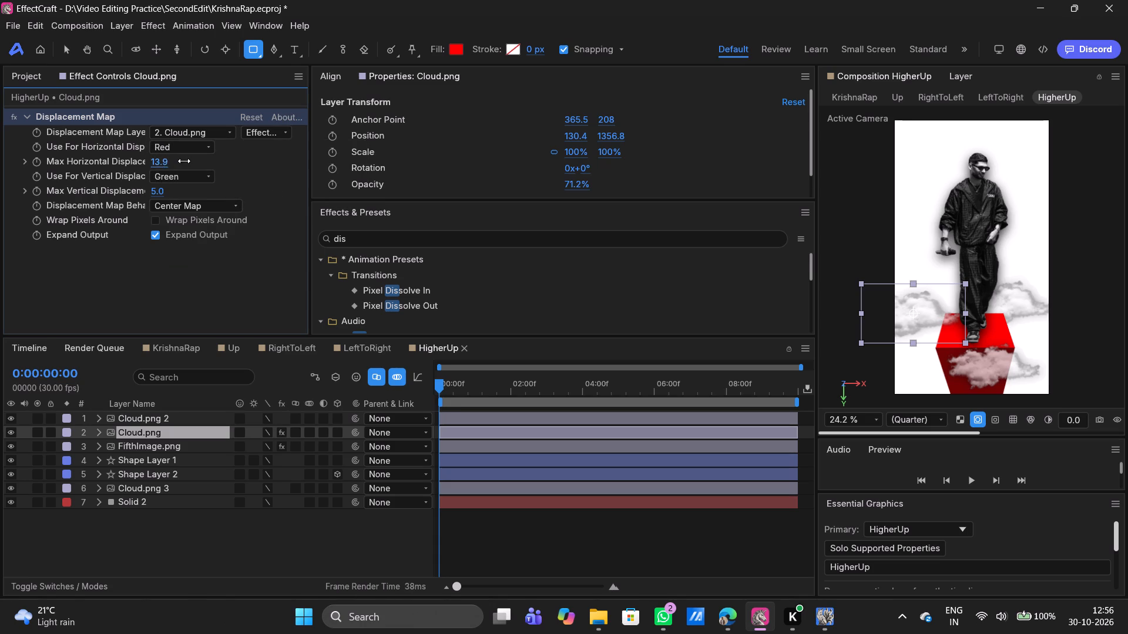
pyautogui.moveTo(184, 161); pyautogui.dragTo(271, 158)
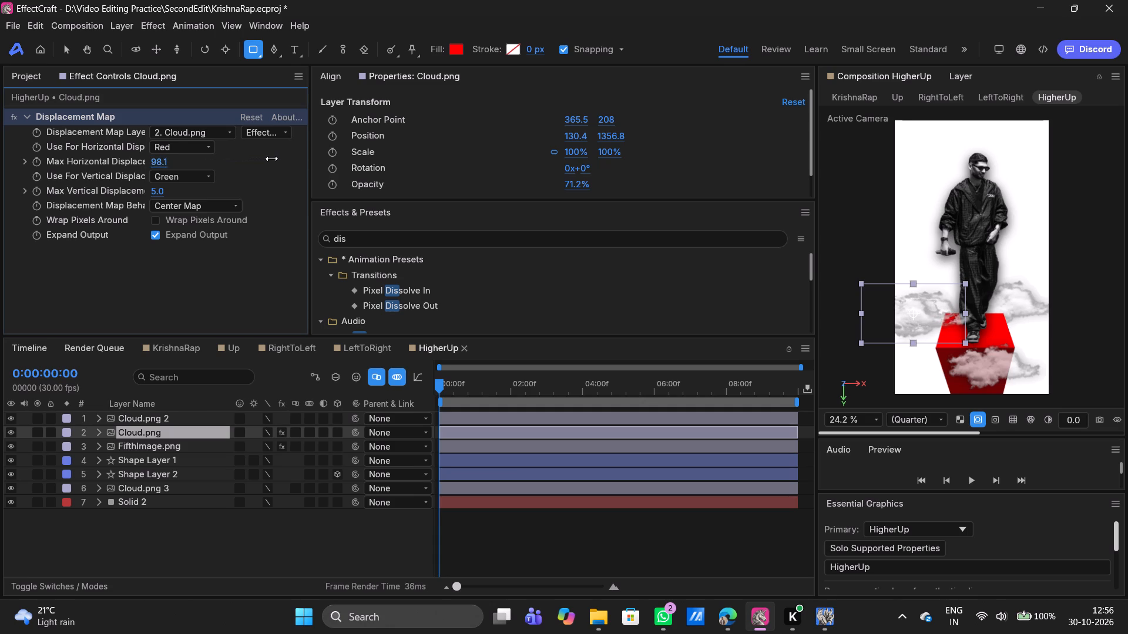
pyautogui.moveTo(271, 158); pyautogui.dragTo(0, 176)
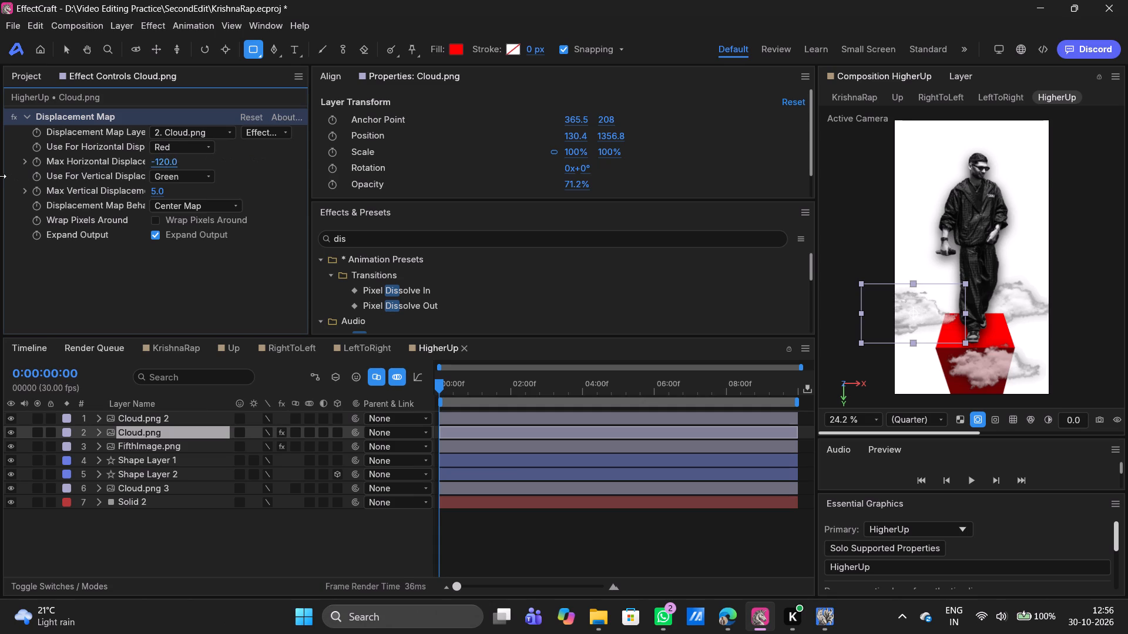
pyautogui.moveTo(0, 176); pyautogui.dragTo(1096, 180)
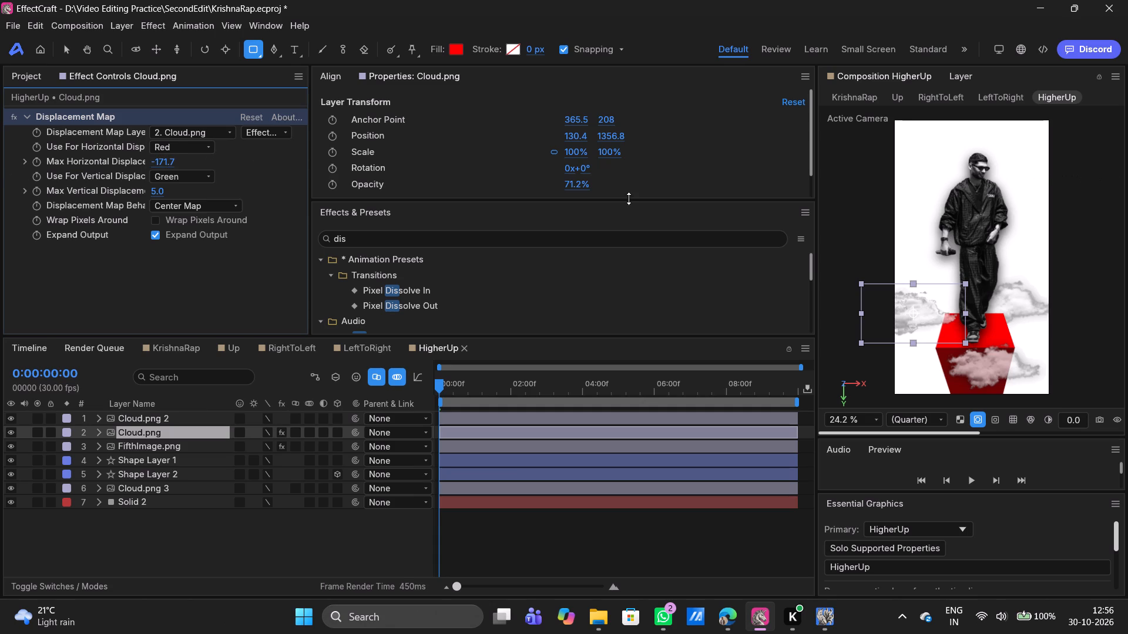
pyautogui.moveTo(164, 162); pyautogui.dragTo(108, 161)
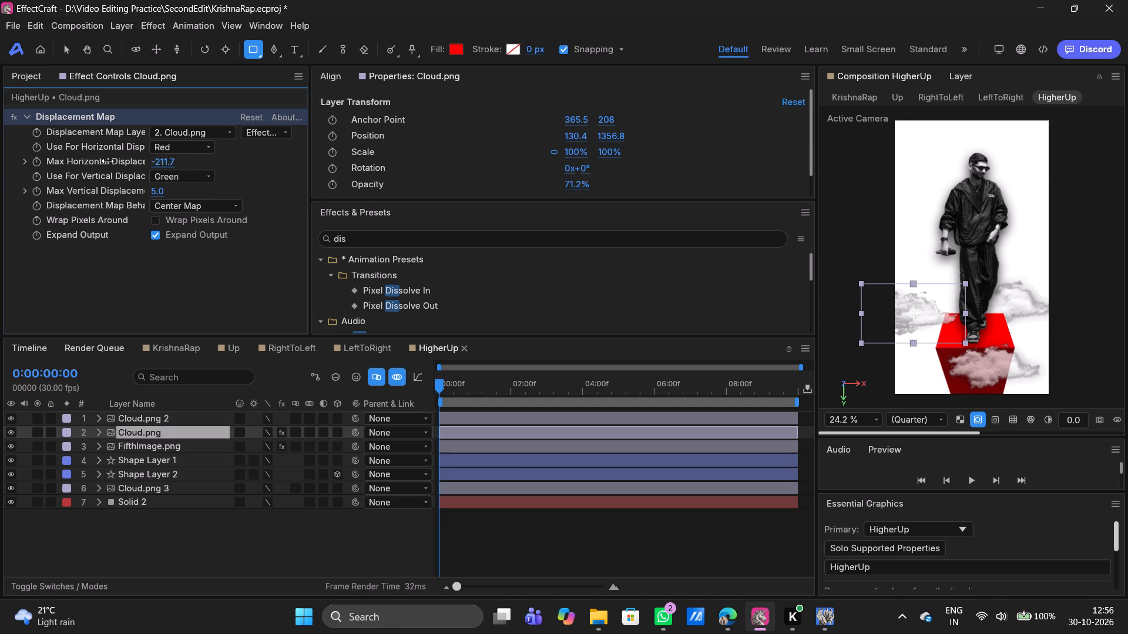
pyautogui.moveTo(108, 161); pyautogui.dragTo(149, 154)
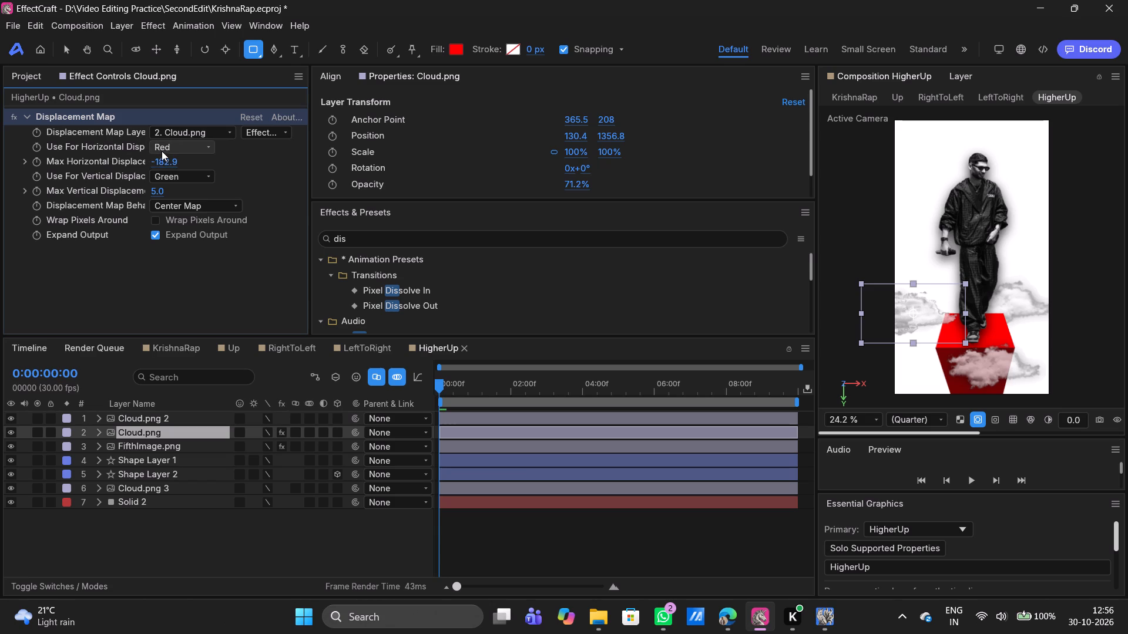
# Set Max Horizontal Displacement on Cloud.png to 0.
pyautogui.doubleClick(166, 165)
pyautogui.press('BackSpace')
pyautogui.press('BackSpace')
pyautogui.press('BackSpace')
pyautogui.press('BackSpace')
pyautogui.press('0')
pyautogui.press('Return')
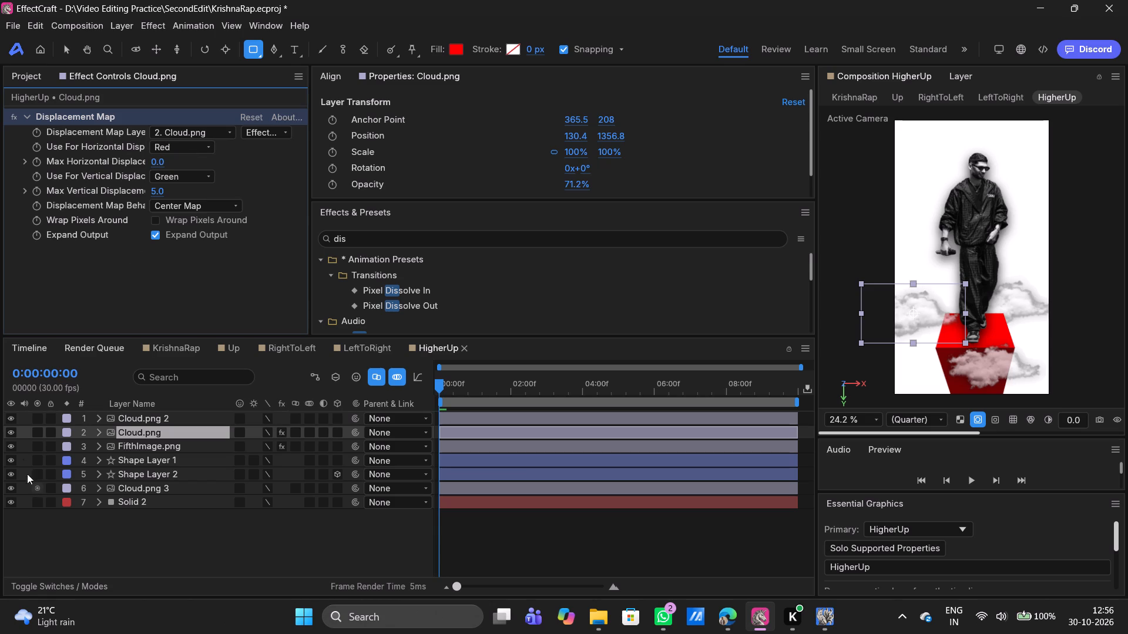
# Hide the Cloud.png 2 and Cloud.png 3 layers, leaving Cloud.png visible and selected.
pyautogui.click(11, 420)
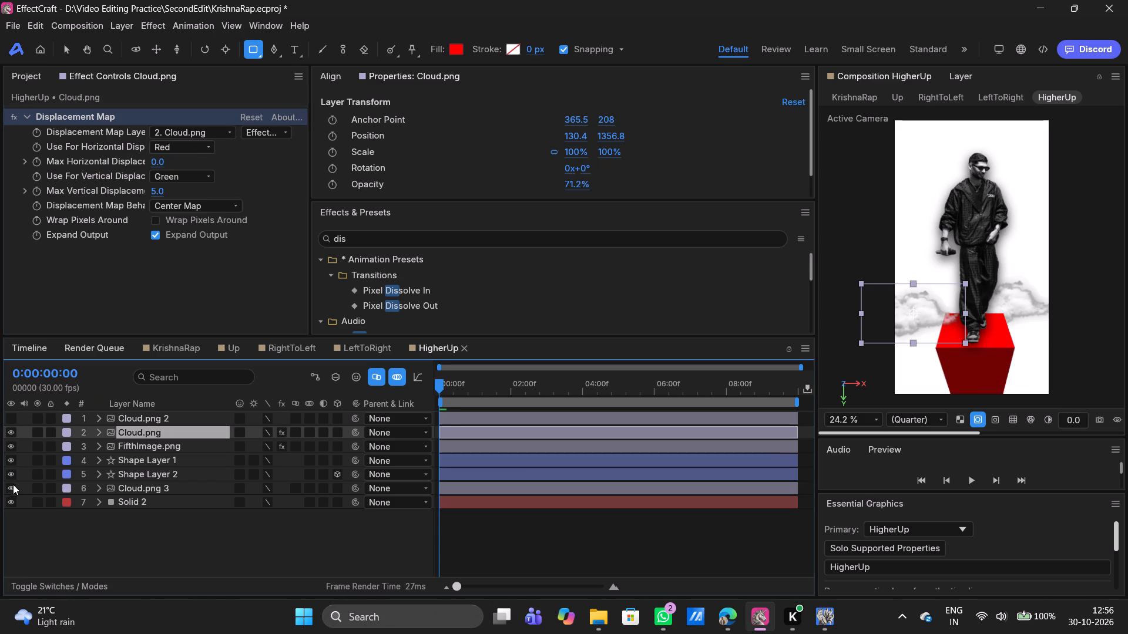
pyautogui.click(11, 488)
pyautogui.click(156, 433)
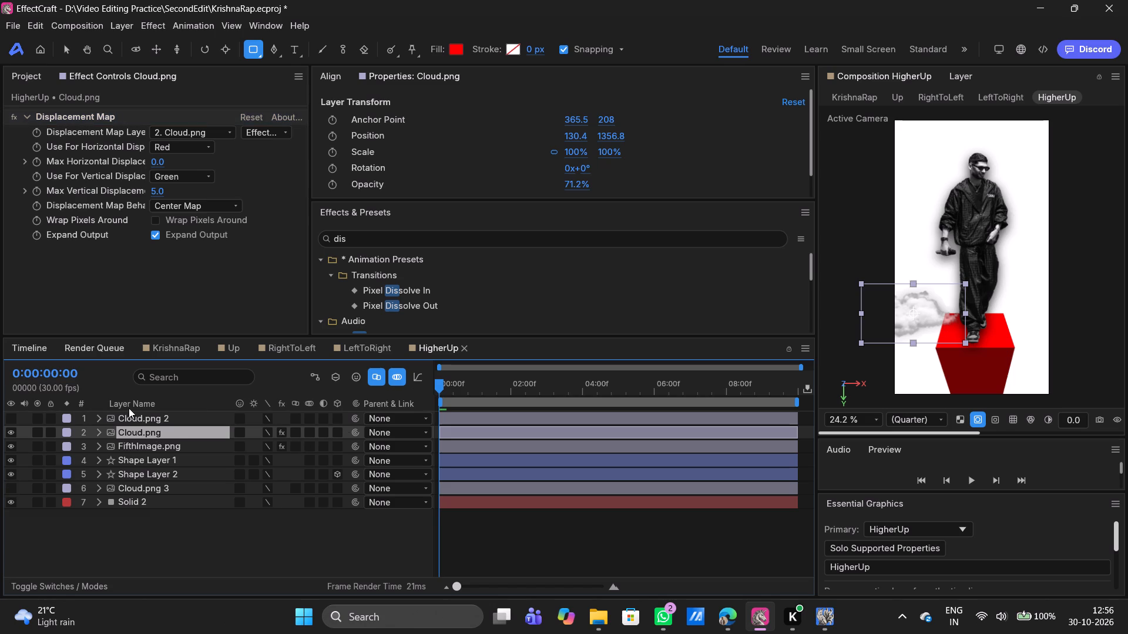
# Delete the Cloud.png 2 layer.
pyautogui.click(149, 418)
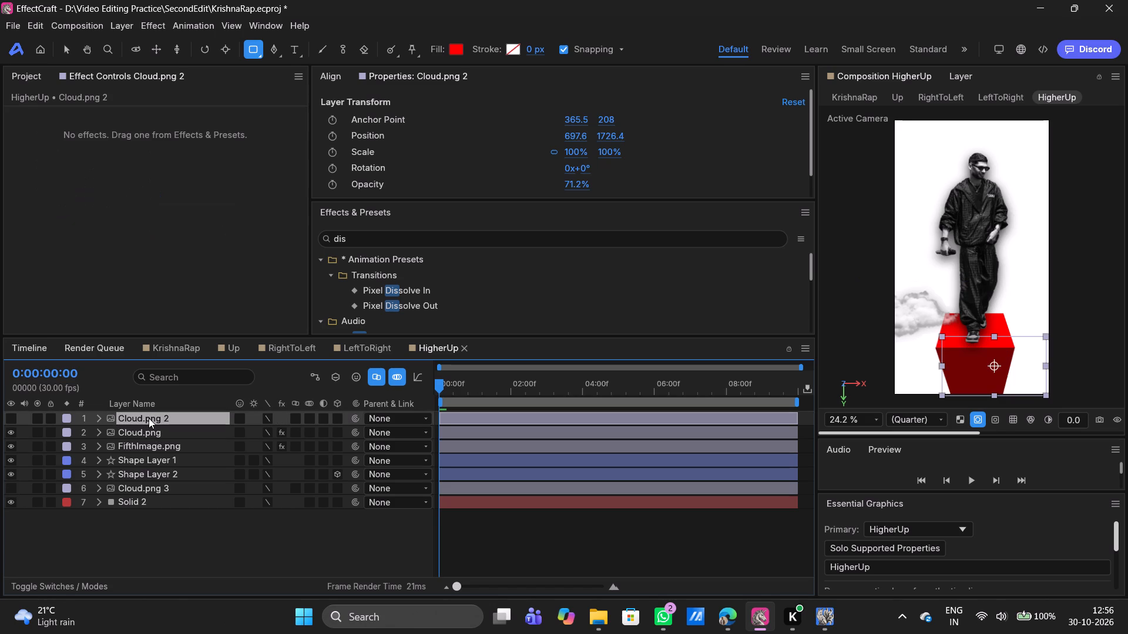
pyautogui.press('Delete')
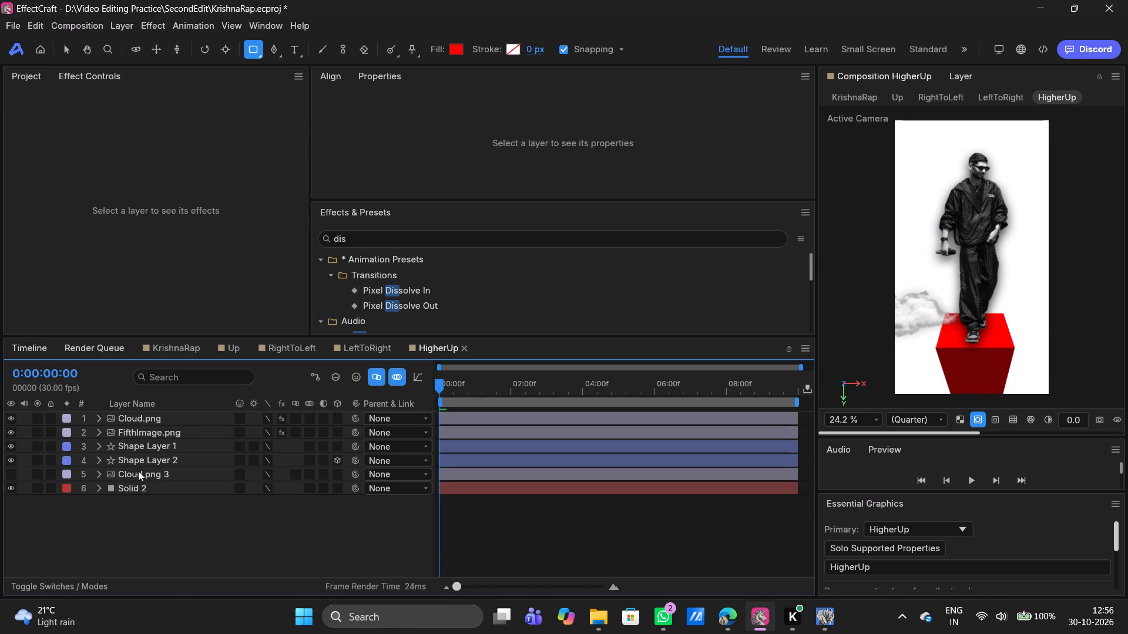
# Delete the Cloud.png 3 layer.
pyautogui.click(135, 471)
pyautogui.press('Delete')
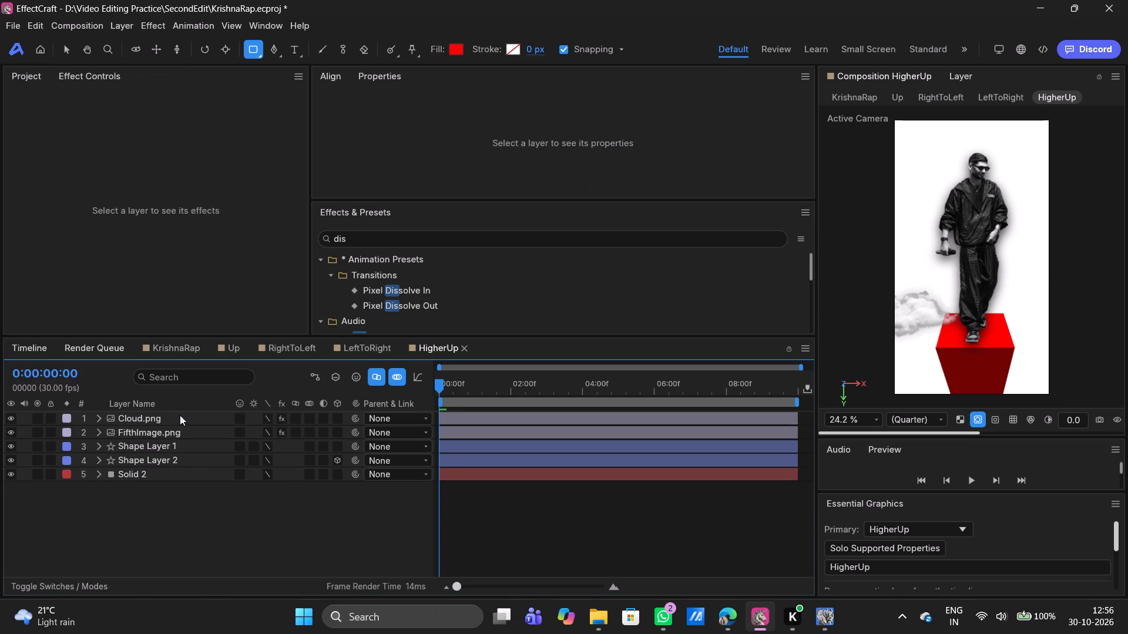
# Add starting keyframes for Position and Max Horizontal Displacement on the Cloud.png layer at 0:00:00:00.
pyautogui.click(180, 415)
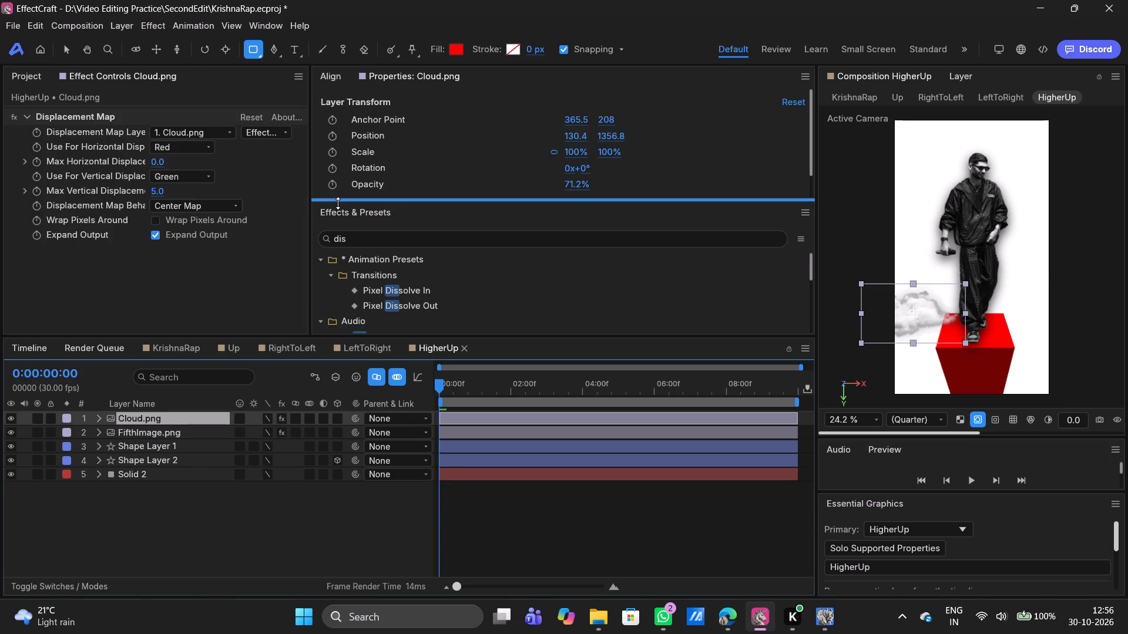
pyautogui.click(332, 136)
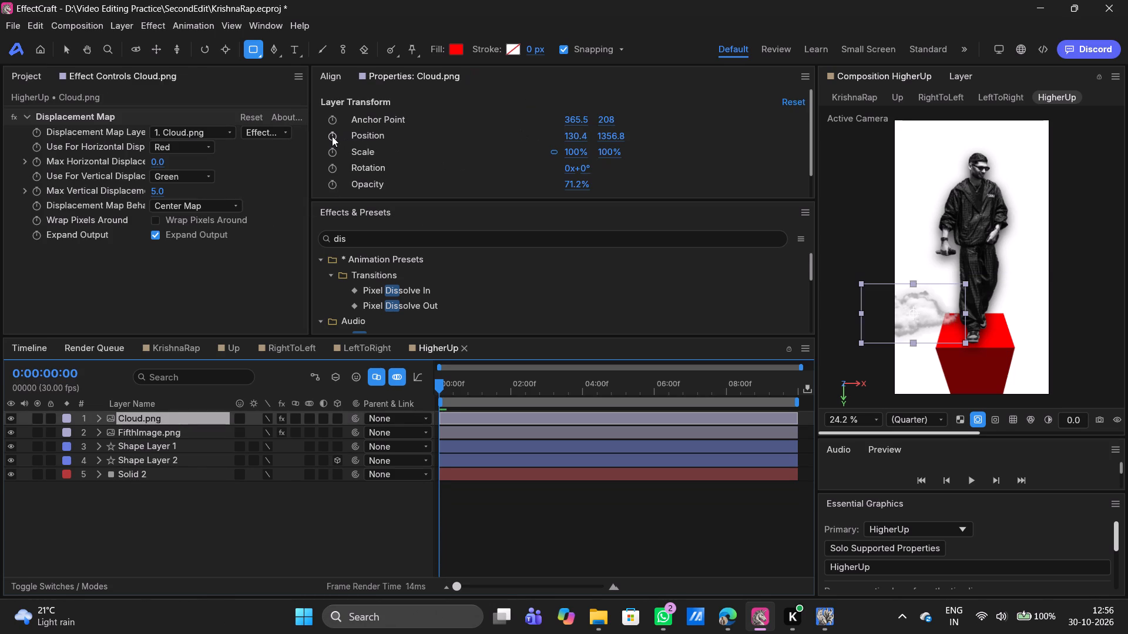
pyautogui.click(38, 164)
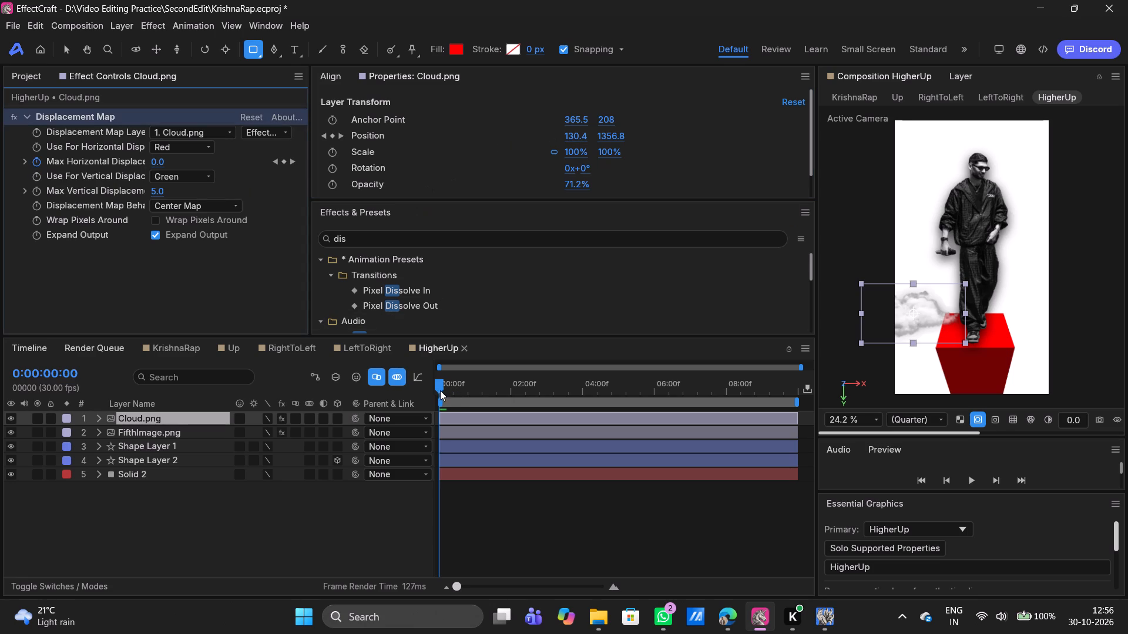
# At 0:00:01:07, keyframe Cloud.png's horizontal Position at 423.2 so the cloud slides in over the red box.
pyautogui.moveTo(441, 387); pyautogui.dragTo(481, 383)
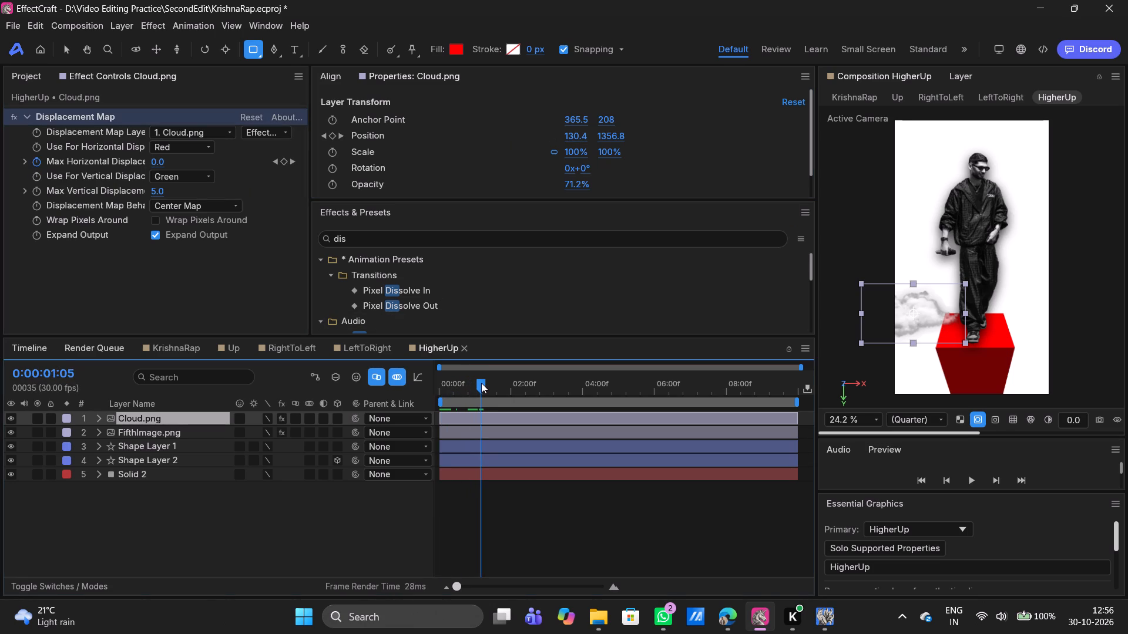
pyautogui.moveTo(481, 383); pyautogui.dragTo(484, 383)
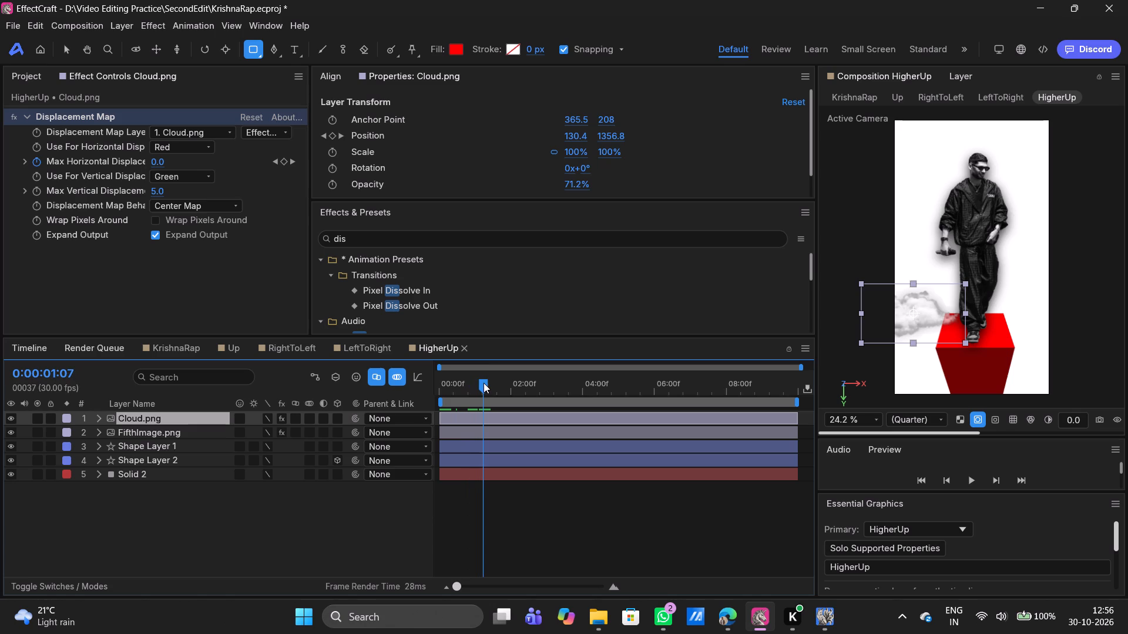
pyautogui.moveTo(571, 138); pyautogui.dragTo(775, 138)
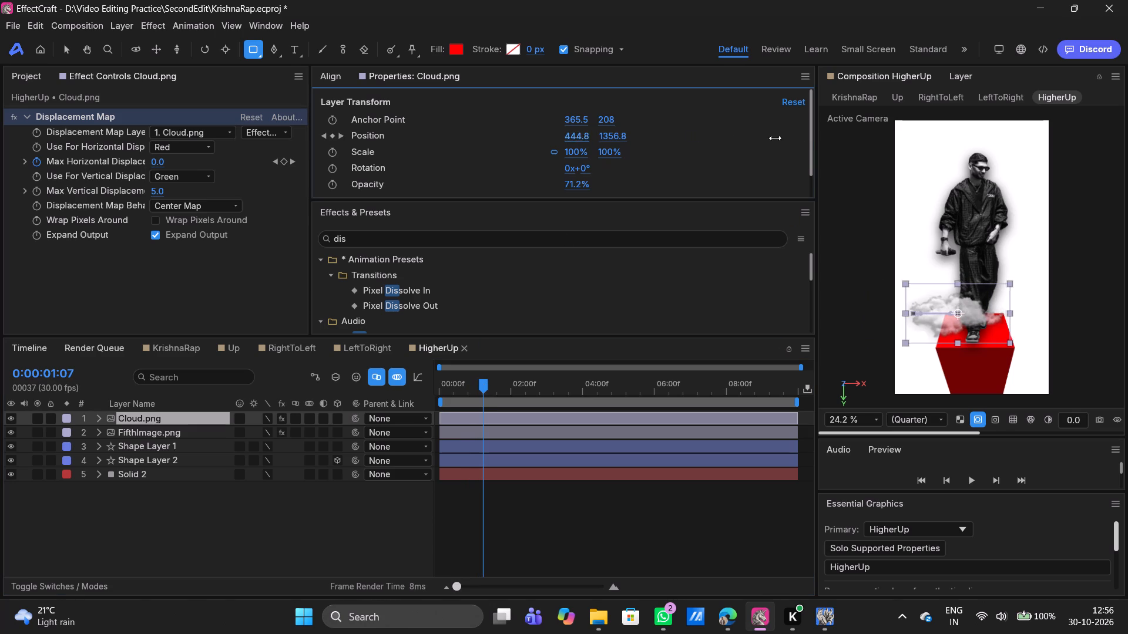
pyautogui.moveTo(775, 138); pyautogui.dragTo(790, 141)
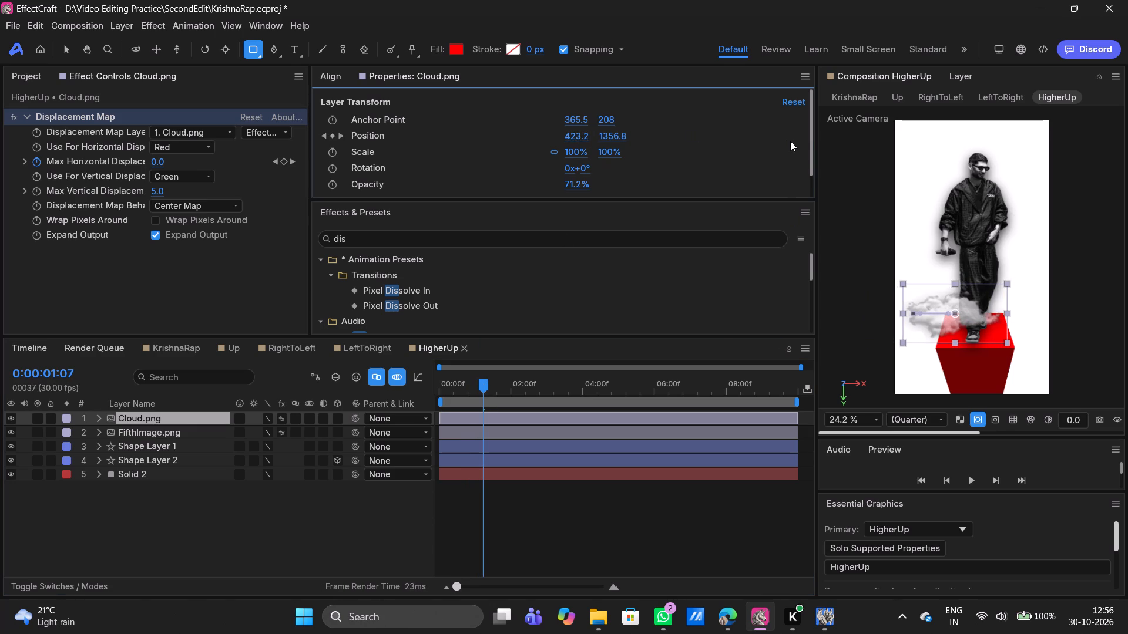
# Reveal Cloud.png's keyframed properties and set Max Horizontal Displacement to -116.3 at 0:00:01:07.
pyautogui.press('u')
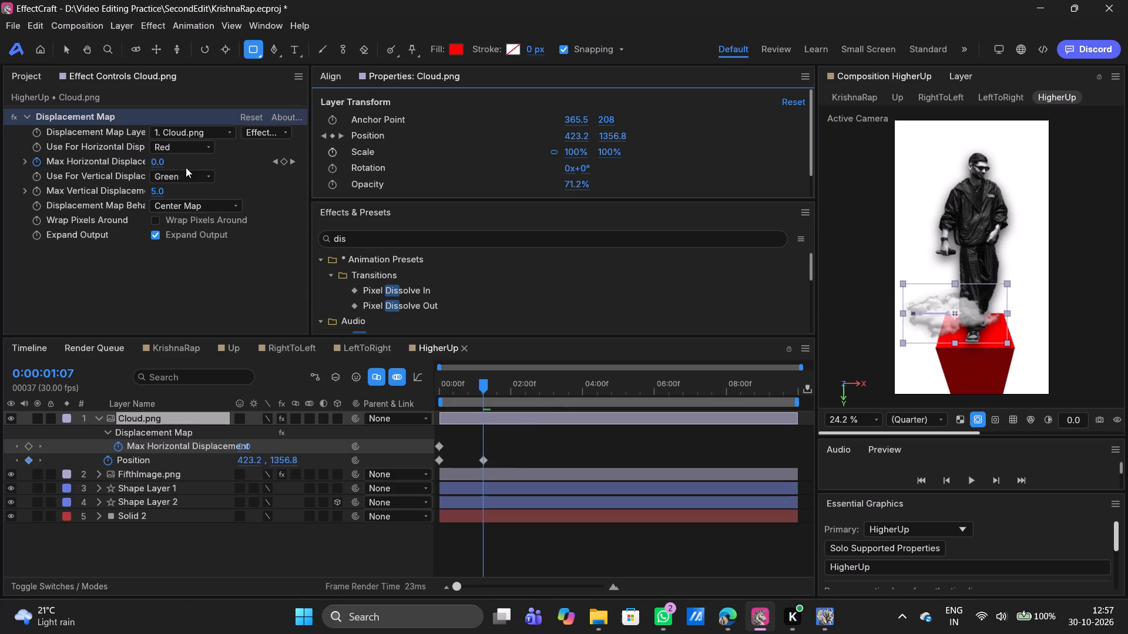
pyautogui.moveTo(159, 161); pyautogui.dragTo(24, 164)
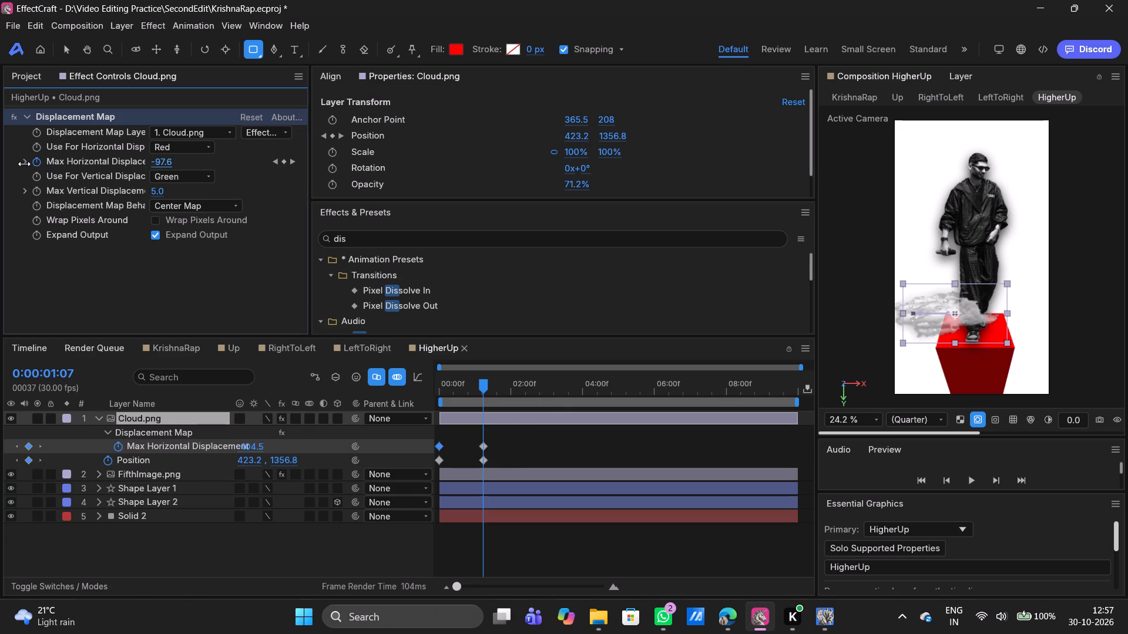
pyautogui.moveTo(24, 164); pyautogui.dragTo(65, 163)
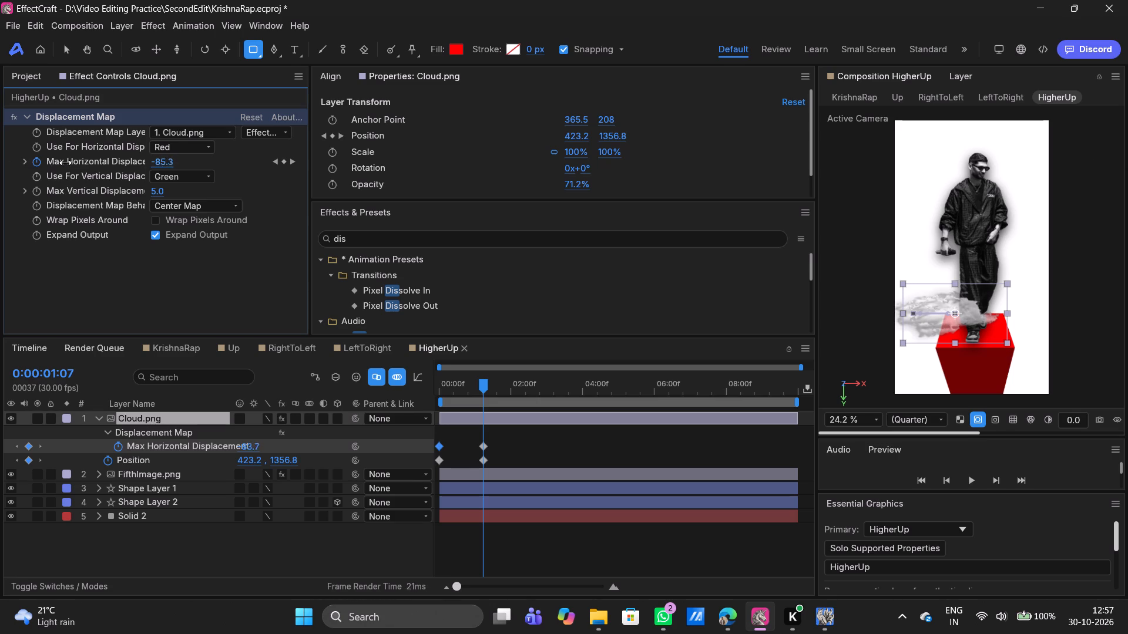
pyautogui.moveTo(65, 163); pyautogui.dragTo(28, 163)
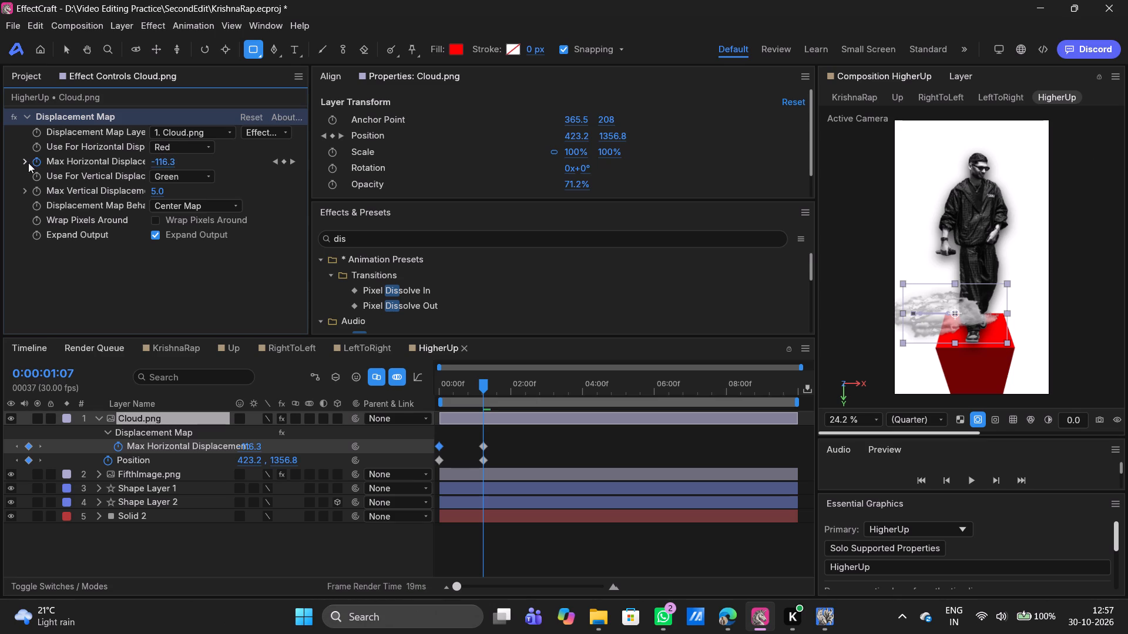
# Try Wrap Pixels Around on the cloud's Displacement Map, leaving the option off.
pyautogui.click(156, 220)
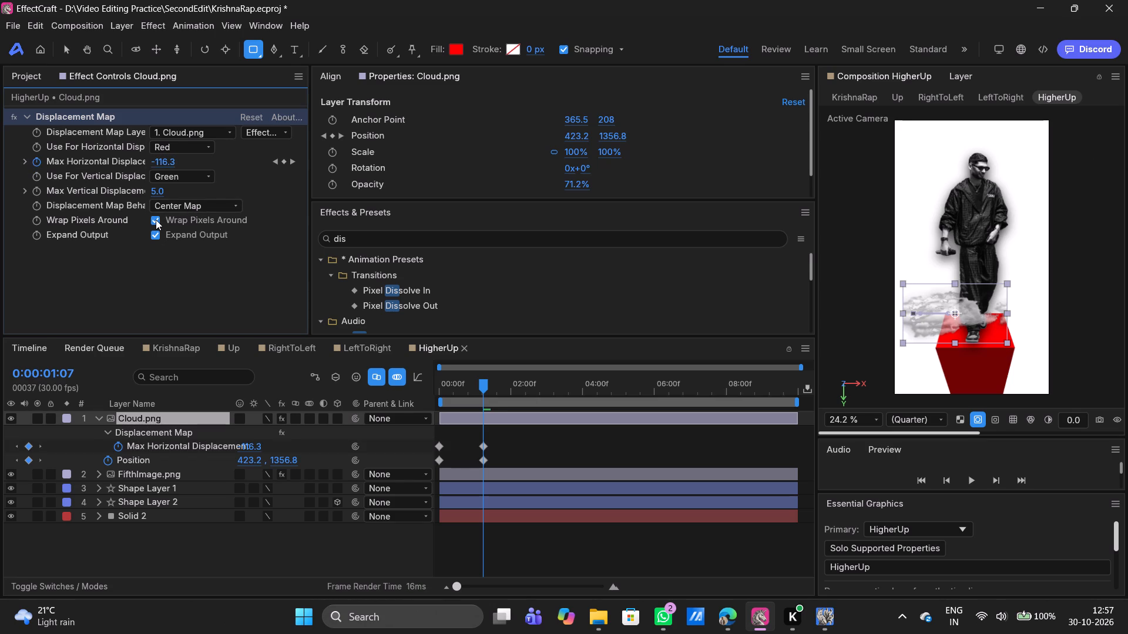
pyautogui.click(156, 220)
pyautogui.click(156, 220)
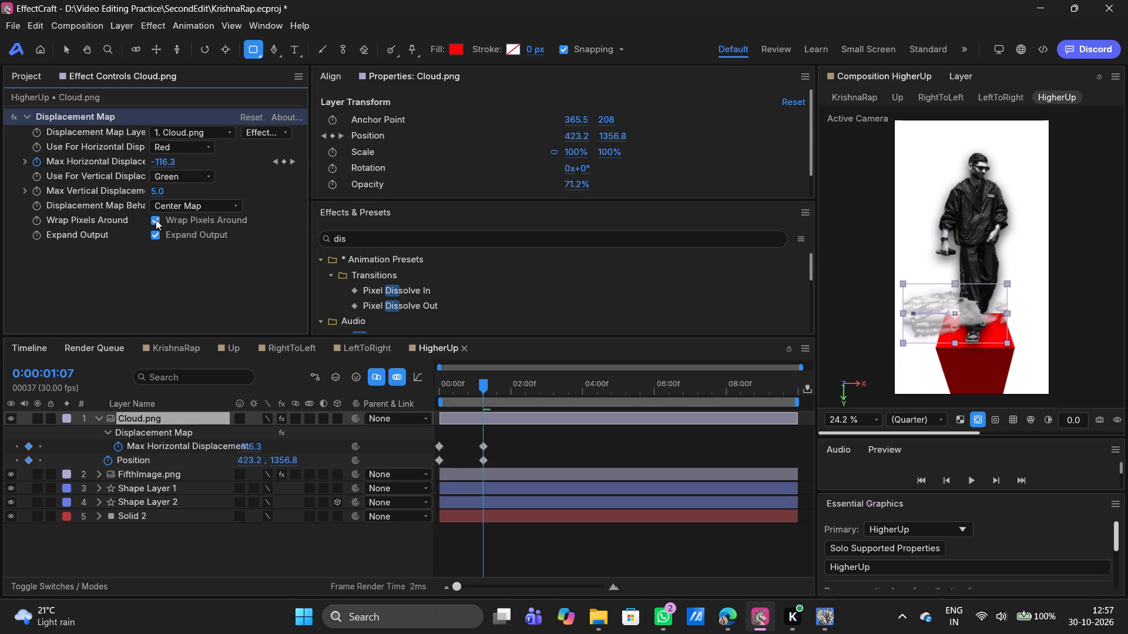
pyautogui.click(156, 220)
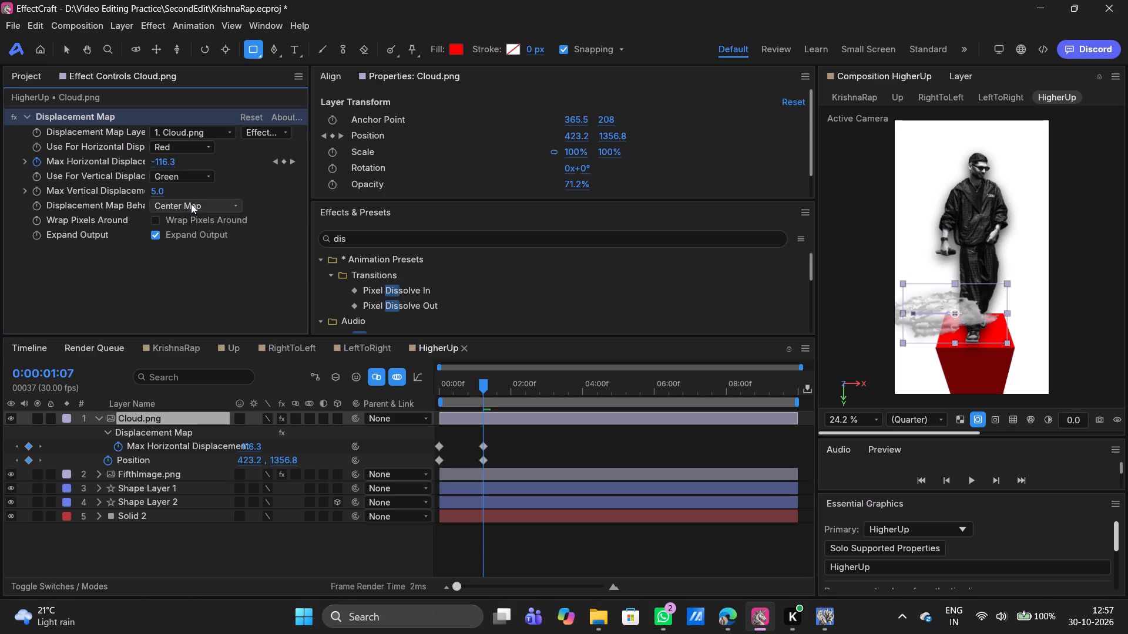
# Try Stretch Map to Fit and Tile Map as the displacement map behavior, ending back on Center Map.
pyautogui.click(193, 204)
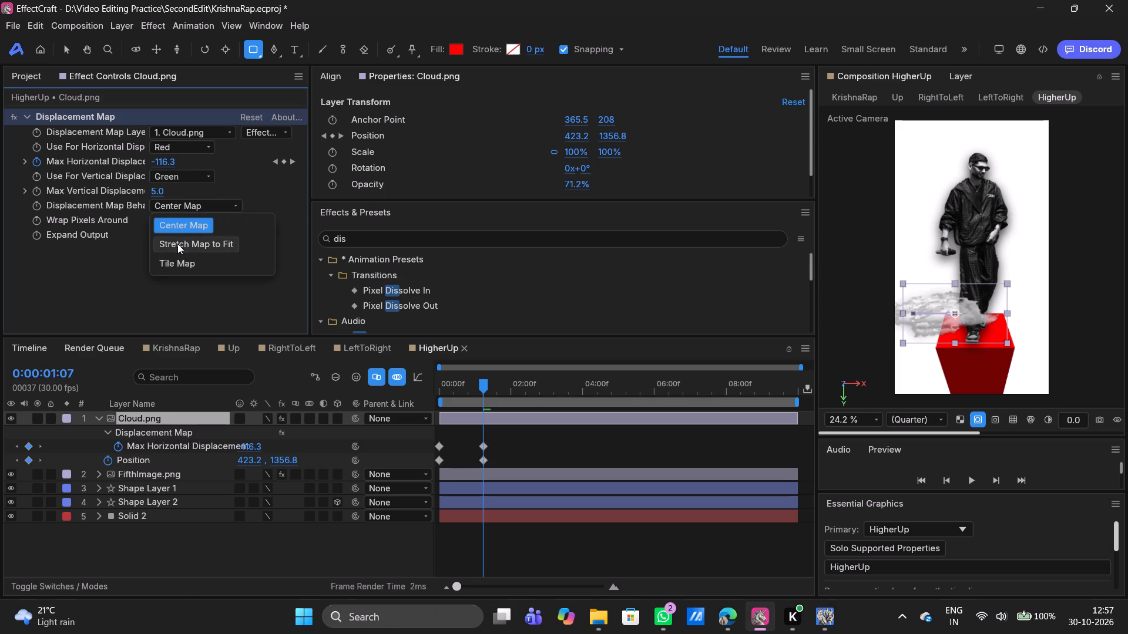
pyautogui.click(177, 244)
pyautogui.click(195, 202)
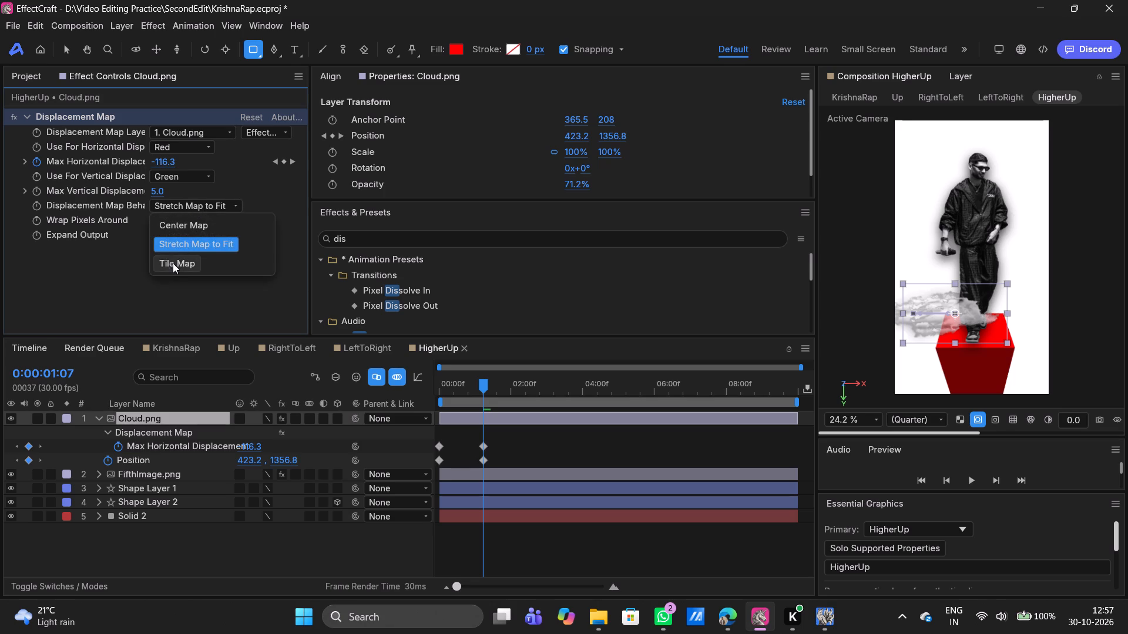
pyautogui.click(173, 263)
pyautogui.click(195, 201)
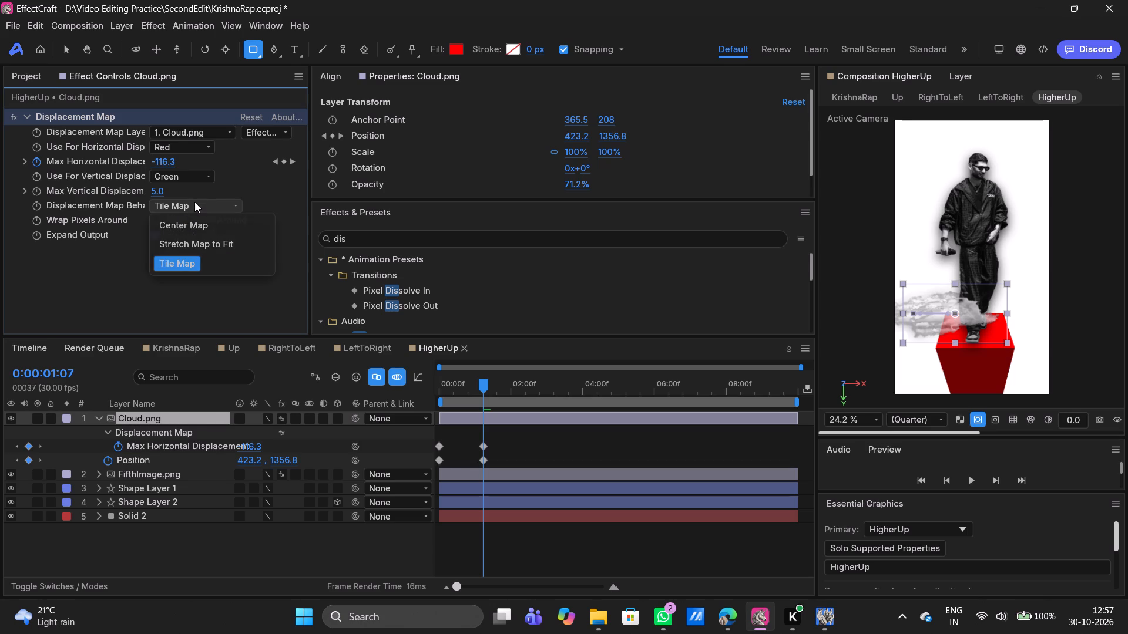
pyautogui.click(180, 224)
# Set Use For Vertical Displacement to Off in the cloud's Displacement Map.
pyautogui.click(179, 180)
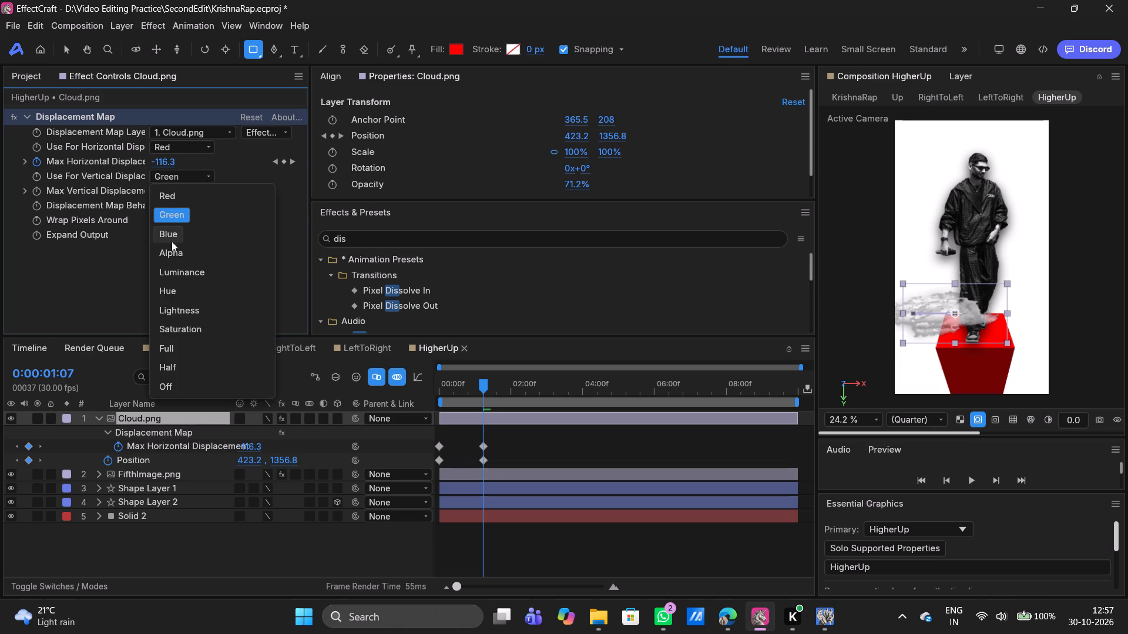
pyautogui.click(160, 386)
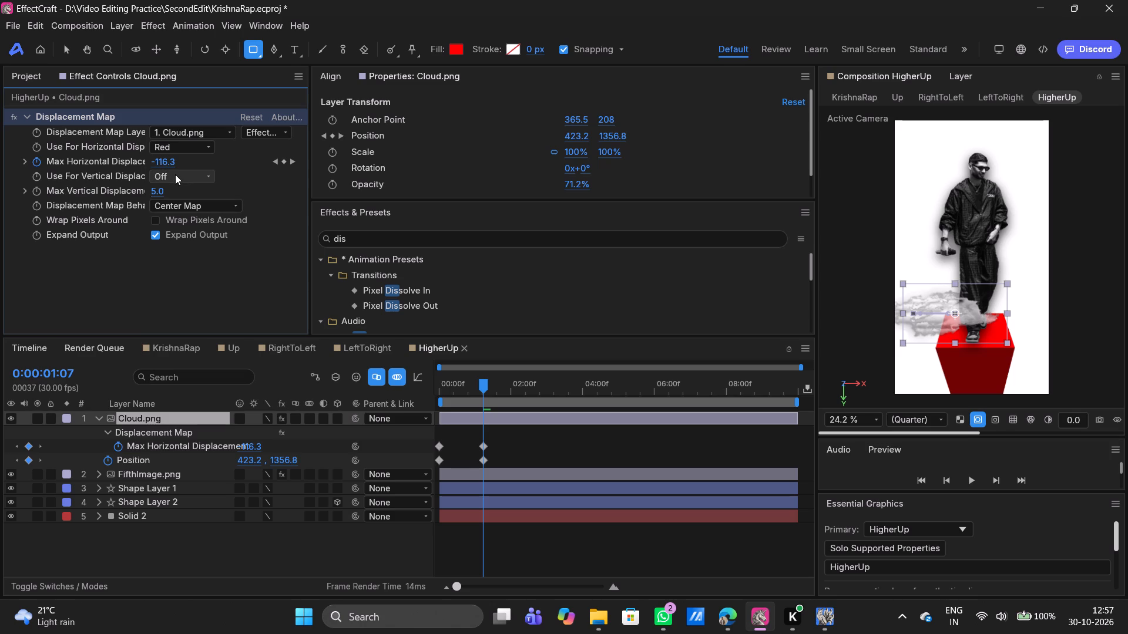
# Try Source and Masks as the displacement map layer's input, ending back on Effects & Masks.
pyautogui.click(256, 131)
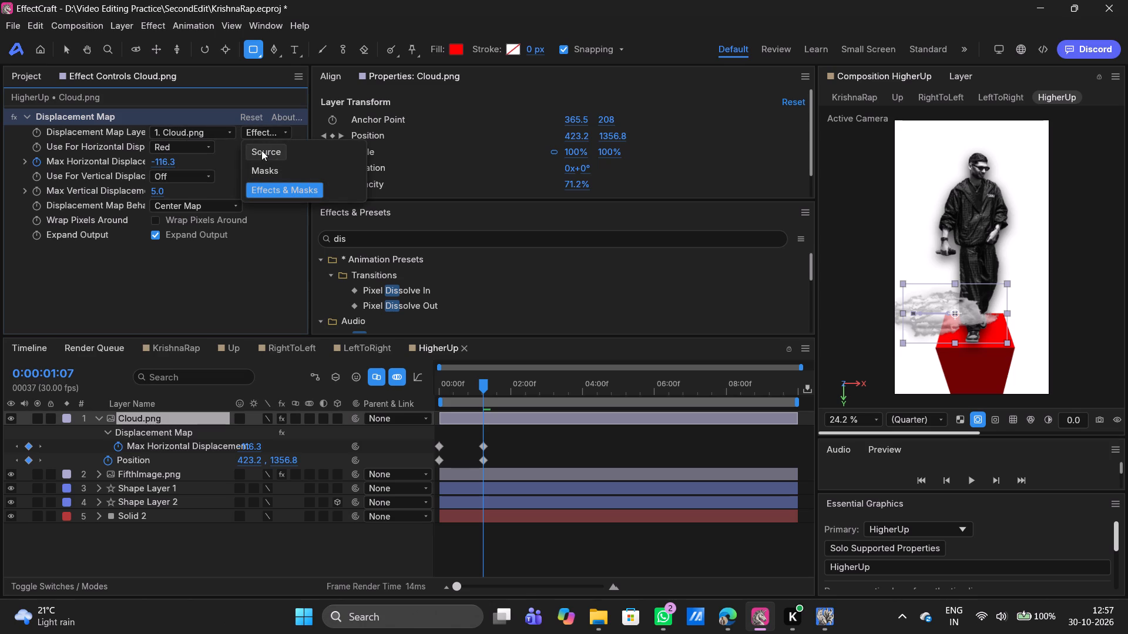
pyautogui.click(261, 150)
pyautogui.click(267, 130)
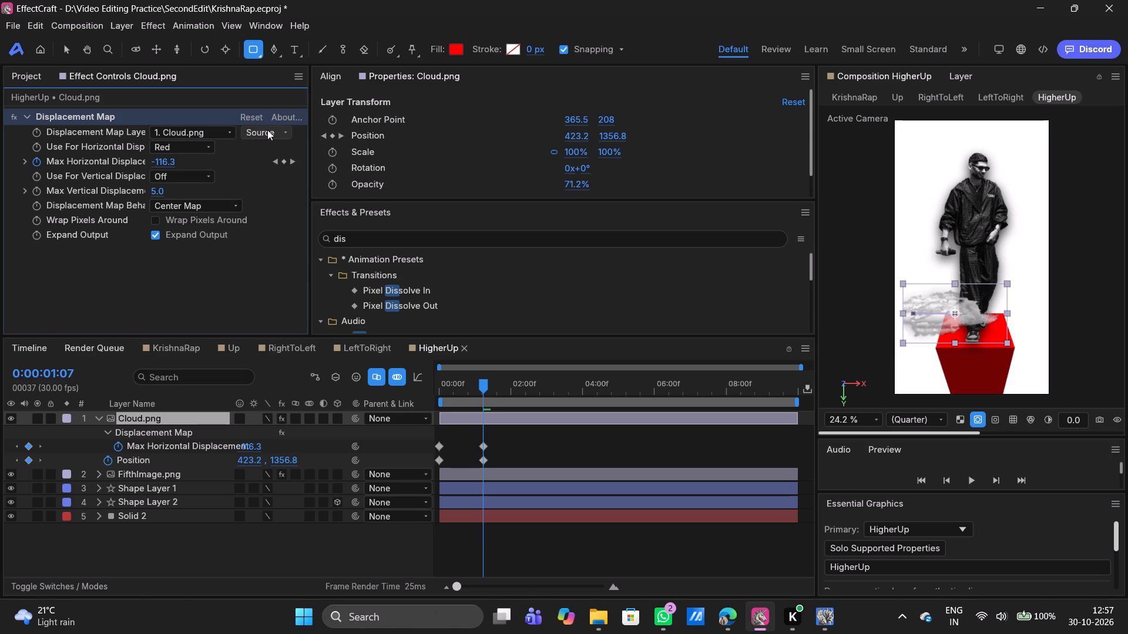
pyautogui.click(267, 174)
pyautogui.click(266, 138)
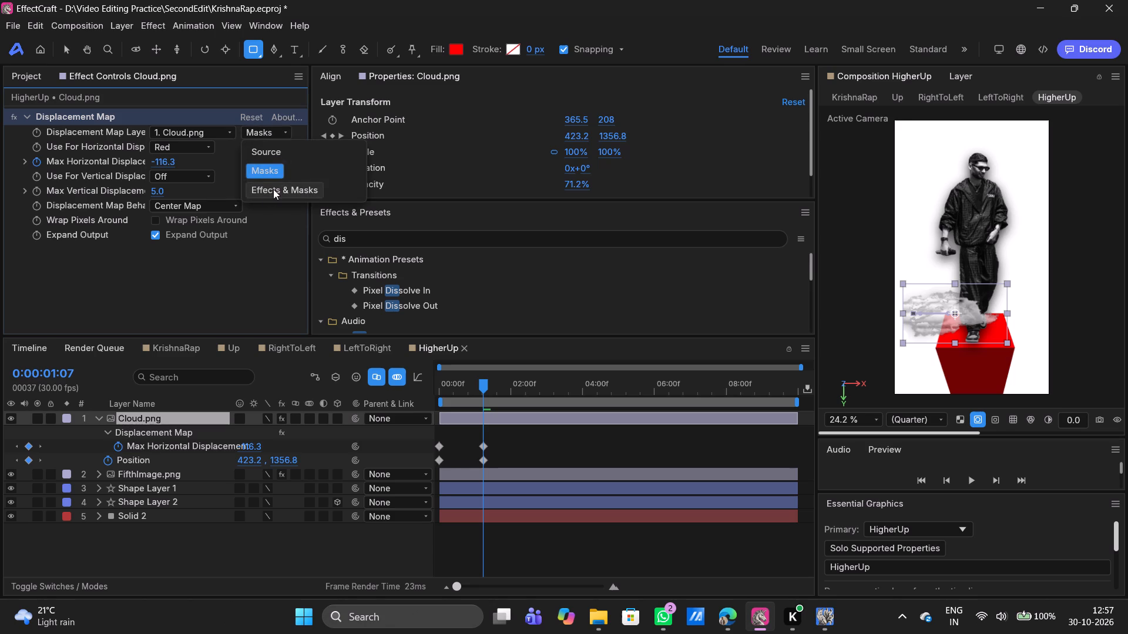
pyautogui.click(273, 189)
# Set the Displacement Map Layer to None.
pyautogui.click(186, 134)
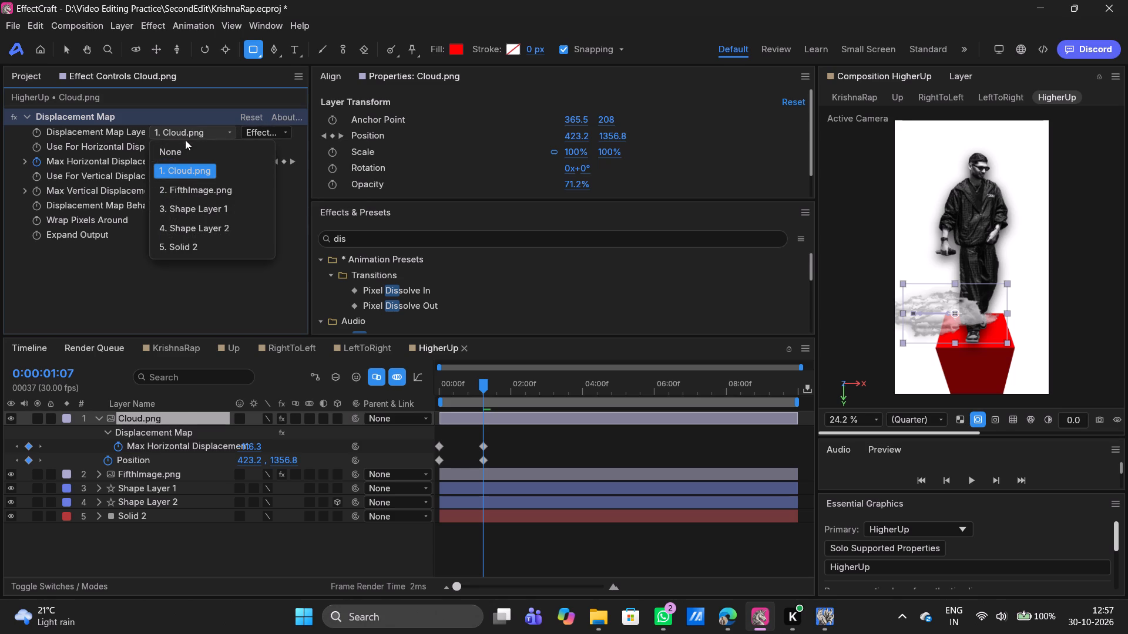
pyautogui.click(170, 156)
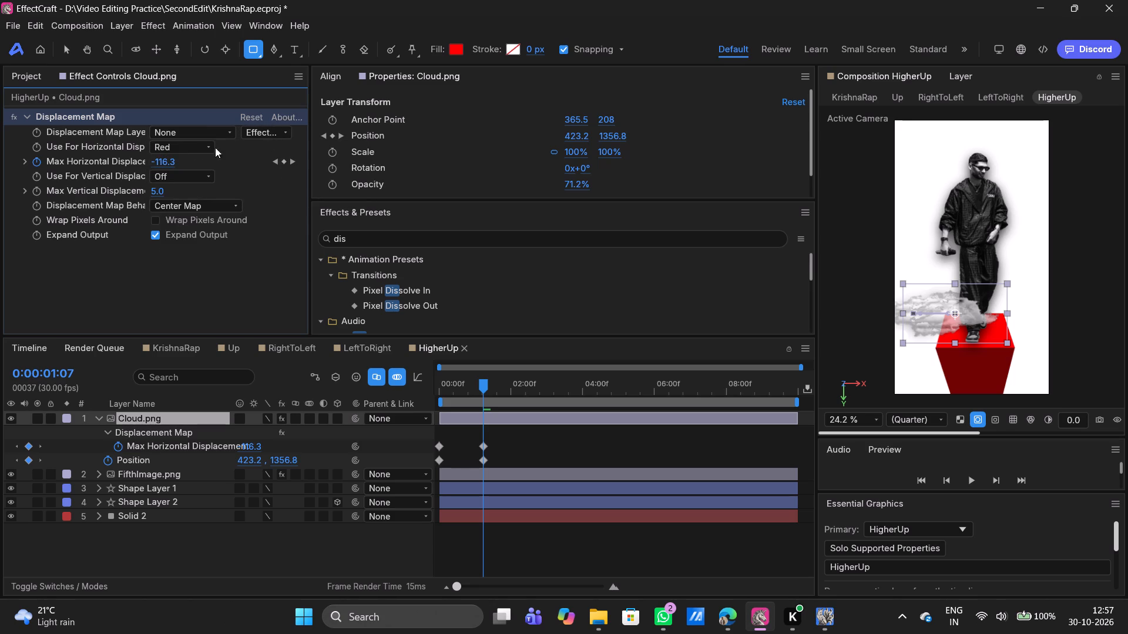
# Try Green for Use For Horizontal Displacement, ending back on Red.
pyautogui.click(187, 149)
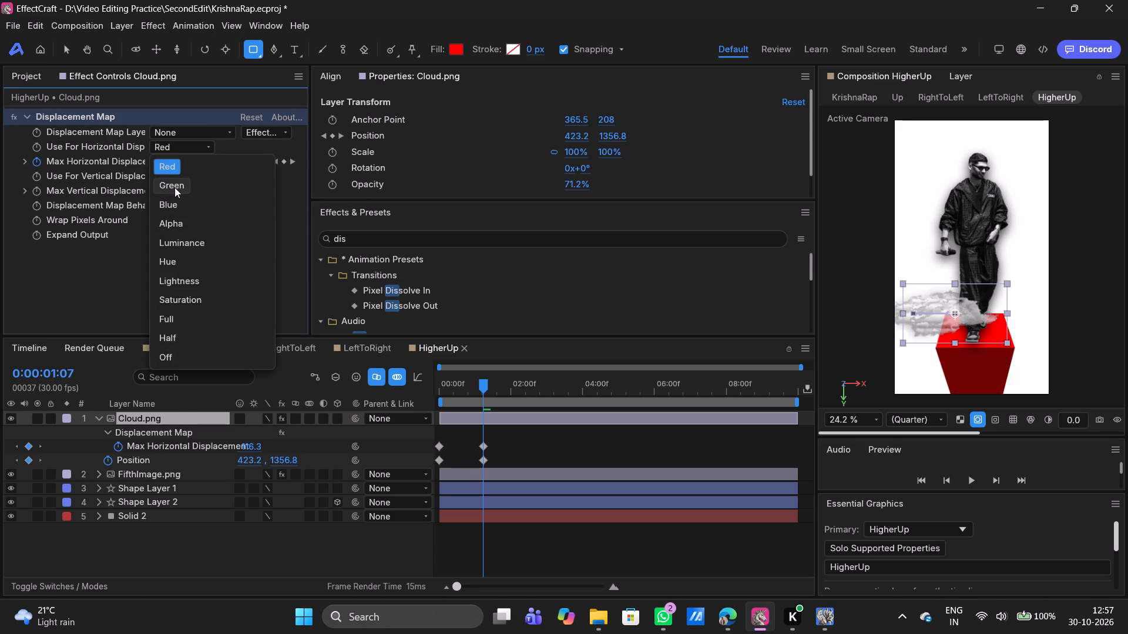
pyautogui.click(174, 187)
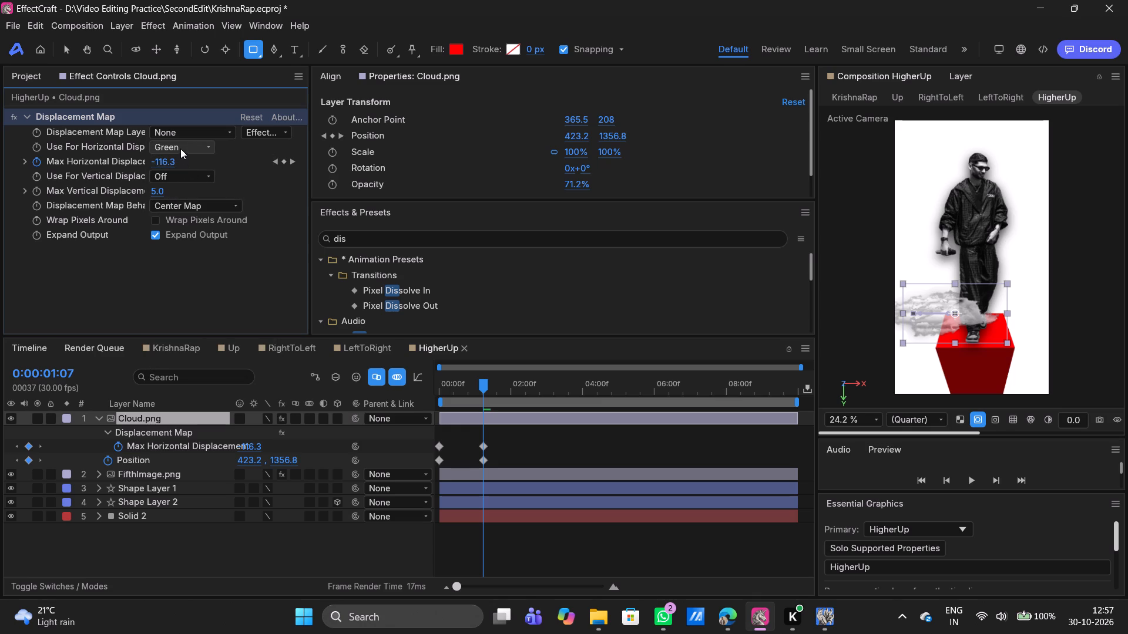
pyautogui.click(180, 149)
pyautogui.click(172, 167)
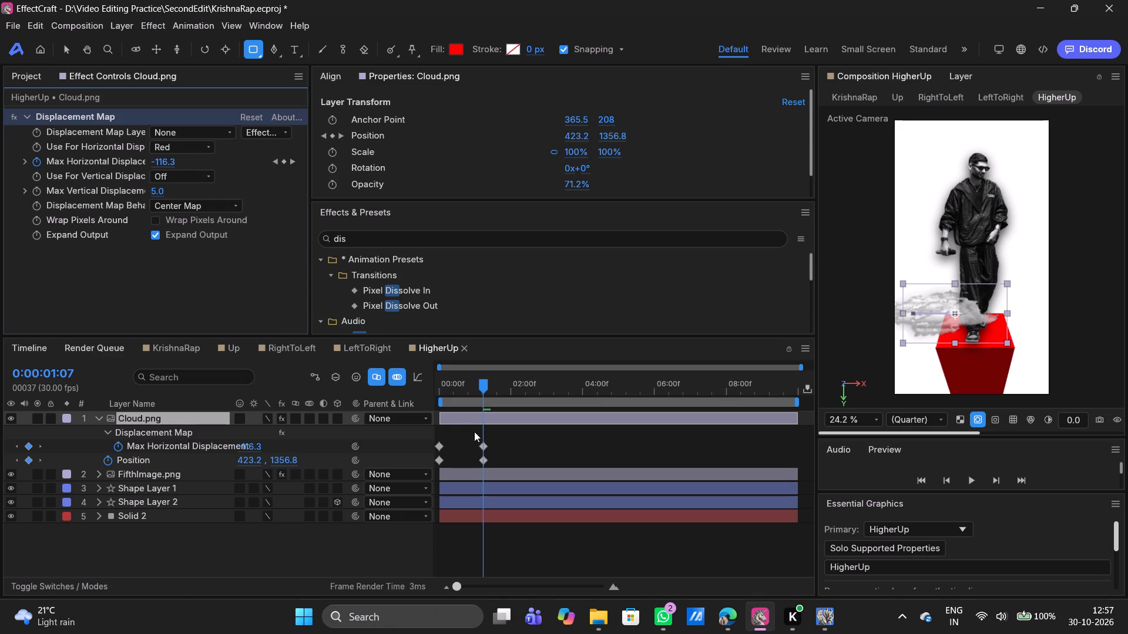
# Apply Easy Ease to all four Position and Max Horizontal Displacement keyframes on Cloud.png.
pyautogui.moveTo(498, 458); pyautogui.dragTo(405, 443)
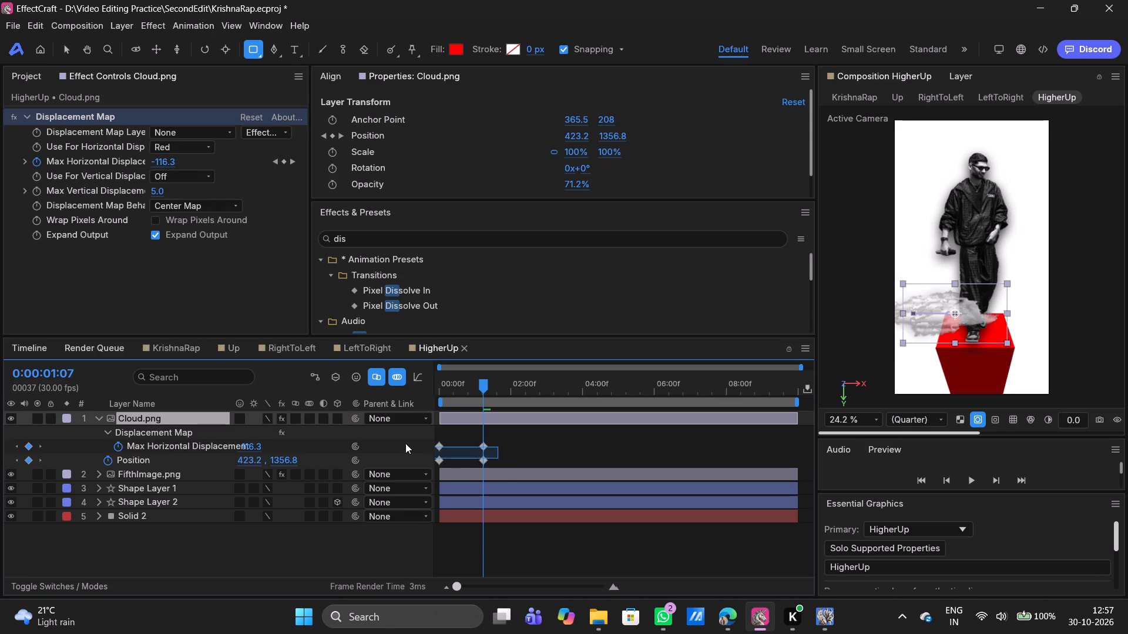
pyautogui.moveTo(405, 443); pyautogui.dragTo(402, 439)
pyautogui.moveTo(512, 461); pyautogui.dragTo(490, 463)
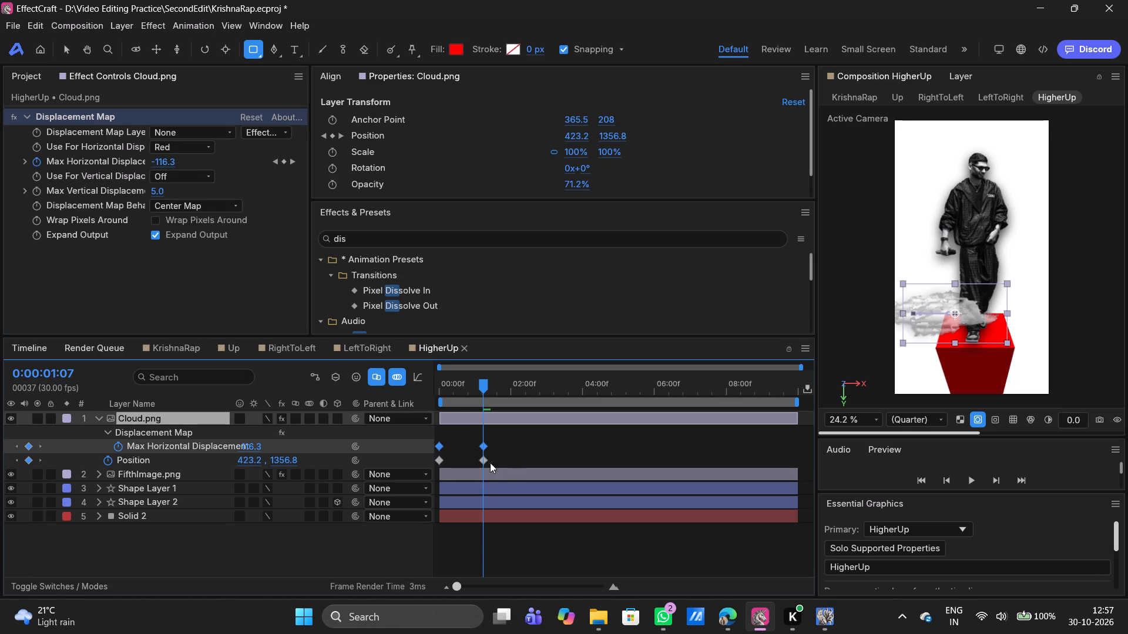
pyautogui.moveTo(490, 463); pyautogui.dragTo(403, 440)
pyautogui.press('F9')
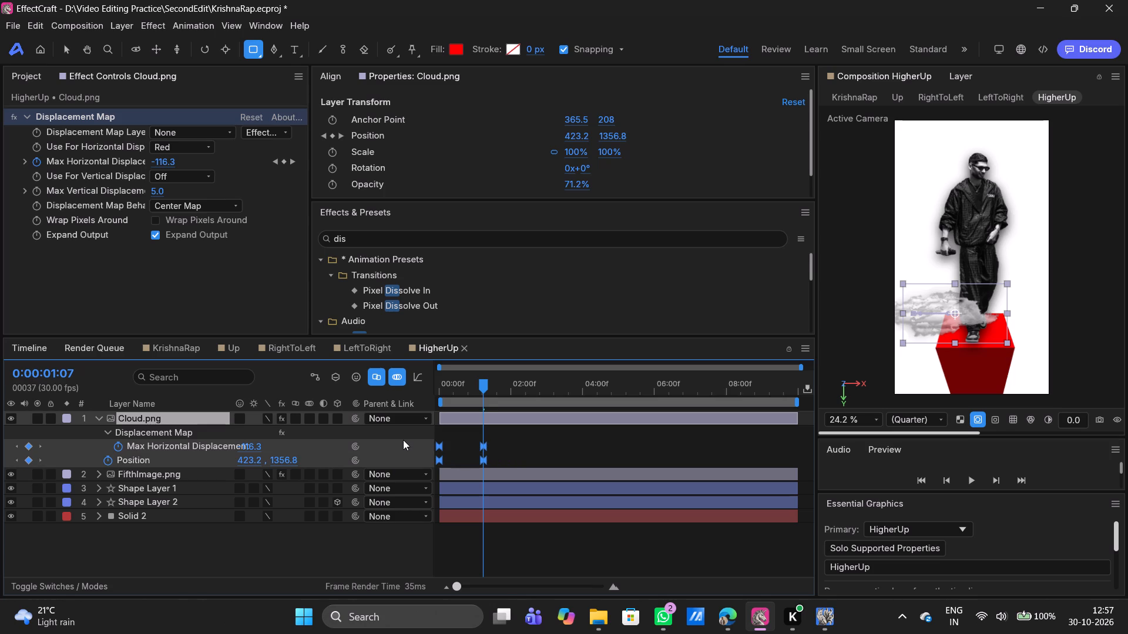
# Play the HigherUp composition from its first frame to review the eased cloud animation.
pyautogui.moveTo(486, 385); pyautogui.dragTo(474, 385)
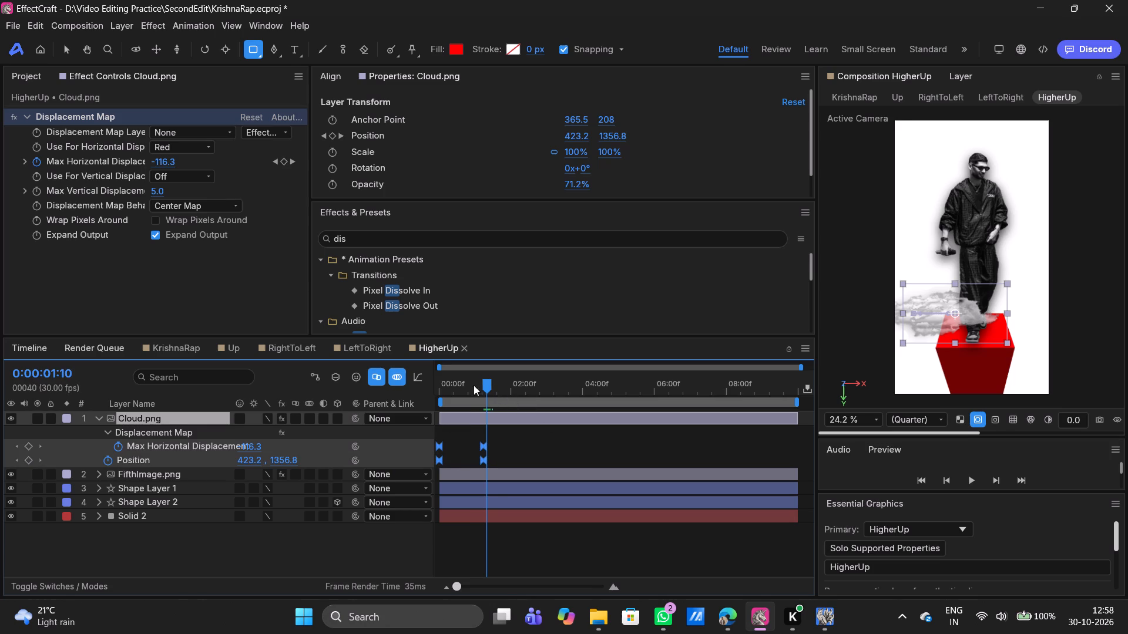
pyautogui.moveTo(474, 385); pyautogui.dragTo(390, 385)
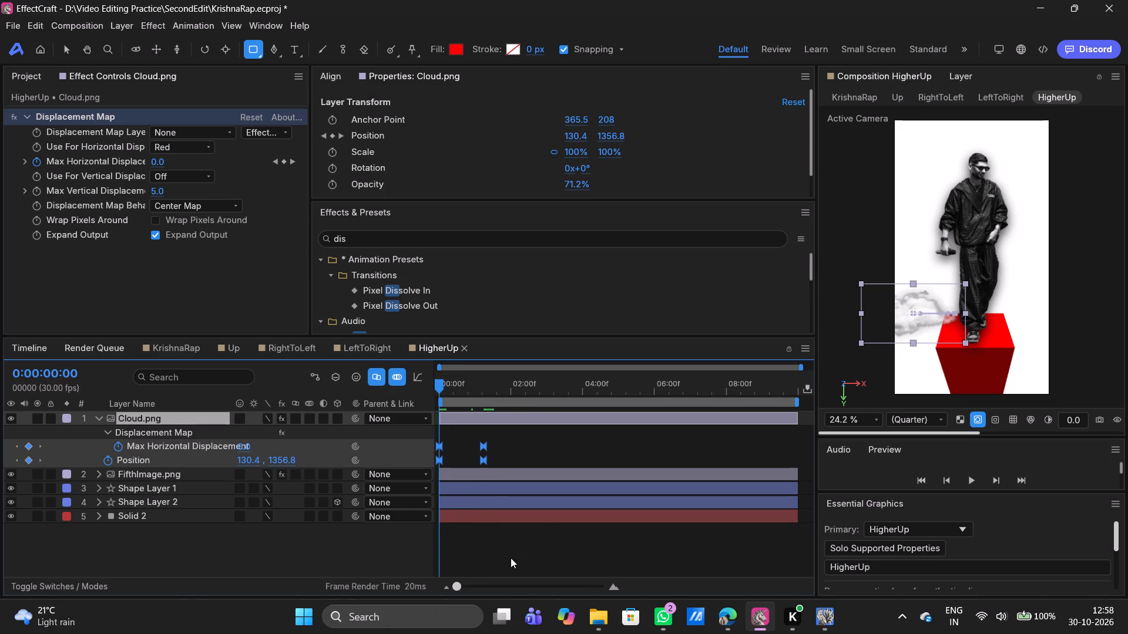
pyautogui.click(511, 558)
pyautogui.press('space')
pyautogui.moveTo(464, 383); pyautogui.dragTo(364, 388)
pyautogui.press('space')
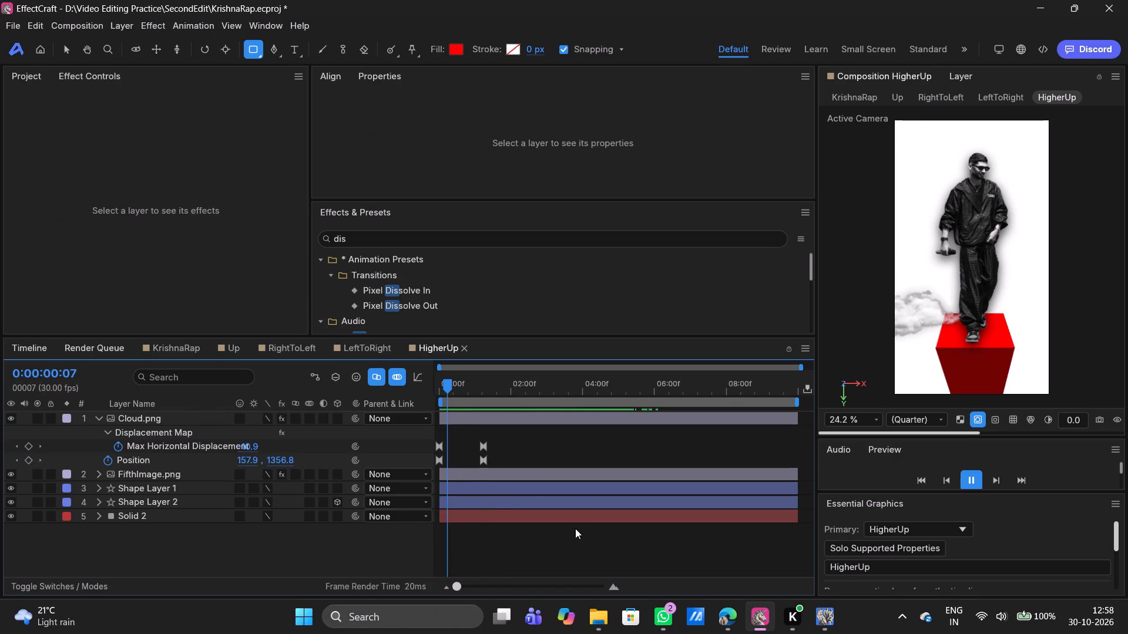
pyautogui.press('space')
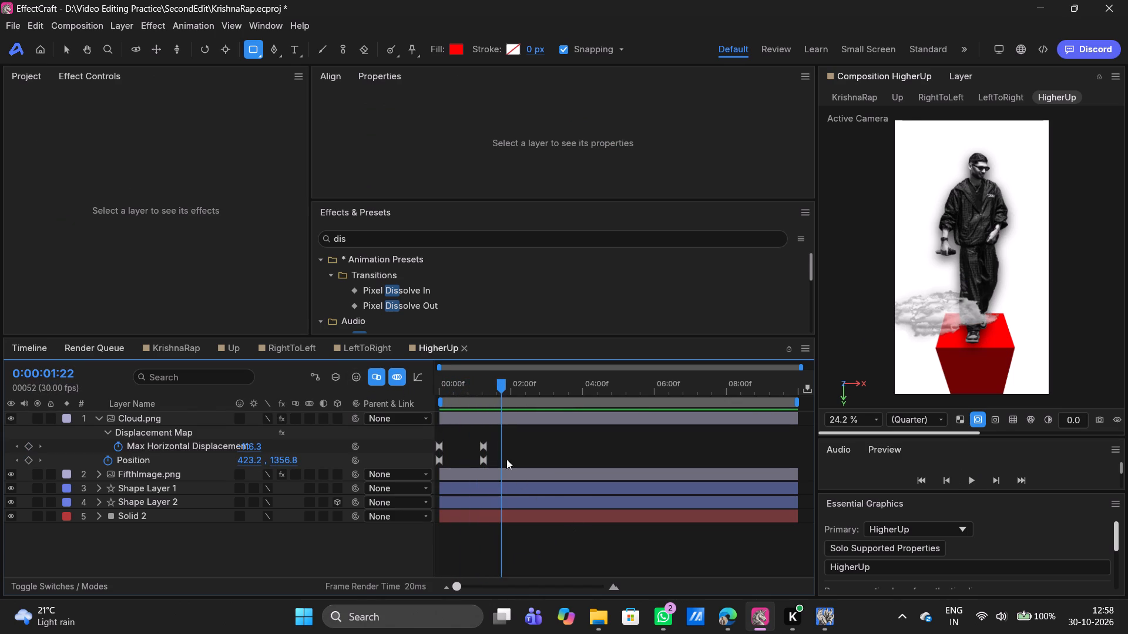
# Move Cloud.png's ending Max Horizontal Displacement and Position keyframes to 0:00:06:20.
pyautogui.click(486, 446)
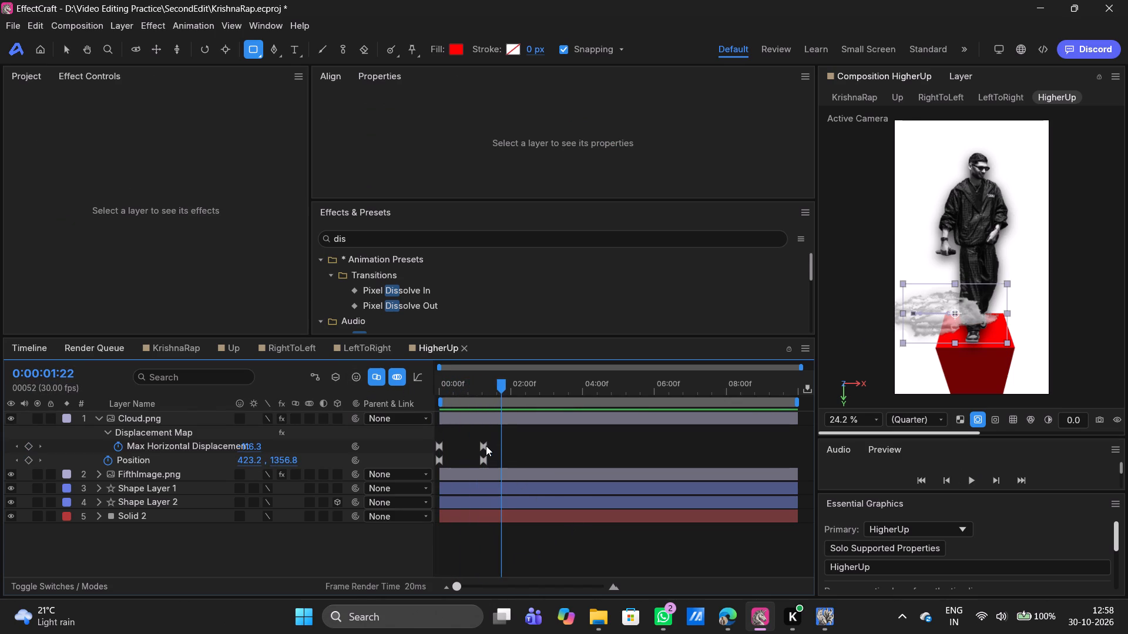
pyautogui.moveTo(471, 440); pyautogui.dragTo(503, 464)
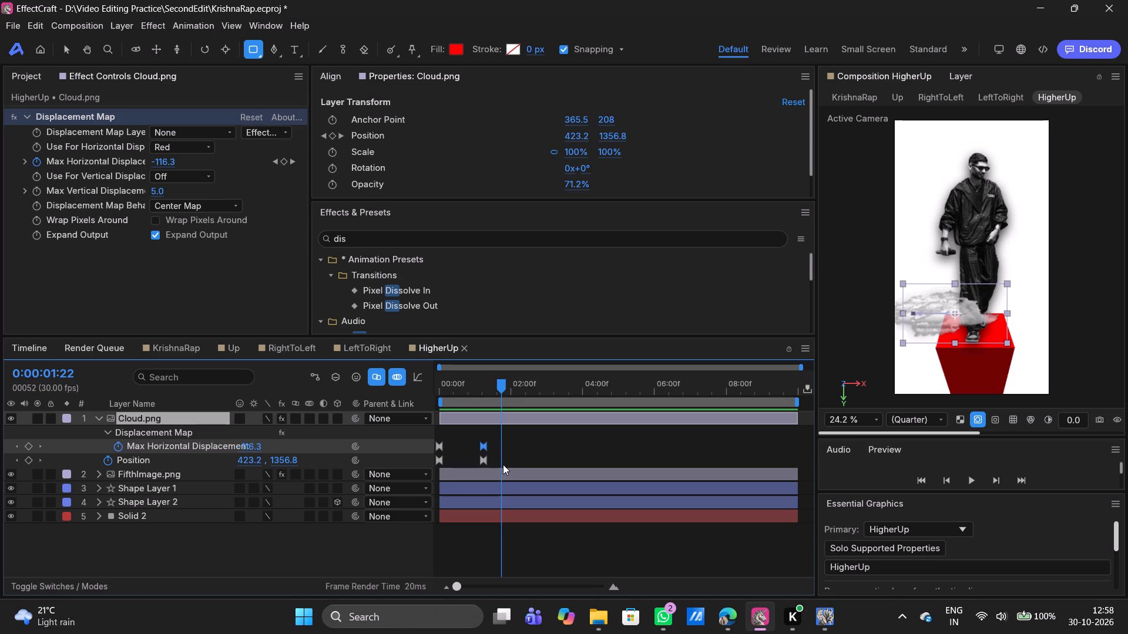
pyautogui.moveTo(483, 446); pyautogui.dragTo(603, 459)
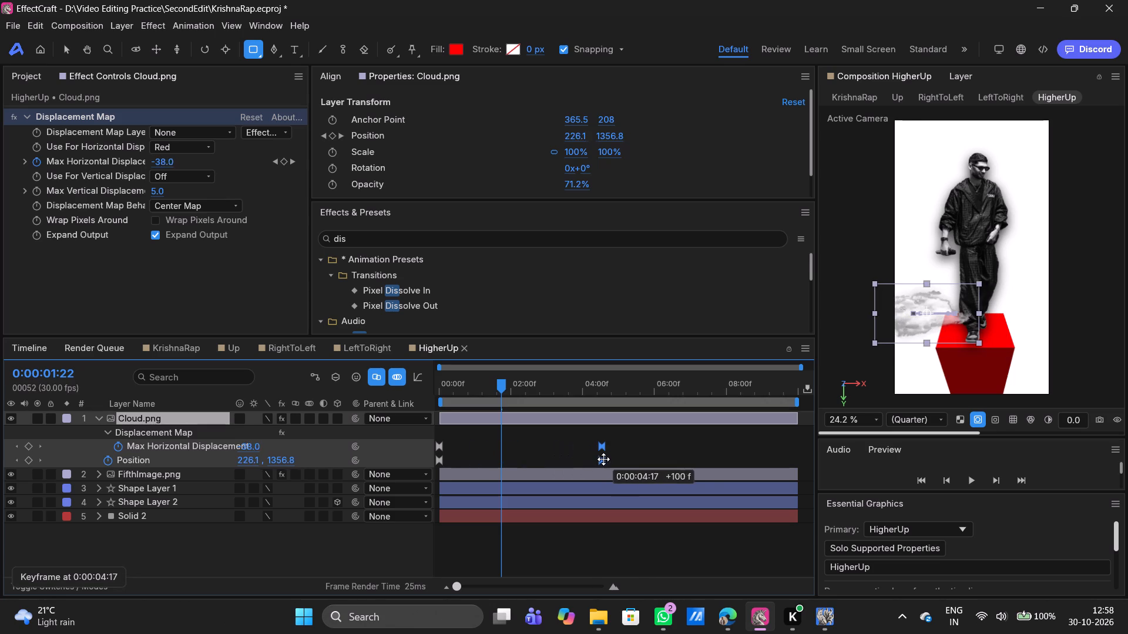
pyautogui.moveTo(603, 459); pyautogui.dragTo(680, 460)
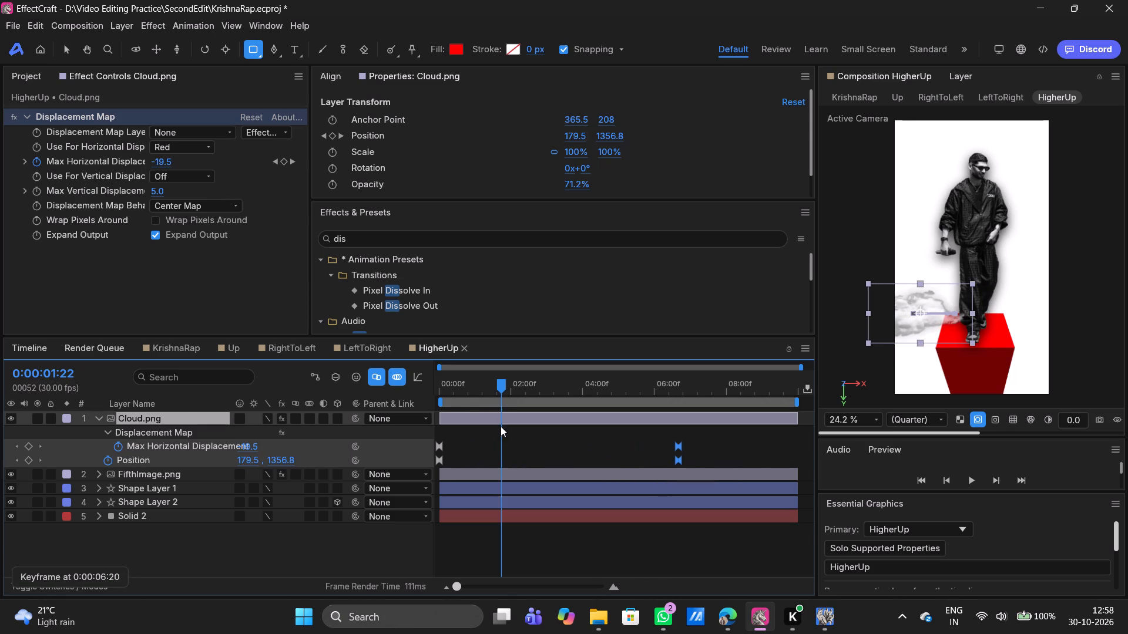
# Scrub and play HigherUp from the start to review the slower cloud movement.
pyautogui.moveTo(499, 386); pyautogui.dragTo(347, 392)
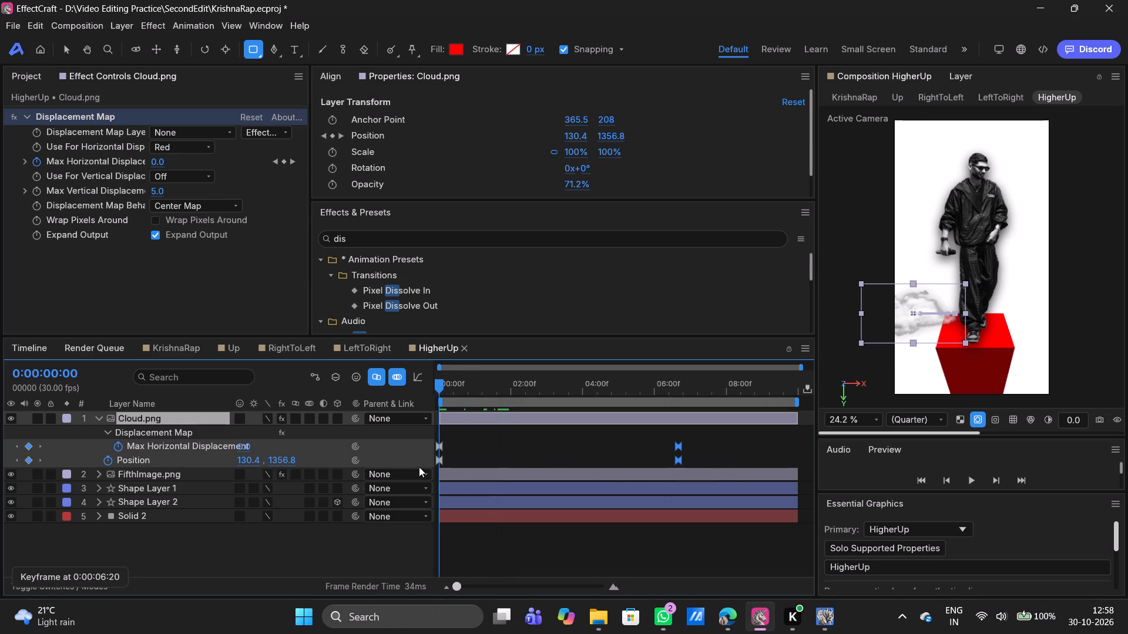
pyautogui.click(504, 549)
pyautogui.press('space')
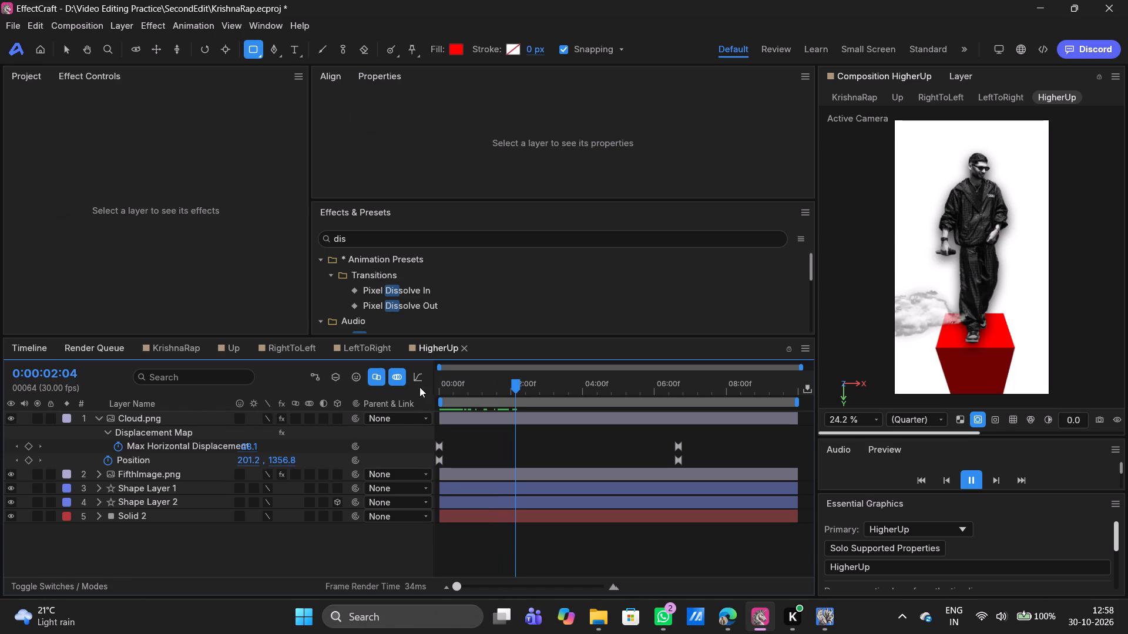
pyautogui.moveTo(492, 385); pyautogui.dragTo(476, 373)
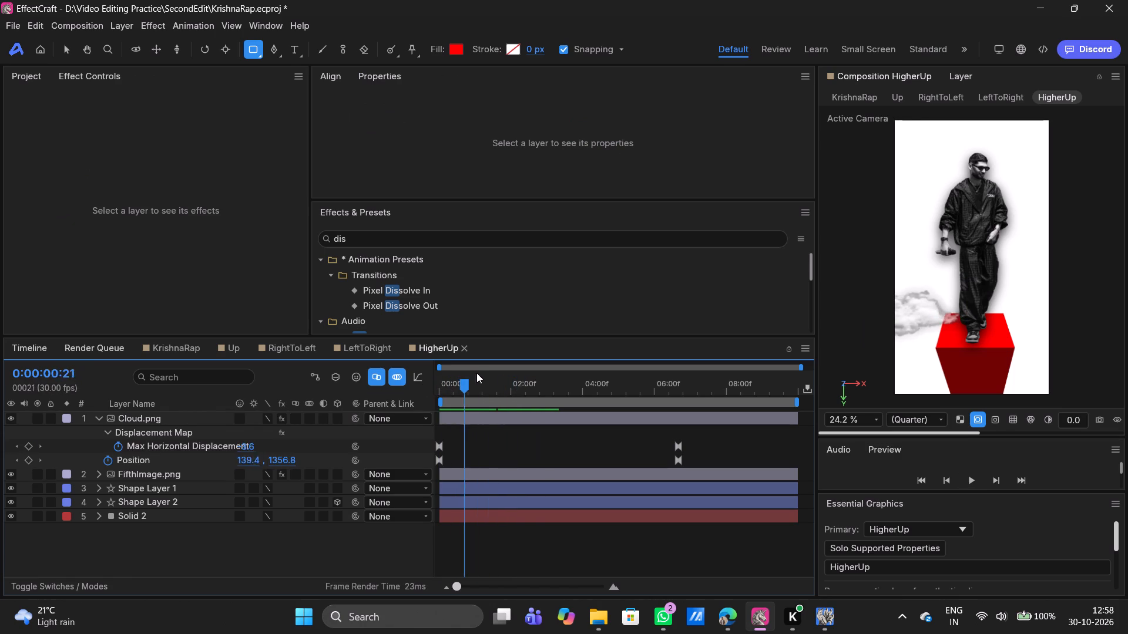
pyautogui.moveTo(476, 373); pyautogui.dragTo(564, 385)
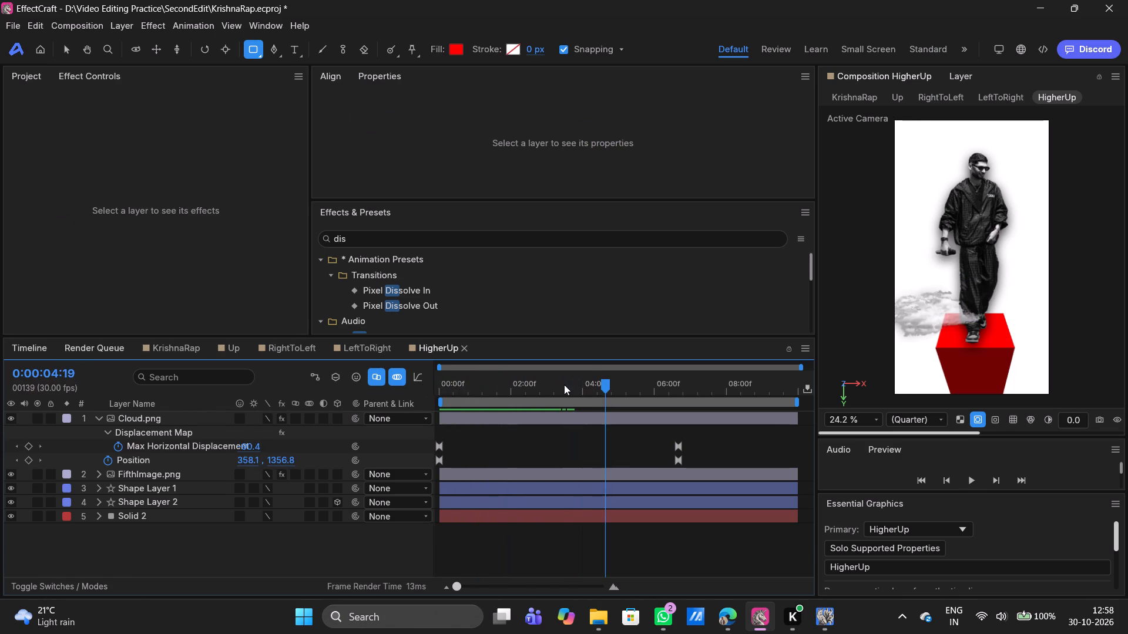
pyautogui.moveTo(564, 385); pyautogui.dragTo(580, 386)
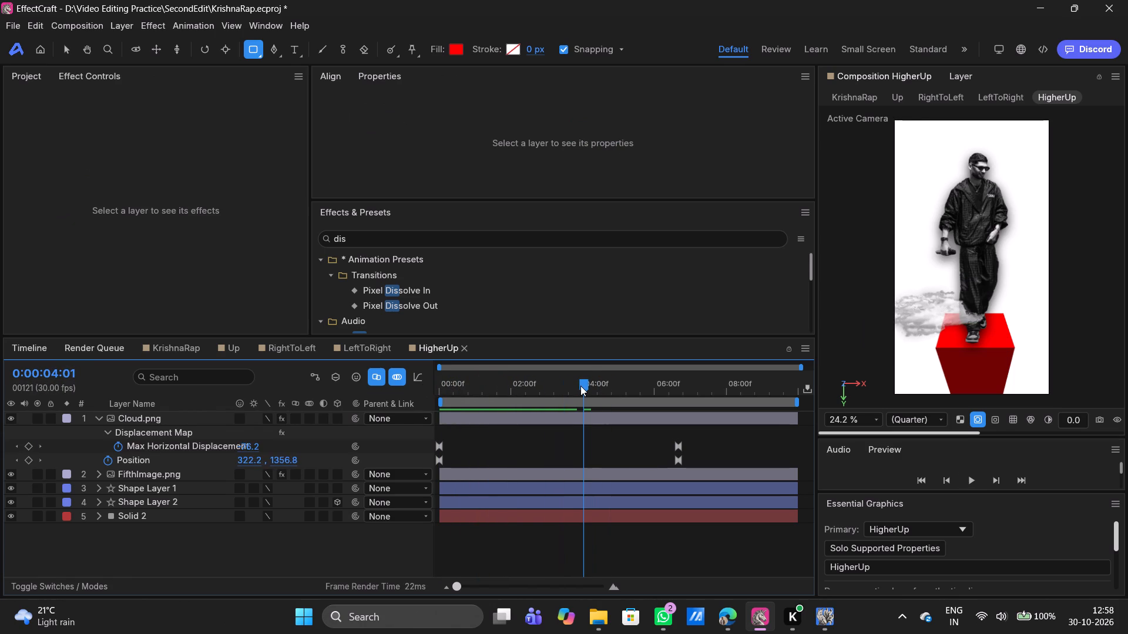
pyautogui.moveTo(585, 384); pyautogui.dragTo(441, 399)
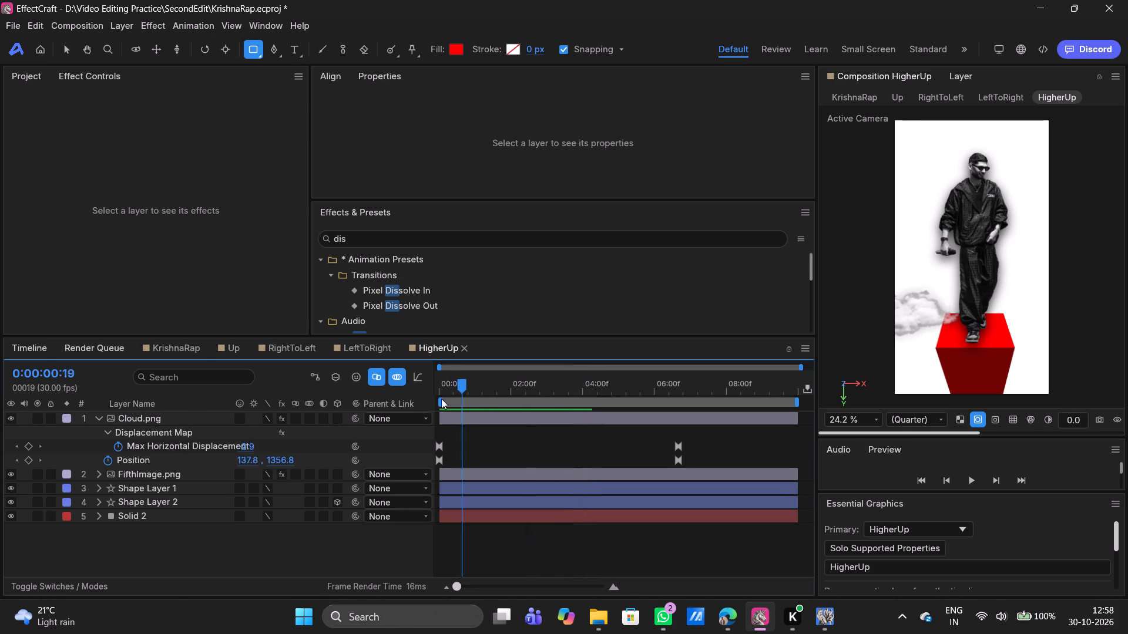
pyautogui.moveTo(441, 399); pyautogui.dragTo(379, 403)
pyautogui.press('space')
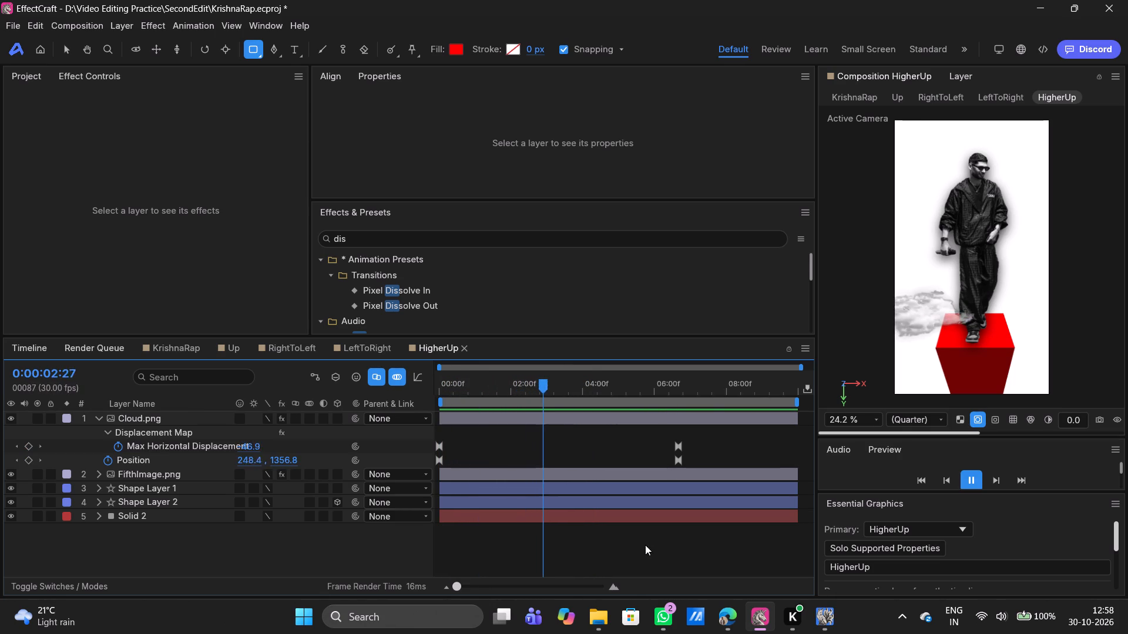
pyautogui.press('space')
# Duplicate the Cloud.png layer.
pyautogui.click(476, 419)
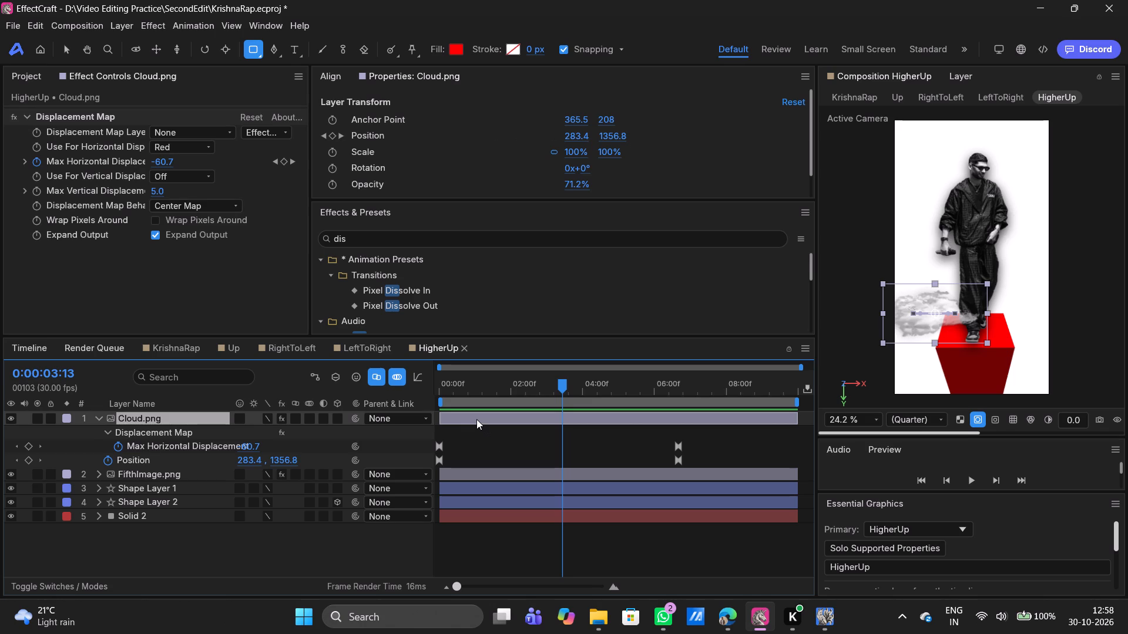
pyautogui.hotkey('ctrl', 'd')
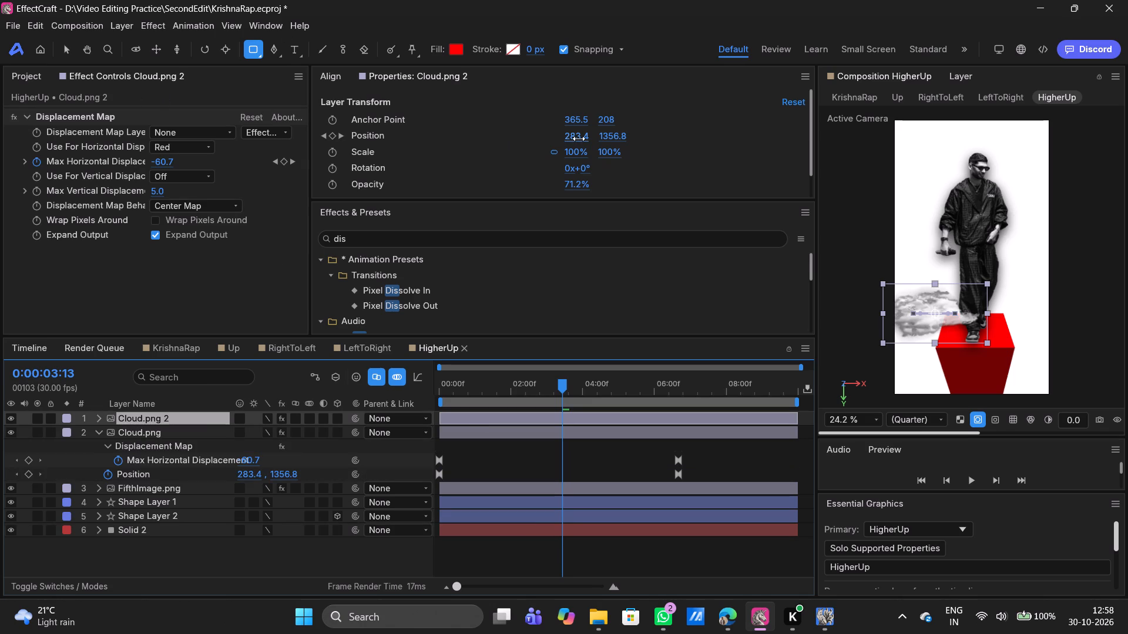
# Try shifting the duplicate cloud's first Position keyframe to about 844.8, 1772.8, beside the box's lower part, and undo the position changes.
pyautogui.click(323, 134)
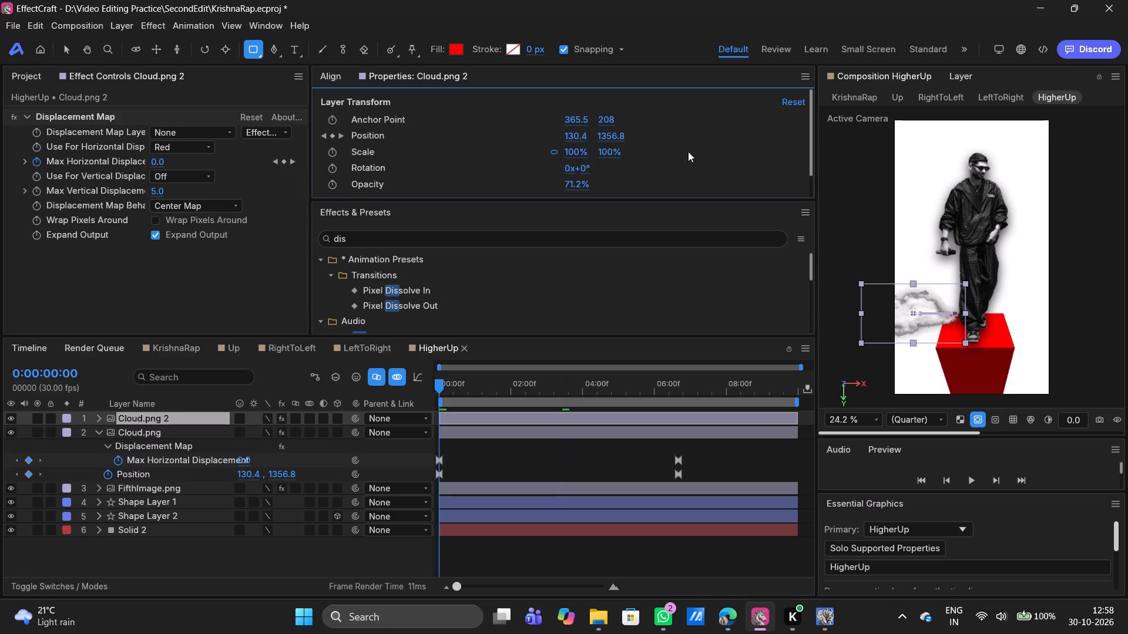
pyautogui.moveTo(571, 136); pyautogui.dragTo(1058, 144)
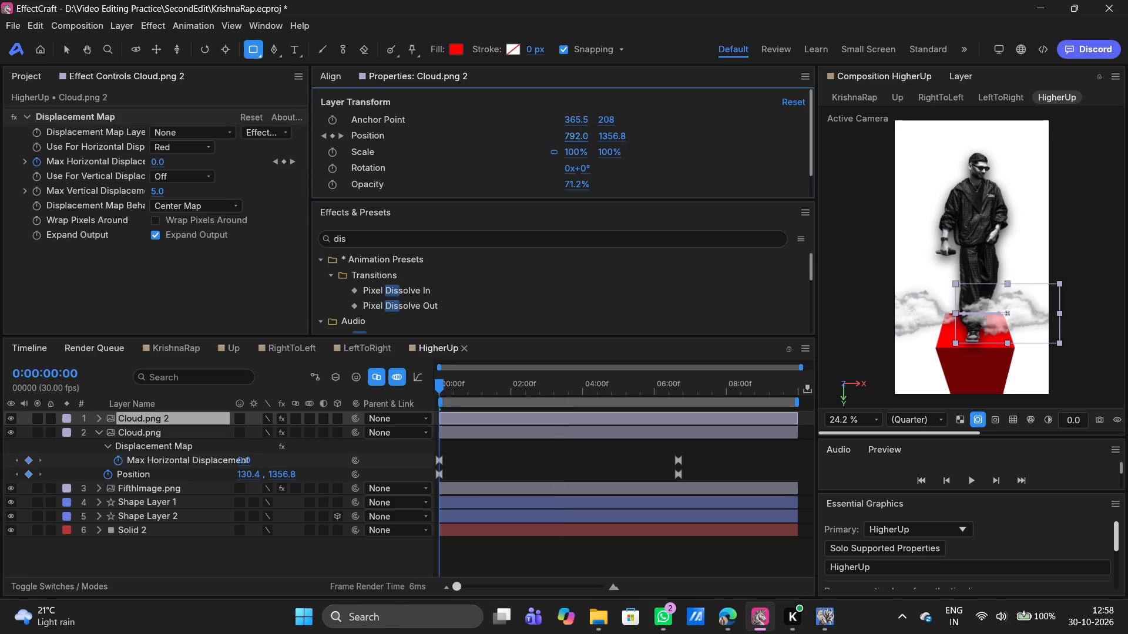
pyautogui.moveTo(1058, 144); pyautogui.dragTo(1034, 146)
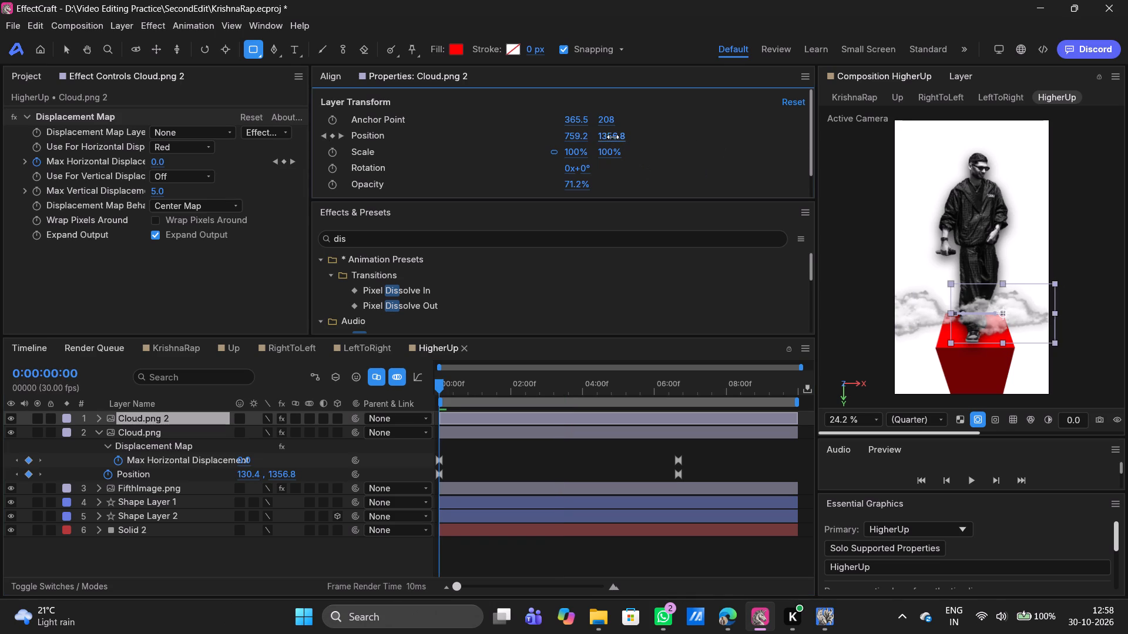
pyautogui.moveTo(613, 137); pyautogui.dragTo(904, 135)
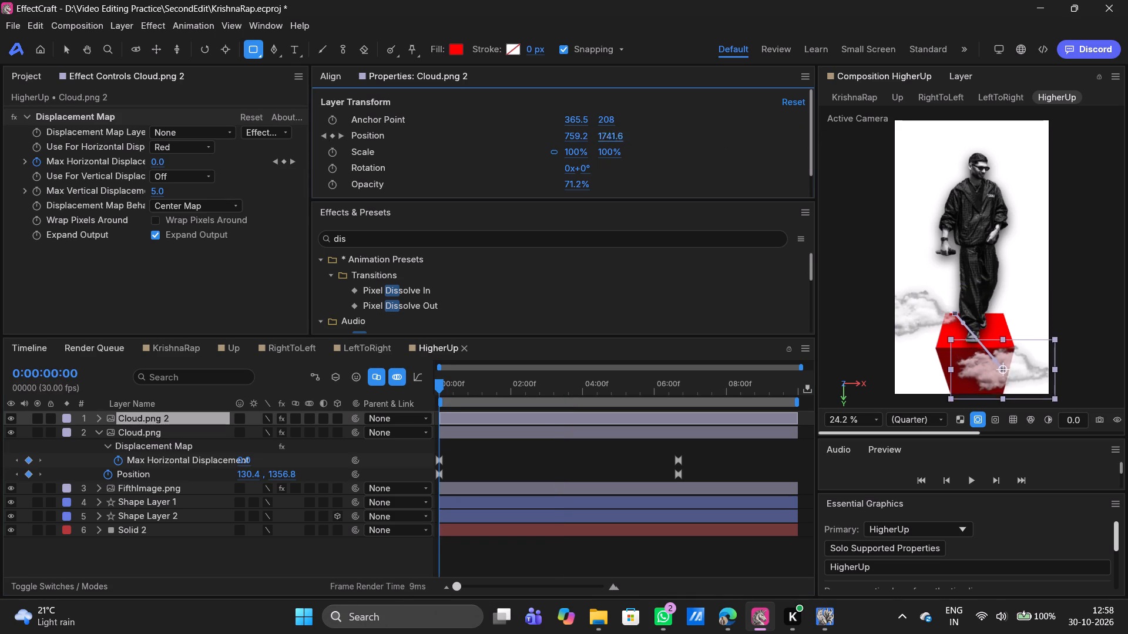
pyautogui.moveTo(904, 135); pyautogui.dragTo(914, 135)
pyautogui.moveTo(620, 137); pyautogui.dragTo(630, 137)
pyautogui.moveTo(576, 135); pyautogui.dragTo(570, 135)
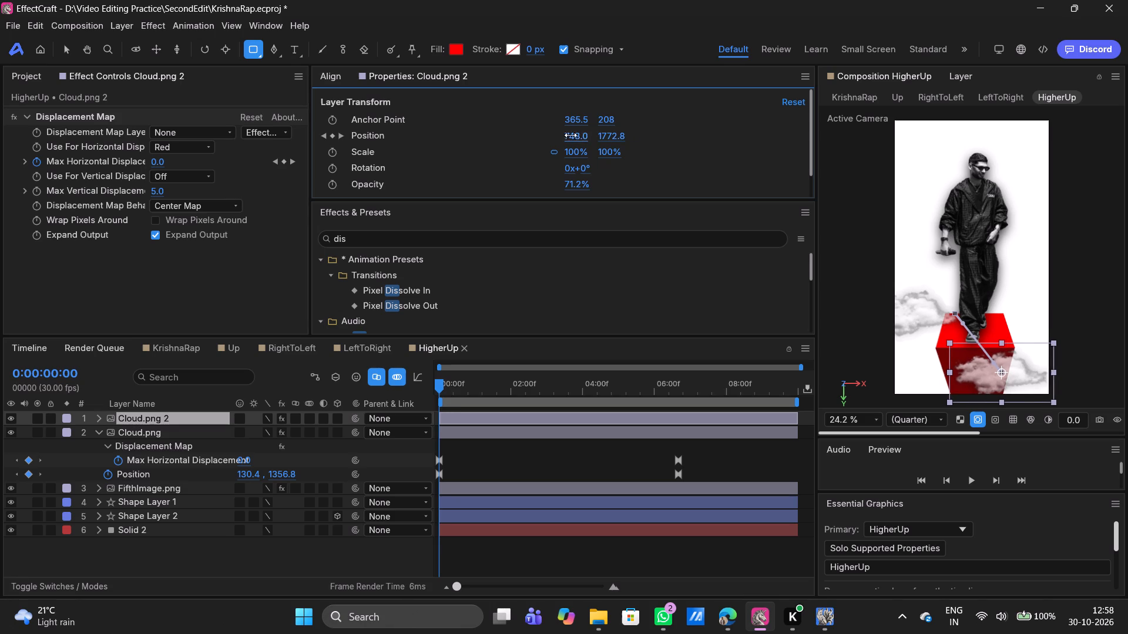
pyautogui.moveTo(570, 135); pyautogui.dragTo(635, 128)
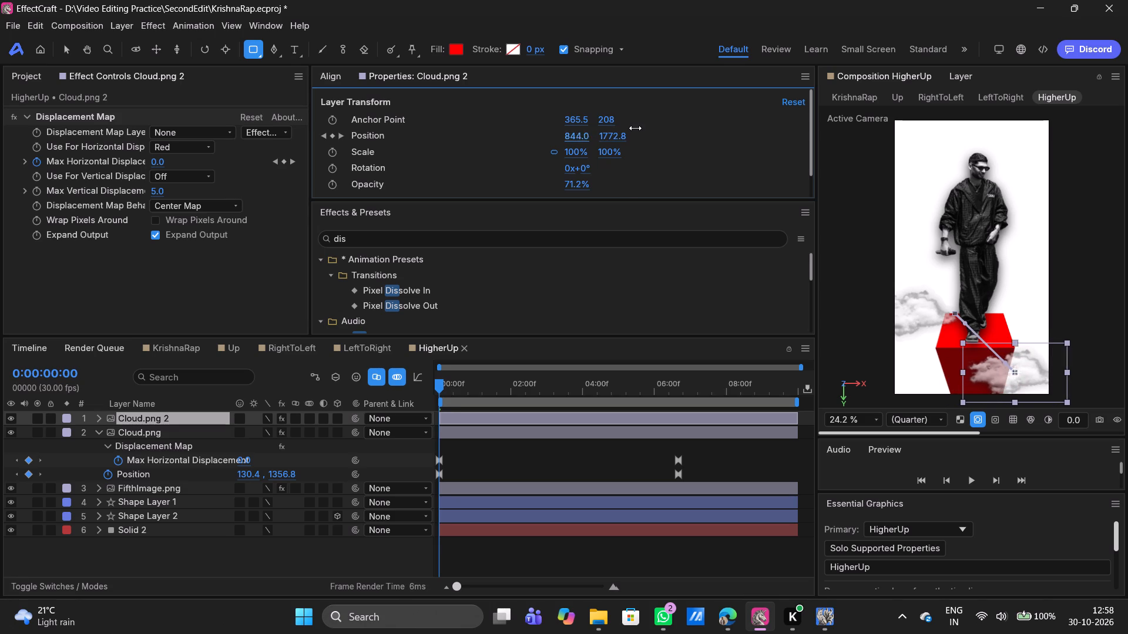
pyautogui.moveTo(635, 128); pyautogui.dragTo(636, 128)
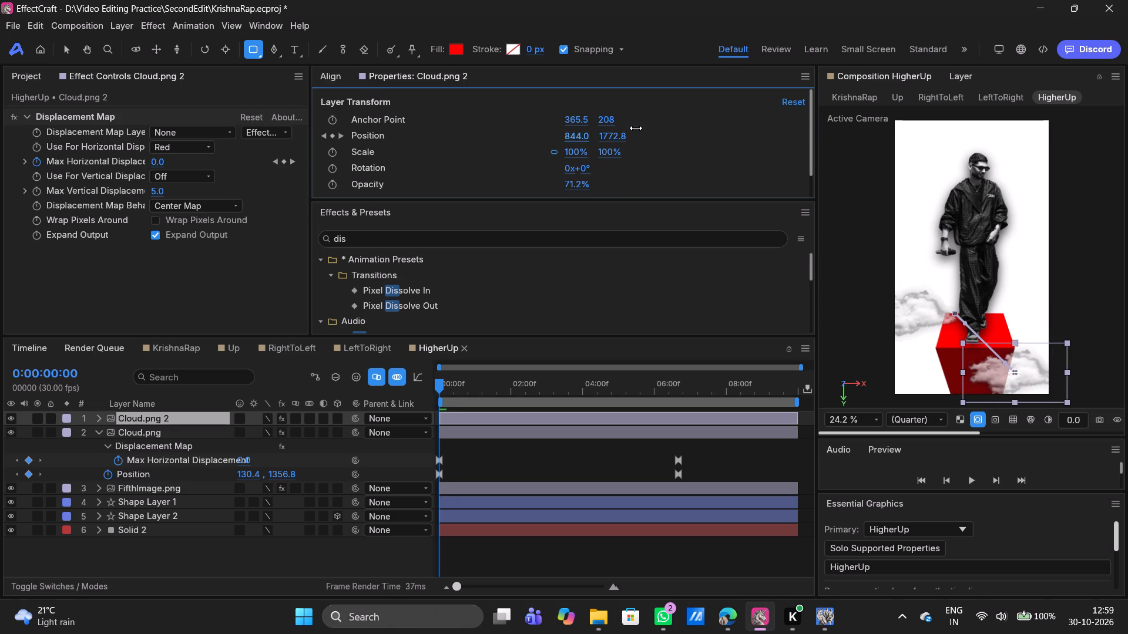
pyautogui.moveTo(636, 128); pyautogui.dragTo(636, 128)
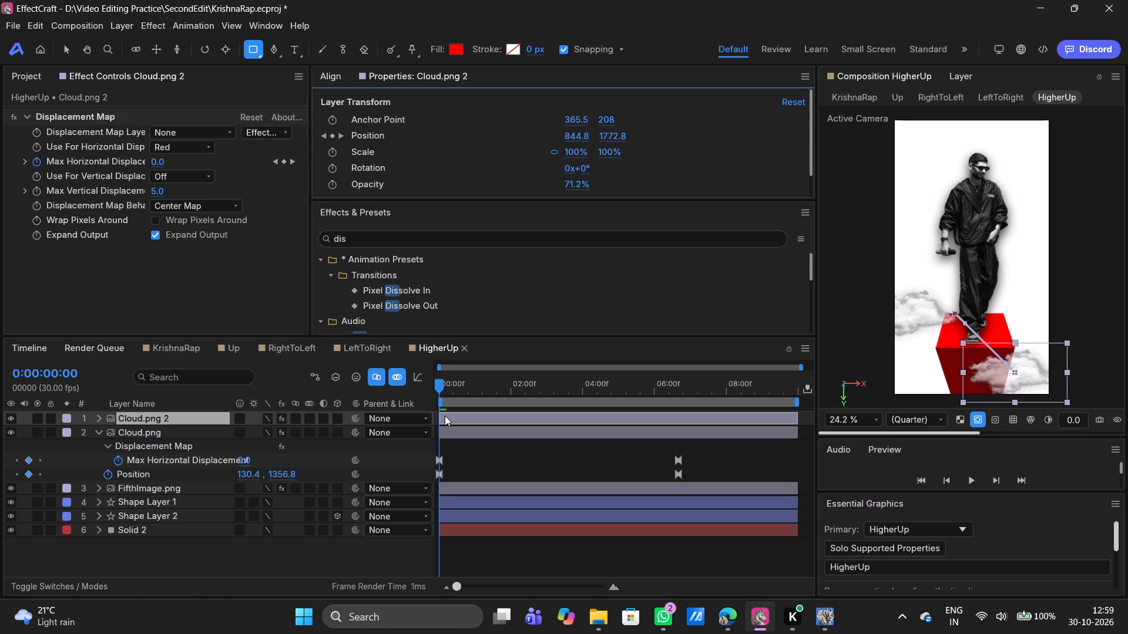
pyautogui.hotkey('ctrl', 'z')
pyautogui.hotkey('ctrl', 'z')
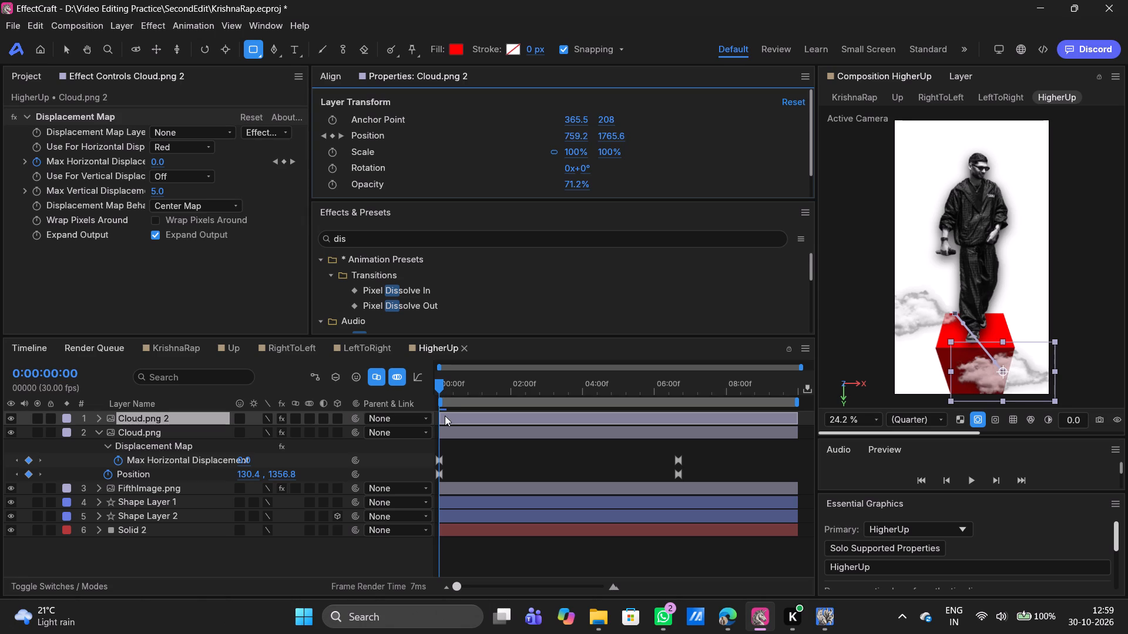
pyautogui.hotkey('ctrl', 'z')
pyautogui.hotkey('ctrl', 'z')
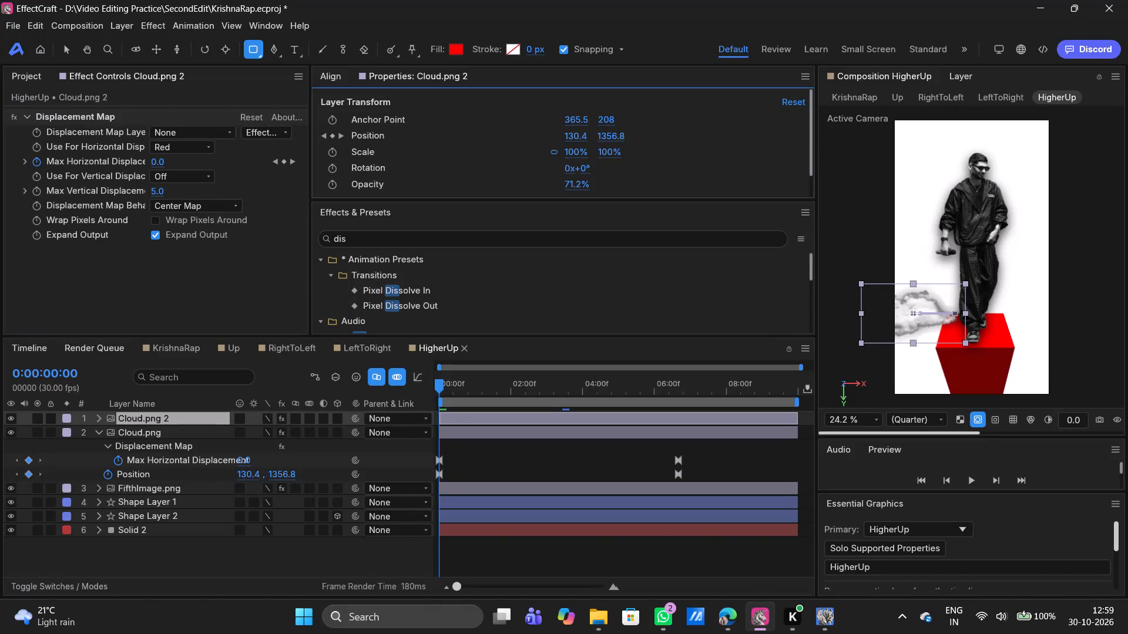
# With the Selection tool, place the duplicate cloud at about 918, 1773 on its first keyframe at 0:00:00:00.
pyautogui.press('v')
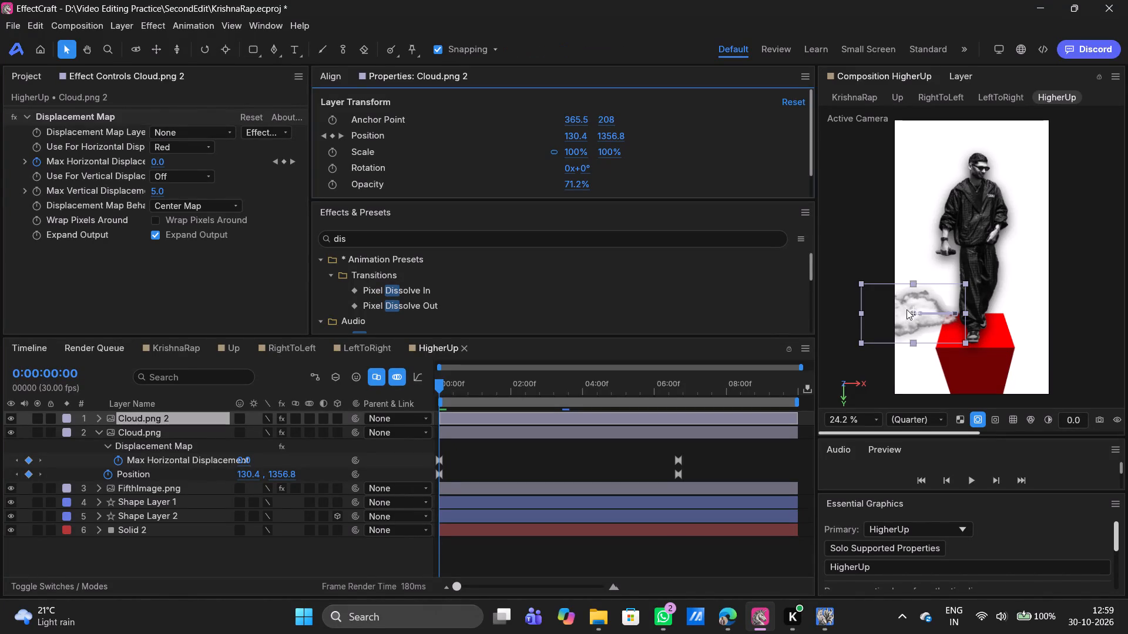
pyautogui.moveTo(914, 315); pyautogui.dragTo(1061, 339)
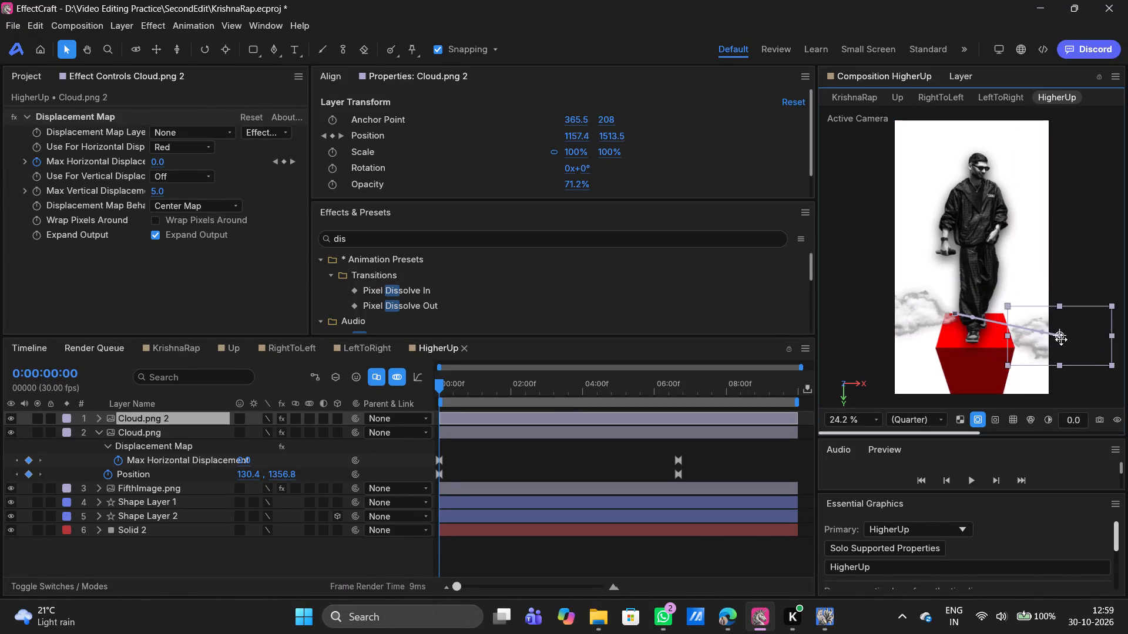
pyautogui.moveTo(1061, 339); pyautogui.dragTo(1025, 376)
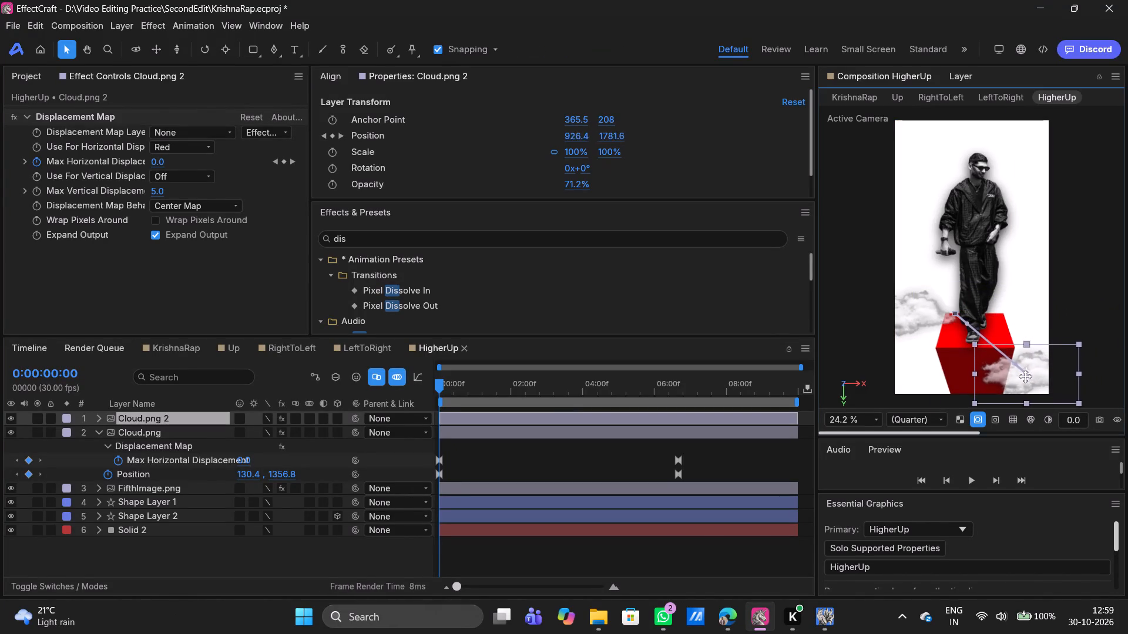
pyautogui.moveTo(1025, 376); pyautogui.dragTo(1026, 374)
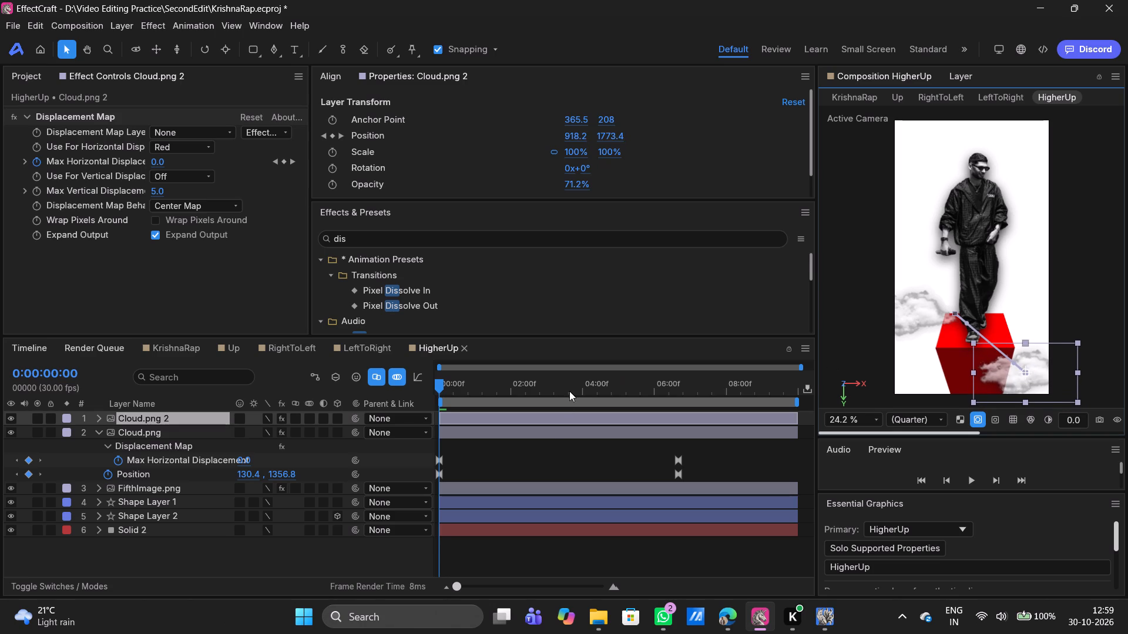
# Move the Cloud.png 2 layer's last Position keyframe at 0:00:06:20 to about 1240, 1769, past the composition's right edge.
pyautogui.click(512, 419)
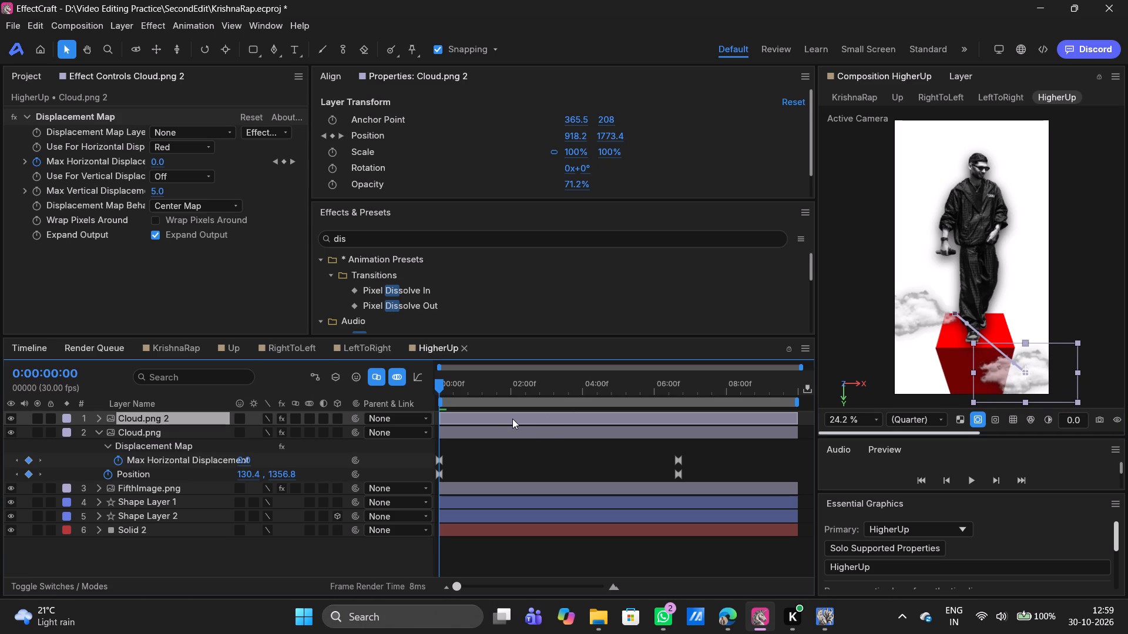
pyautogui.write('uu')
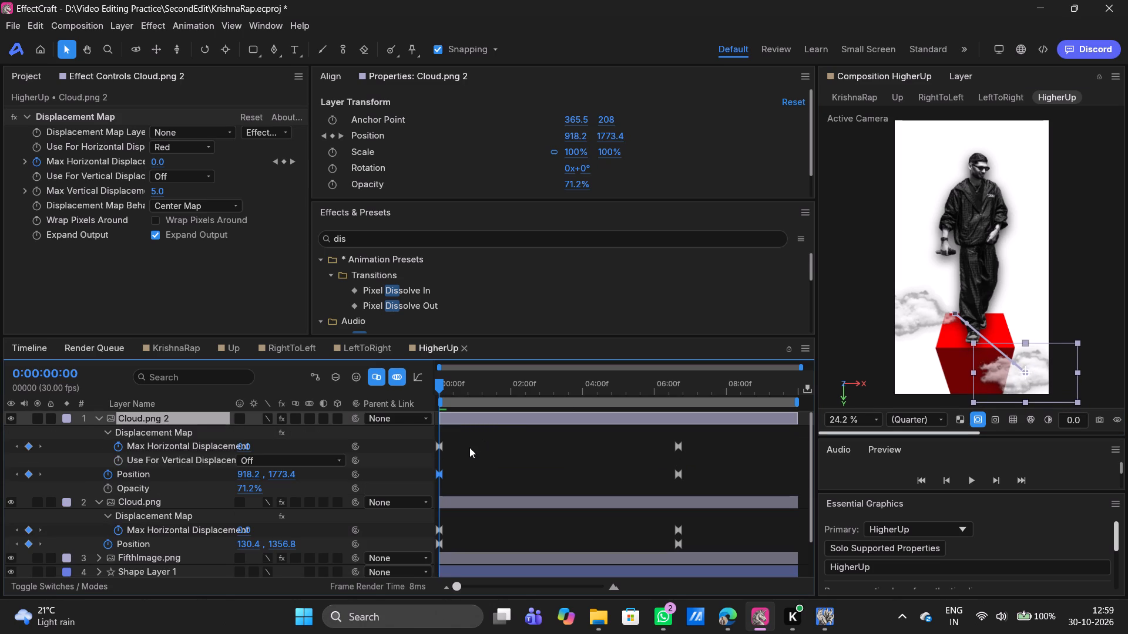
pyautogui.press('k')
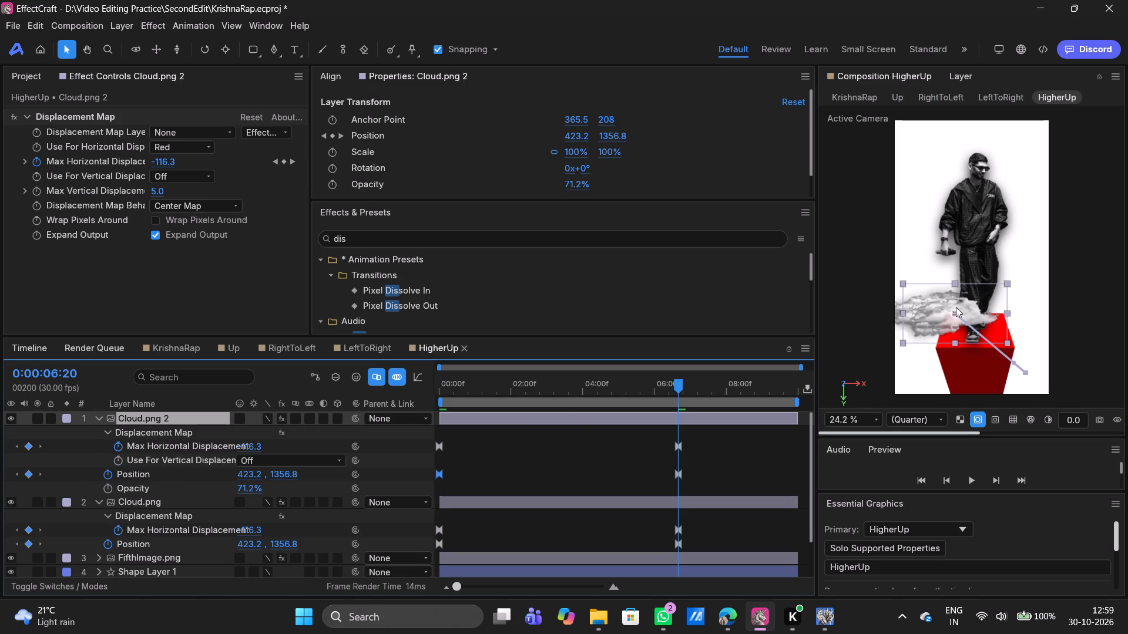
pyautogui.moveTo(956, 315); pyautogui.dragTo(976, 332)
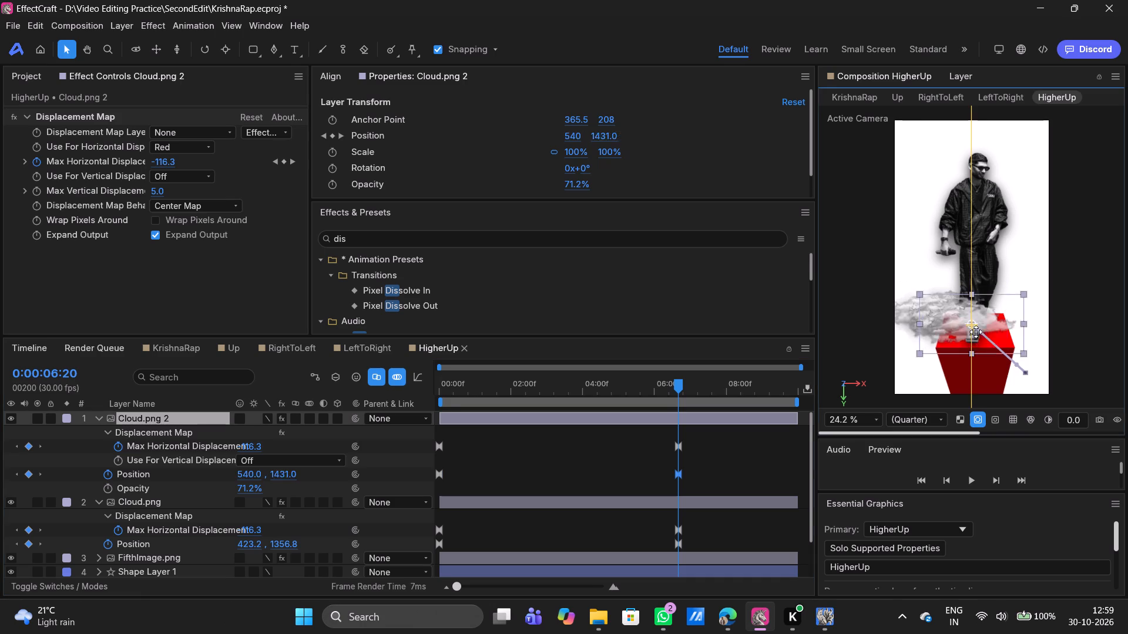
pyautogui.moveTo(976, 332); pyautogui.dragTo(983, 369)
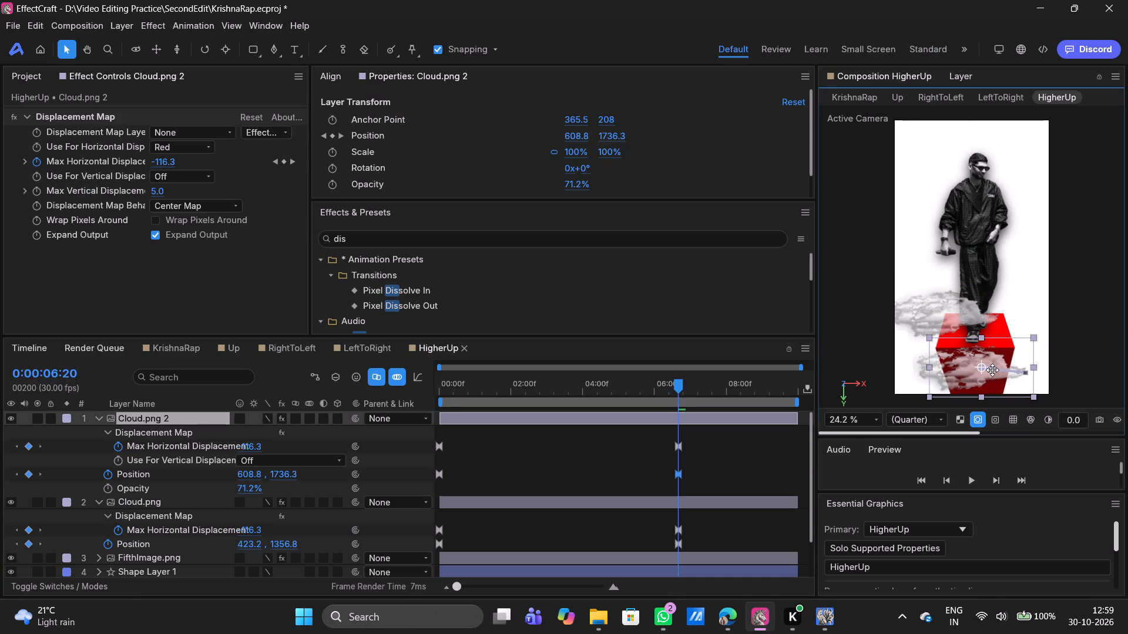
pyautogui.moveTo(979, 367); pyautogui.dragTo(1010, 372)
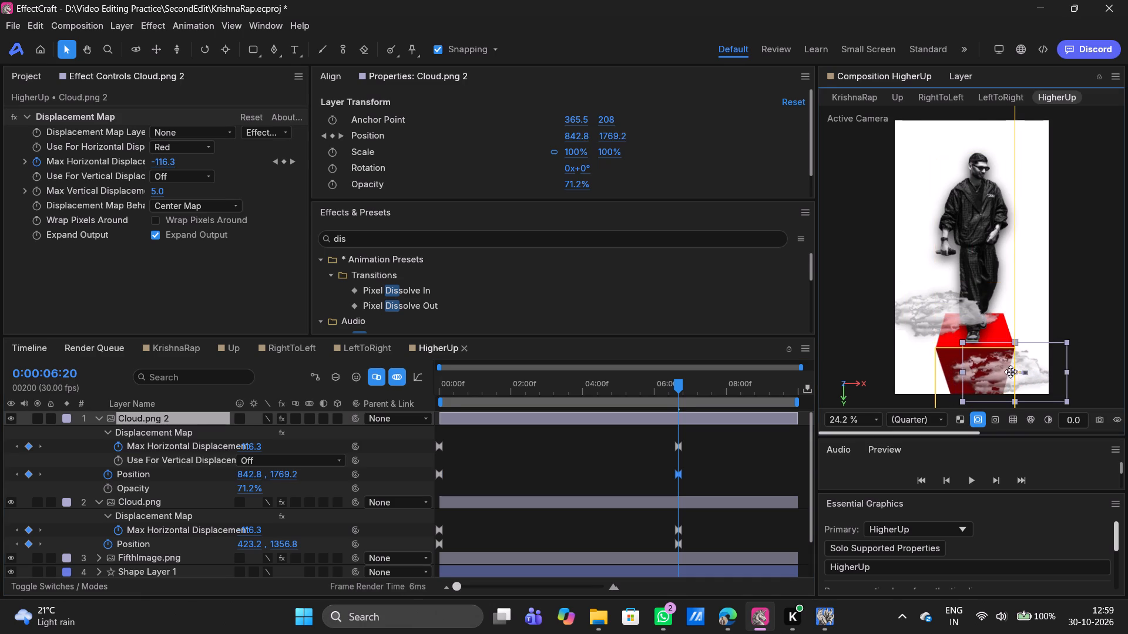
pyautogui.moveTo(1010, 372); pyautogui.dragTo(1085, 375)
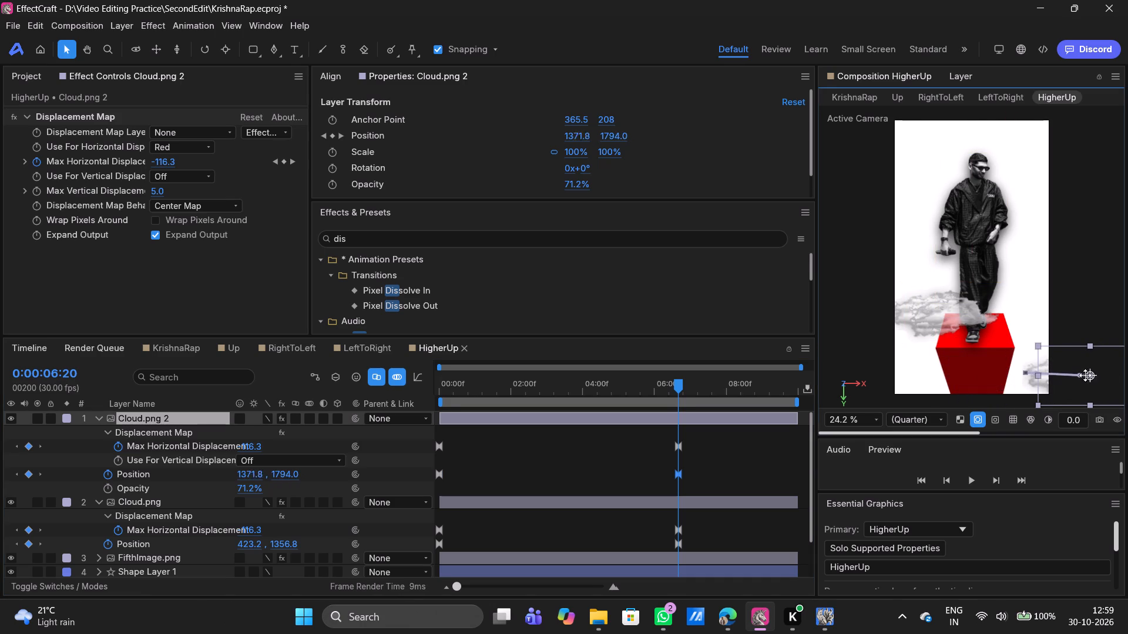
pyautogui.moveTo(1085, 375); pyautogui.dragTo(1072, 370)
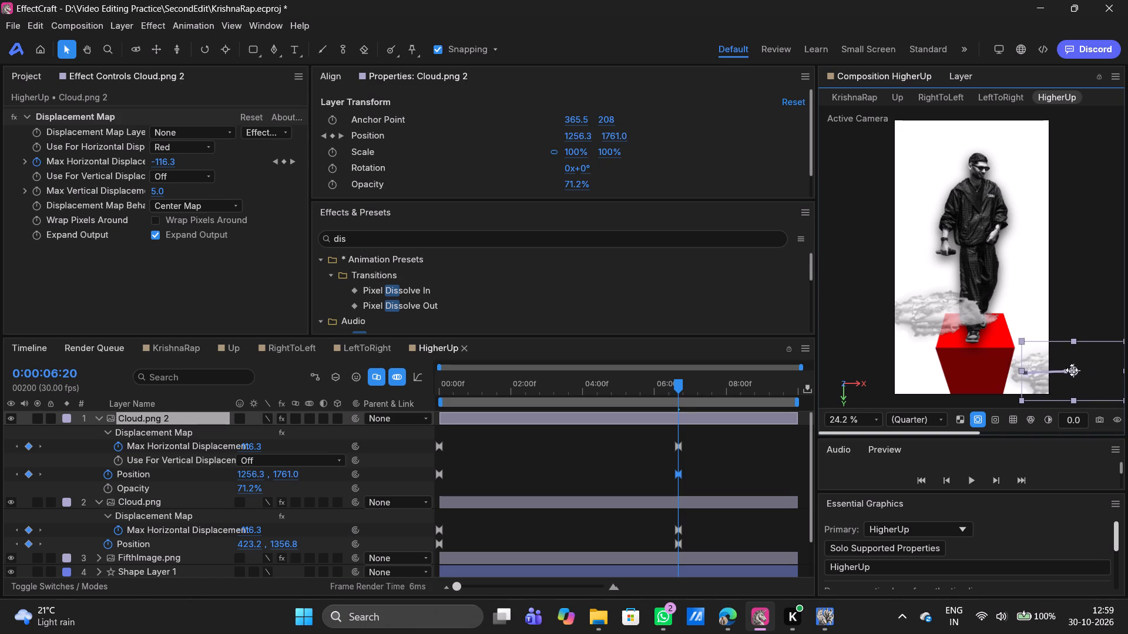
pyautogui.moveTo(1072, 370); pyautogui.dragTo(1076, 372)
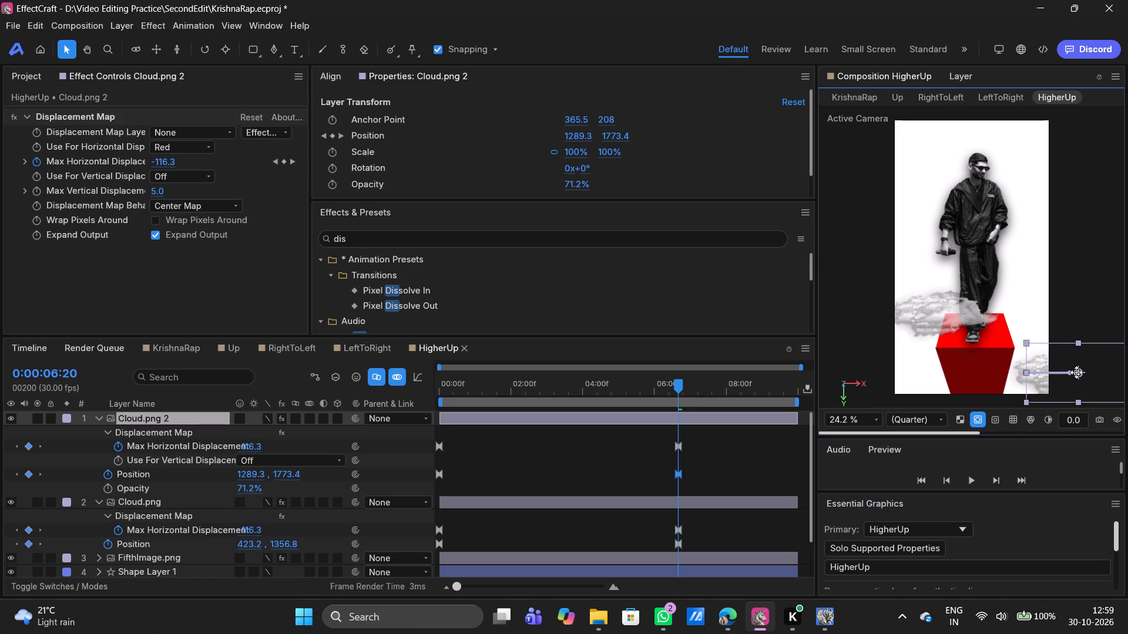
pyautogui.moveTo(1076, 372); pyautogui.dragTo(1069, 372)
# Duplicate the Cloud.png 2 layer.
pyautogui.click(498, 421)
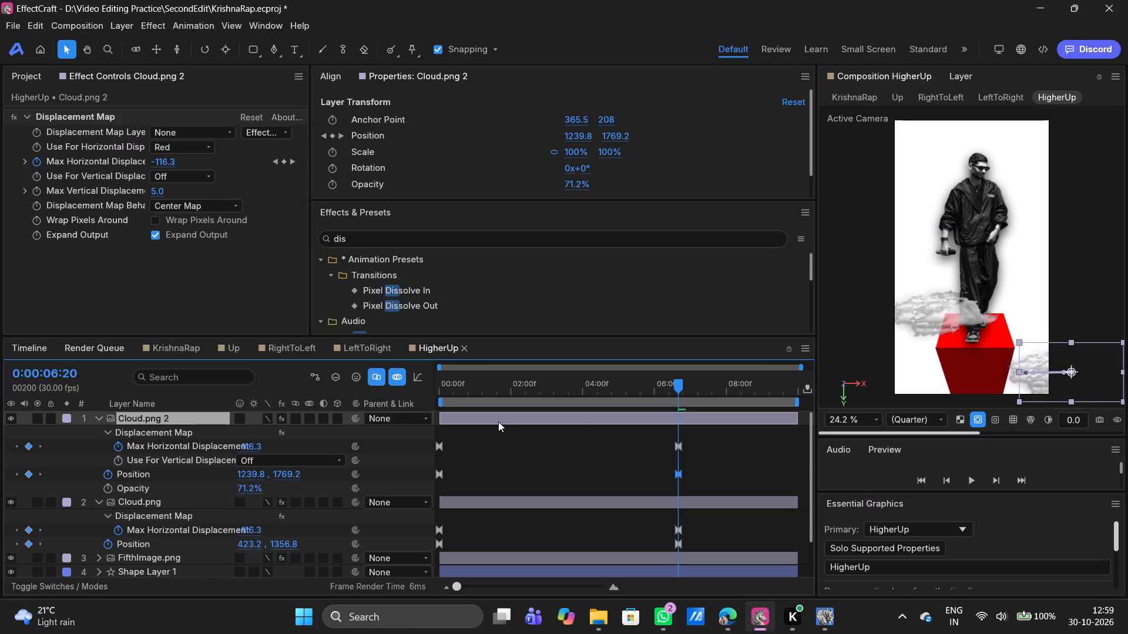
pyautogui.hotkey('ctrl', 'd')
# Place the new duplicate cloud at about 733, 1410, over the box's top, on its first Position keyframe at 0:00:00:00.
pyautogui.click(474, 418)
pyautogui.write('uu')
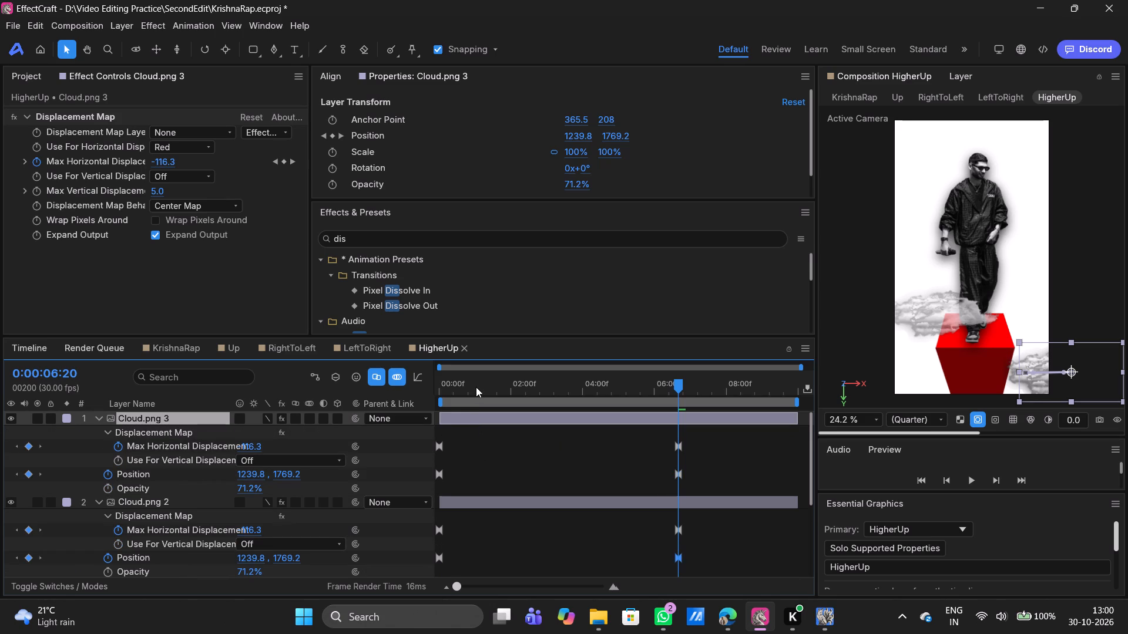
pyautogui.press('j')
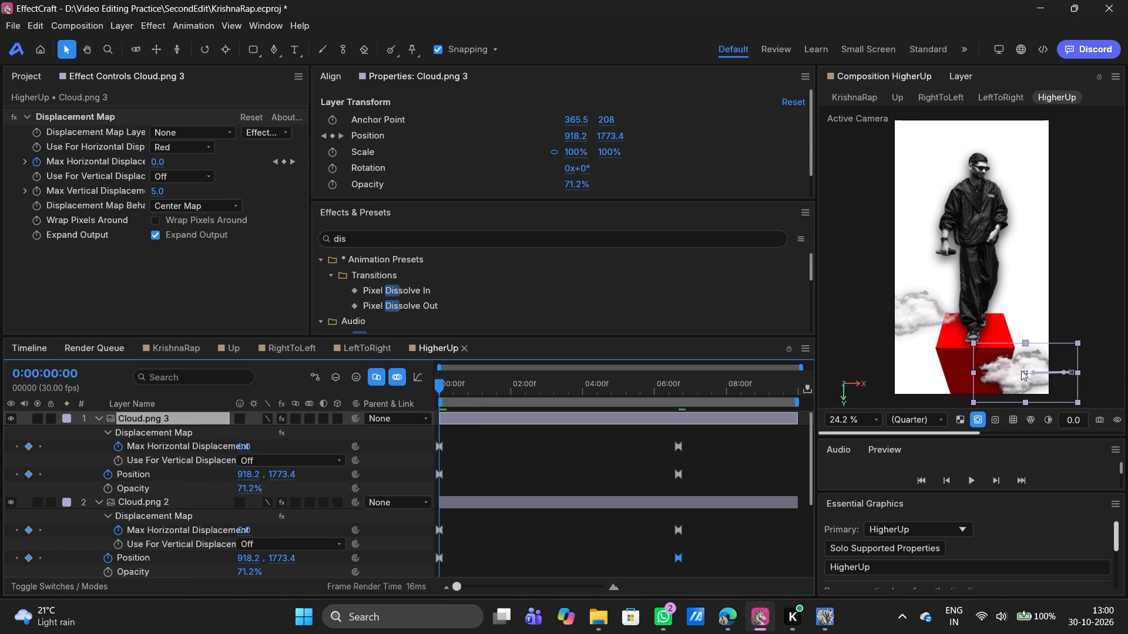
pyautogui.moveTo(1025, 371); pyautogui.dragTo(1003, 318)
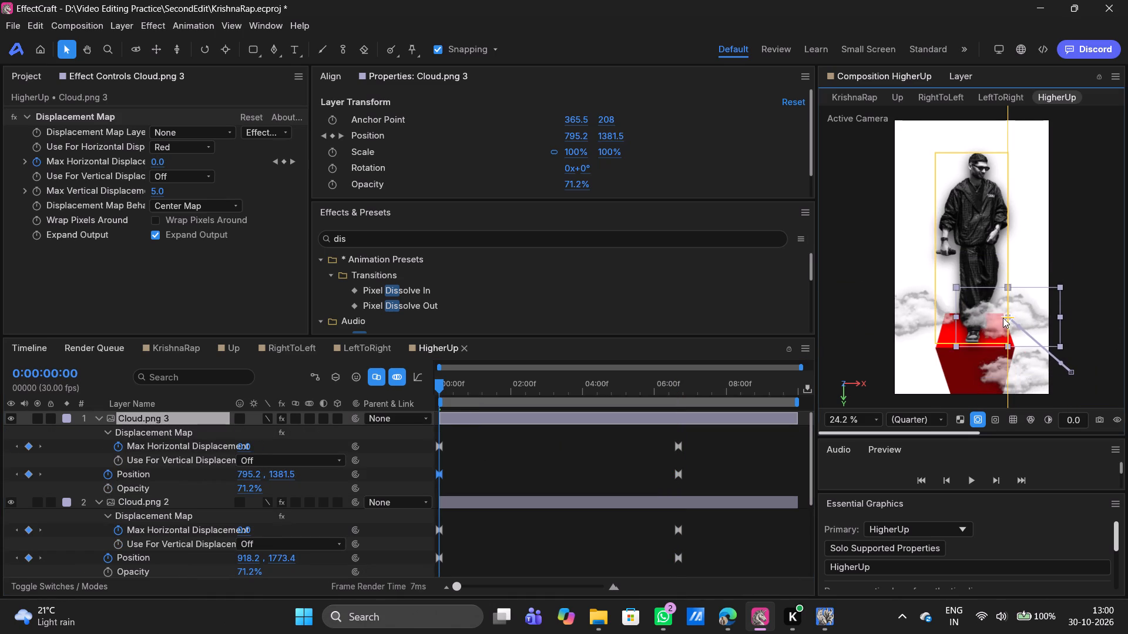
pyautogui.moveTo(1003, 318); pyautogui.dragTo(998, 319)
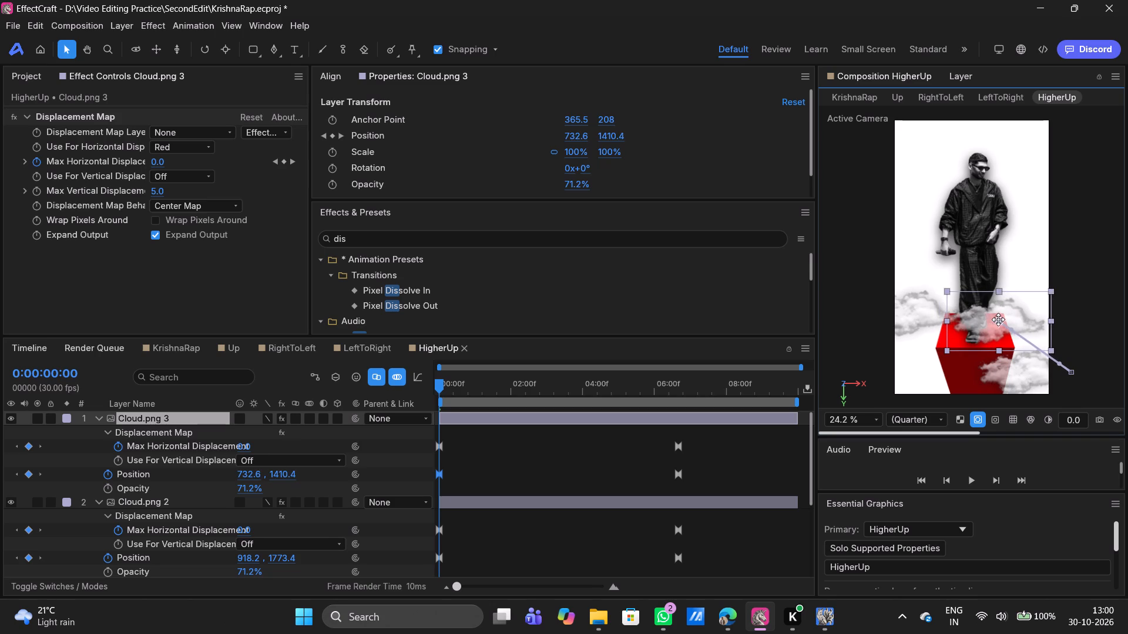
# Scale the new duplicate cloud down to 72%.
pyautogui.moveTo(575, 156); pyautogui.dragTo(549, 153)
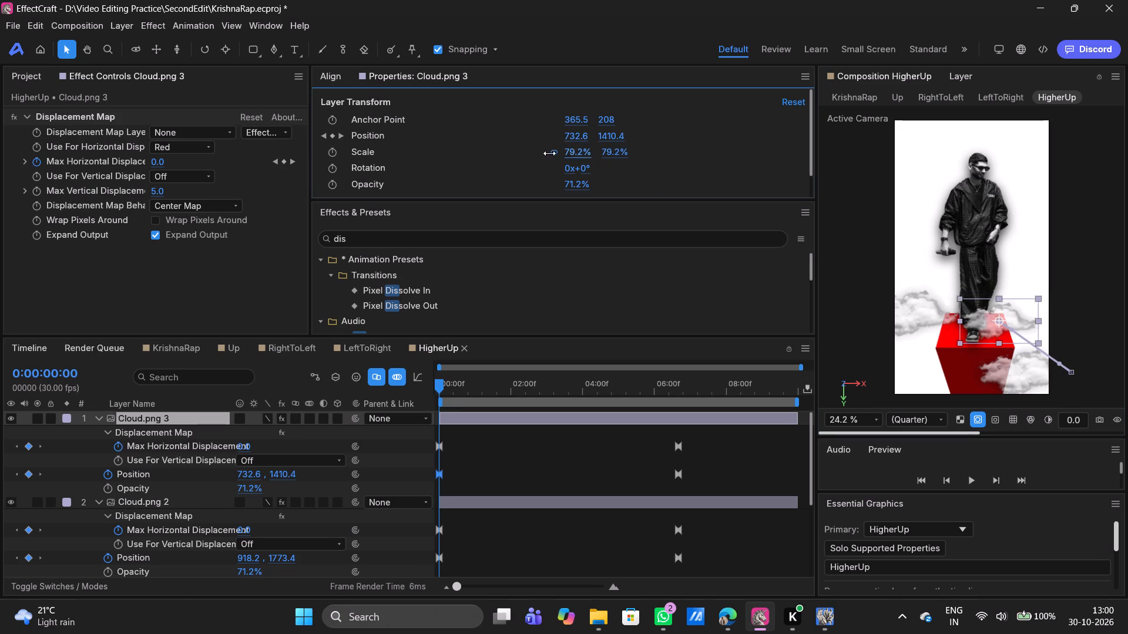
pyautogui.moveTo(549, 153); pyautogui.dragTo(550, 154)
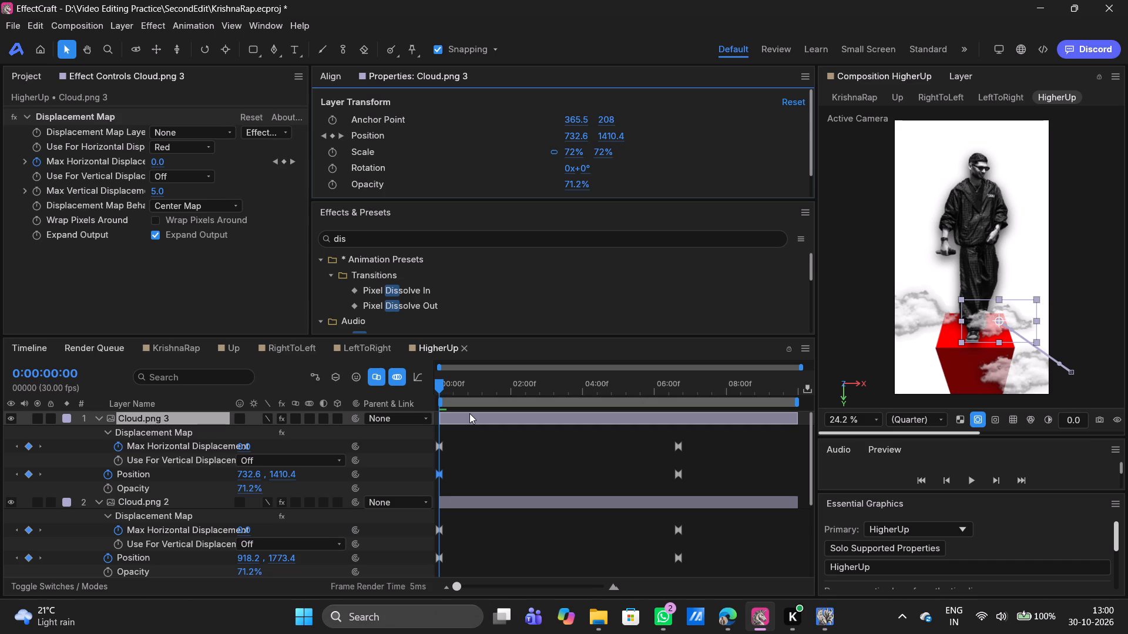
# Move the Cloud.png 3 layer in the stack to between Shape Layer 2 and Solid 2.
pyautogui.moveTo(169, 420); pyautogui.dragTo(168, 619)
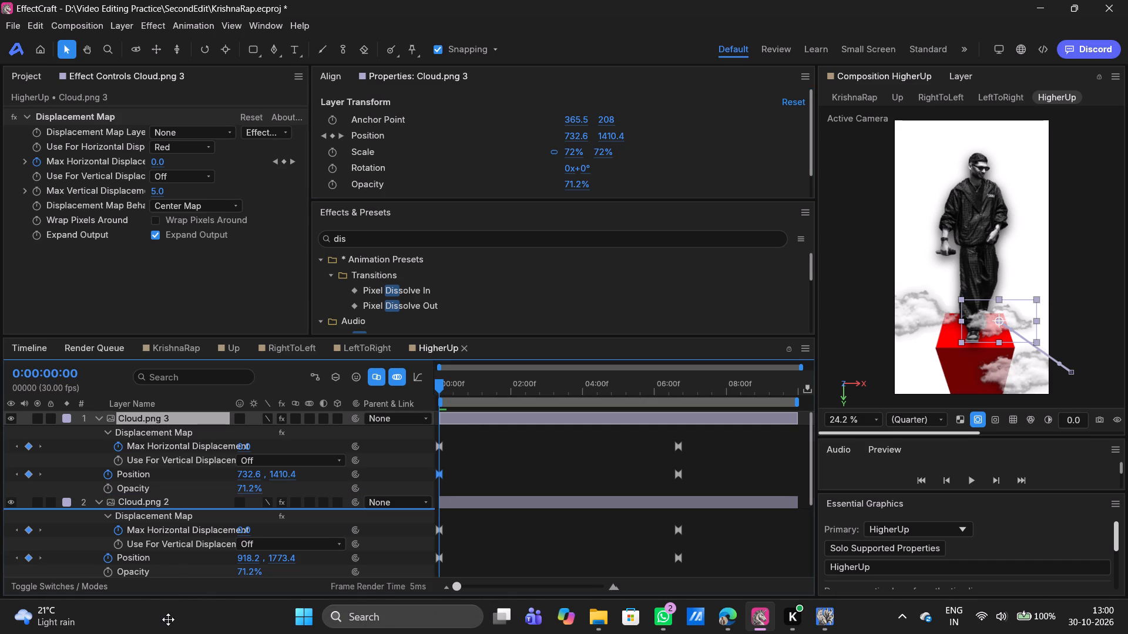
pyautogui.moveTo(168, 619); pyautogui.dragTo(171, 505)
pyautogui.scroll(-1, 171, 505)
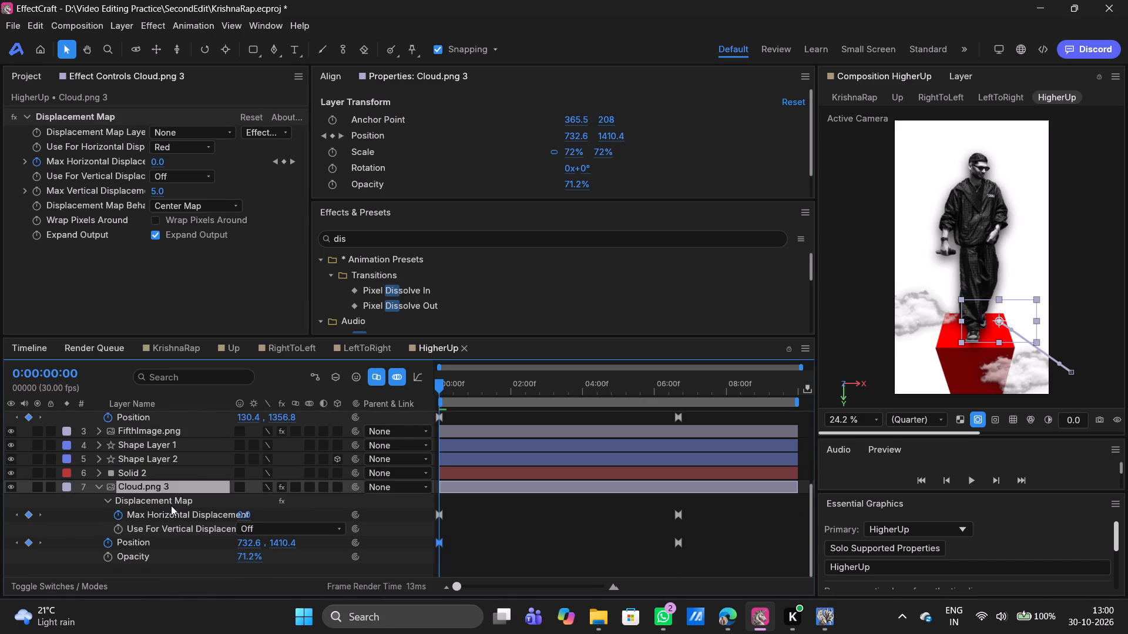
pyautogui.moveTo(147, 485); pyautogui.dragTo(148, 464)
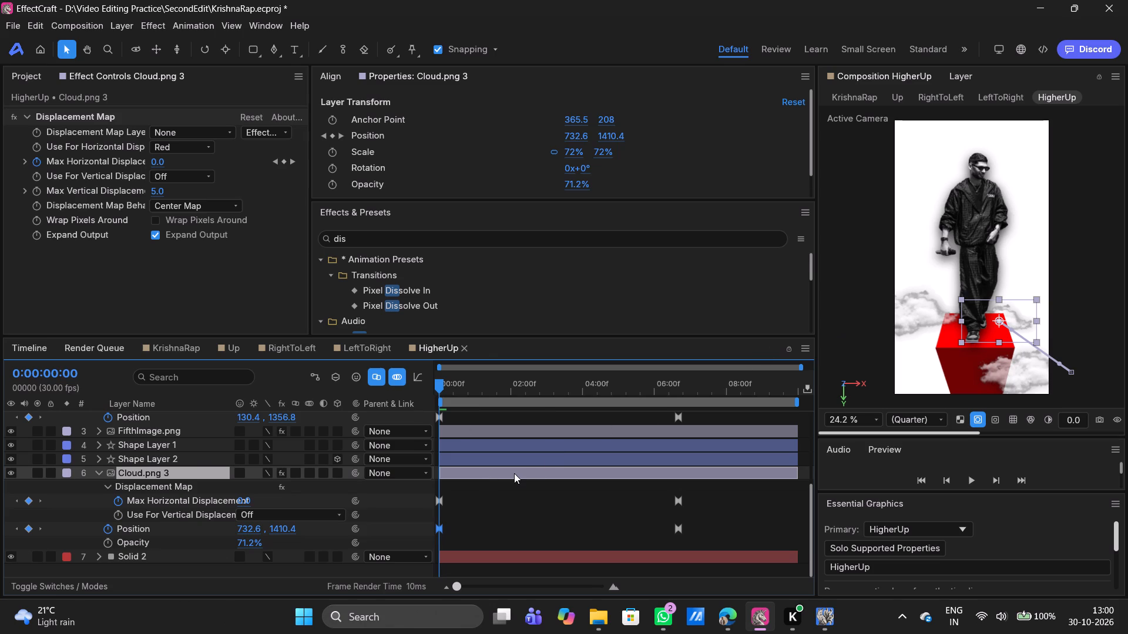
# Move Cloud.png 3's last Position keyframe at 0:00:06:20 to about 1368, 1419, so it drifts out past the right edge of the frame.
pyautogui.press('k')
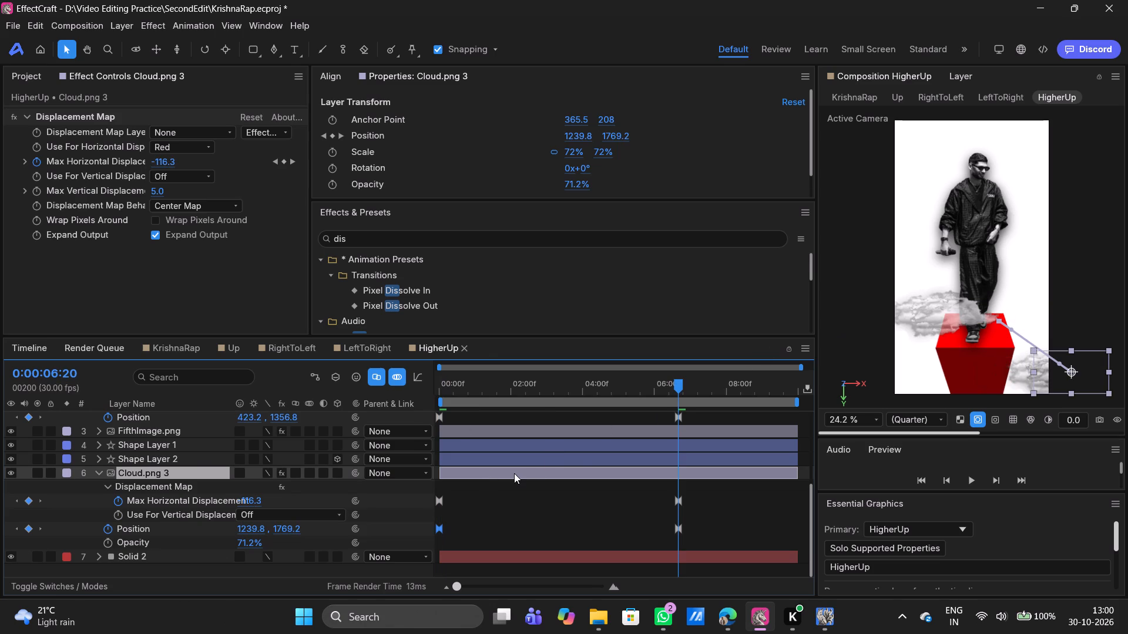
pyautogui.moveTo(1073, 373); pyautogui.dragTo(1073, 345)
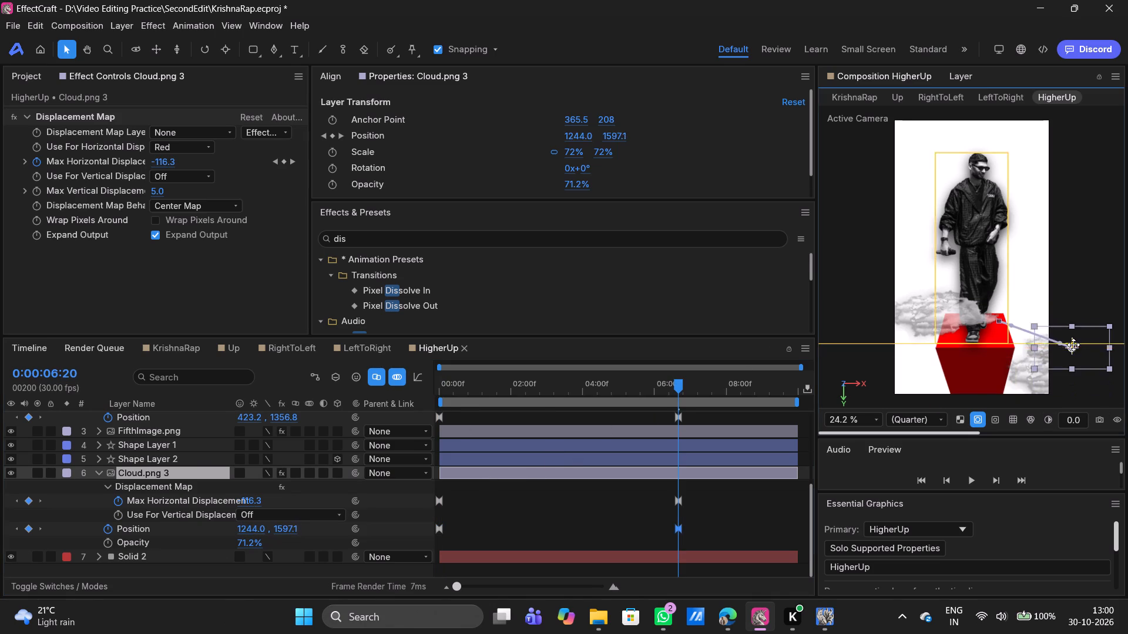
pyautogui.moveTo(1073, 345); pyautogui.dragTo(1076, 323)
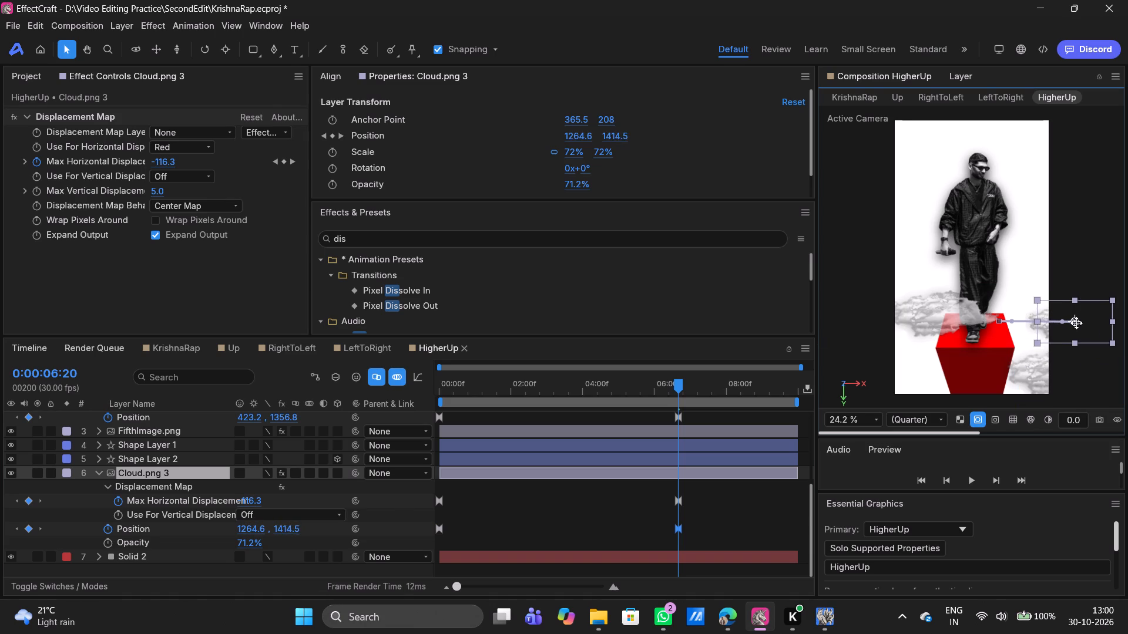
pyautogui.moveTo(1076, 323); pyautogui.dragTo(1075, 268)
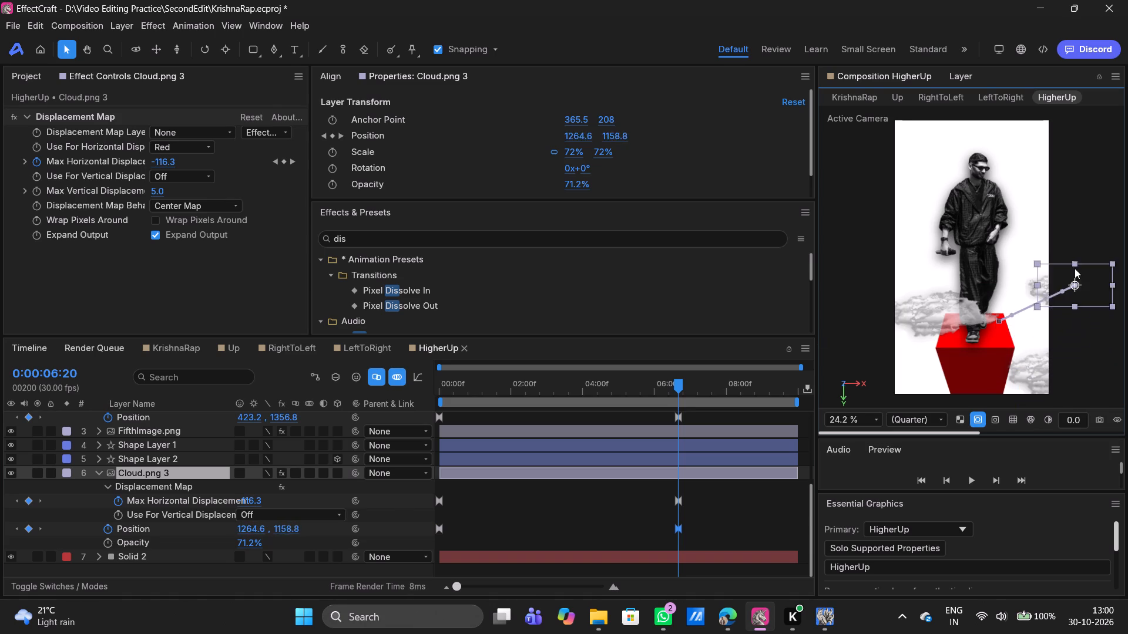
pyautogui.moveTo(1075, 268); pyautogui.dragTo(1077, 292)
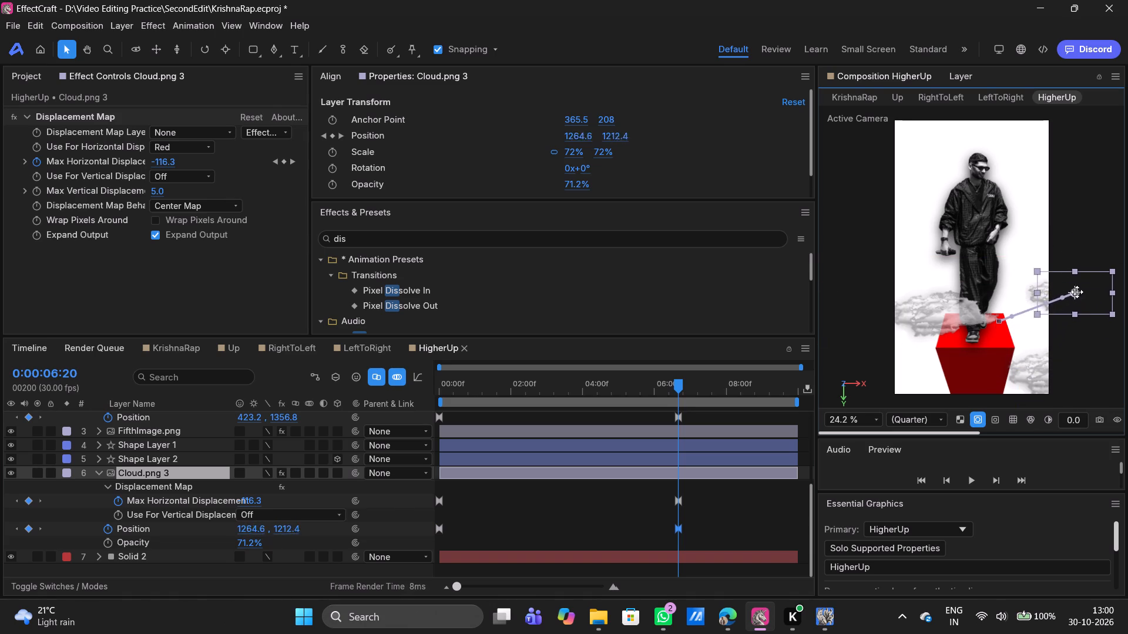
pyautogui.moveTo(1077, 292); pyautogui.dragTo(1071, 323)
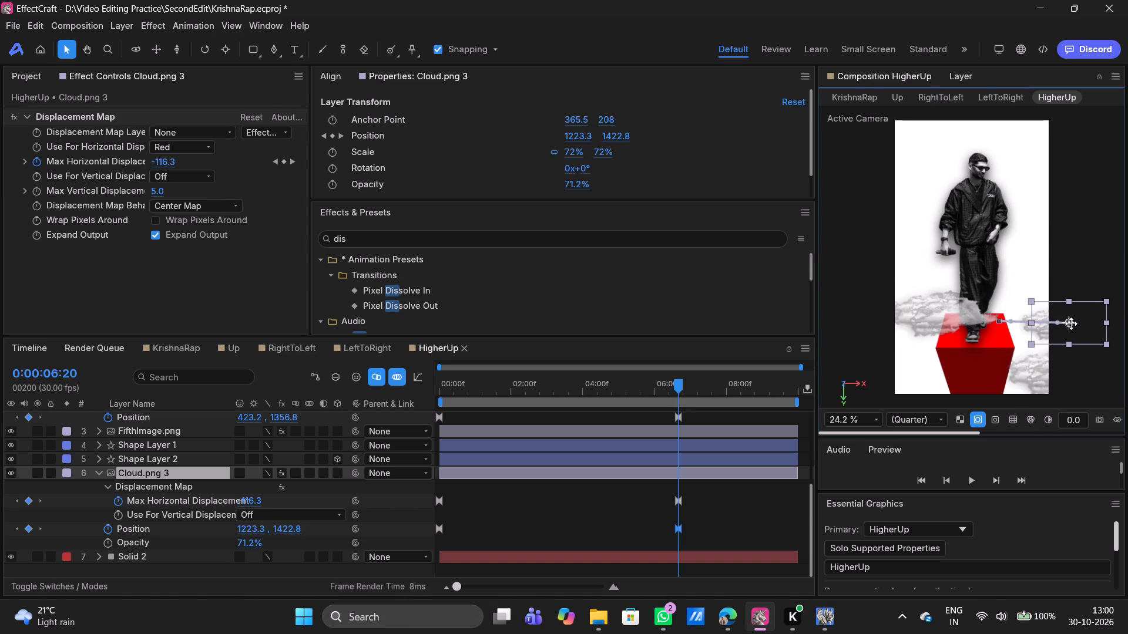
pyautogui.moveTo(1071, 323); pyautogui.dragTo(1096, 326)
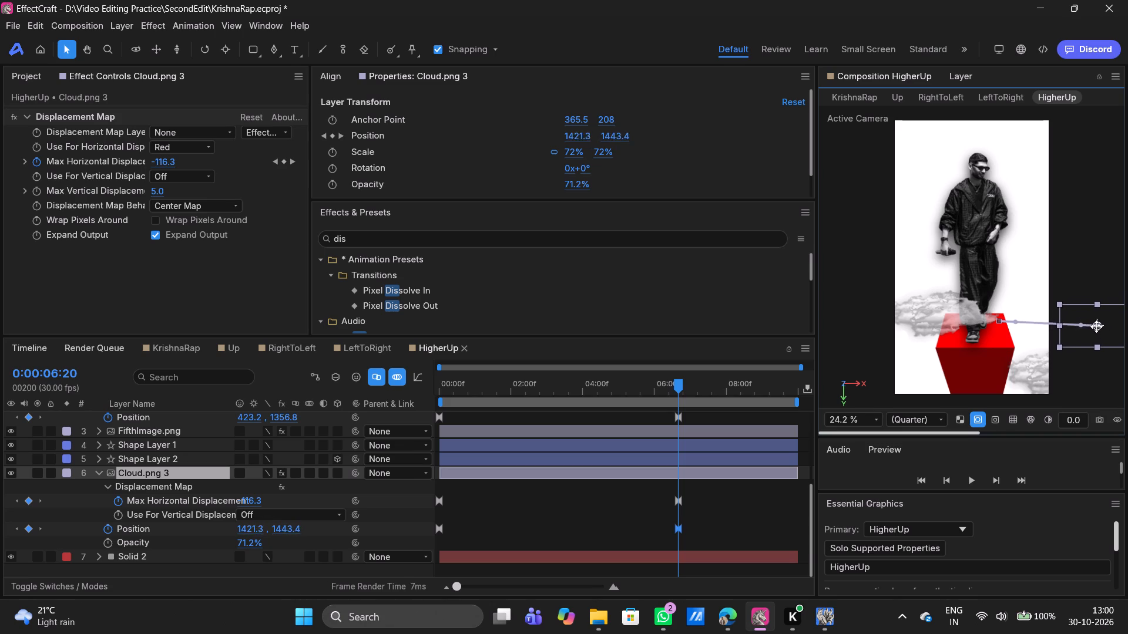
pyautogui.moveTo(1096, 326); pyautogui.dragTo(1091, 323)
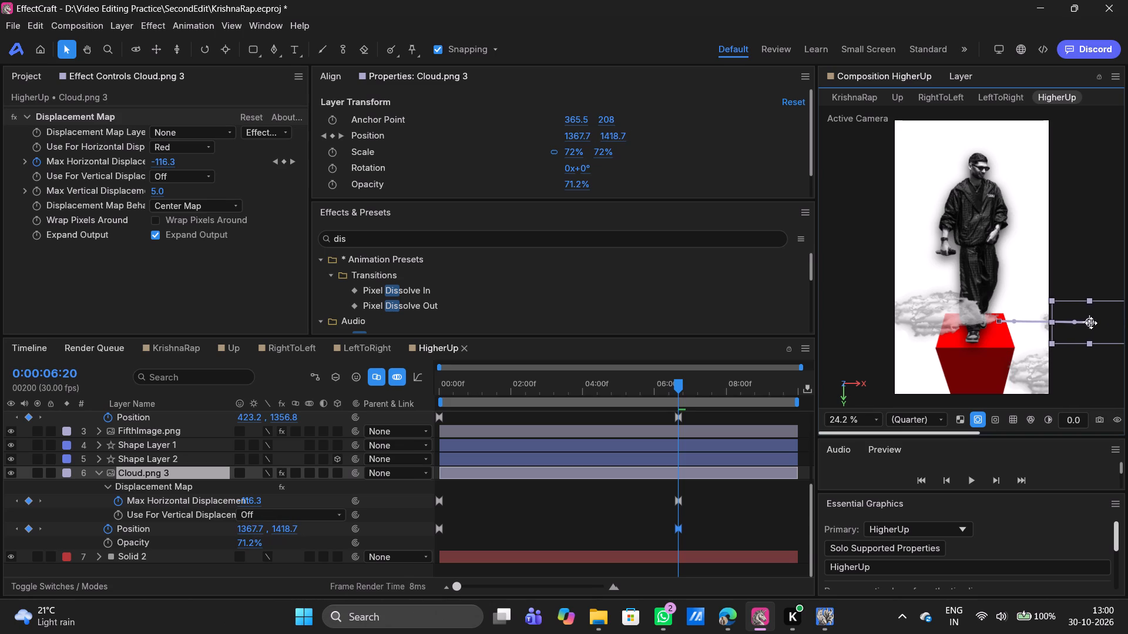
# Shift Cloud.png 2's Position keyframe at 0:00:06:20 farther right to about 1421, 1790.
pyautogui.click(1028, 378)
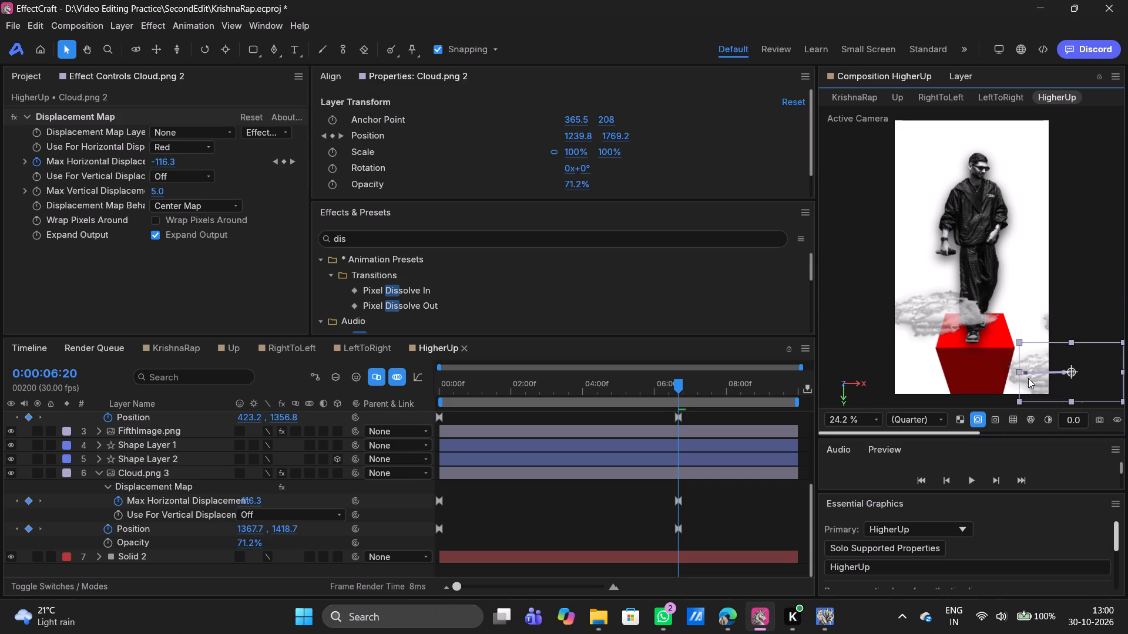
pyautogui.moveTo(1072, 376); pyautogui.dragTo(1097, 375)
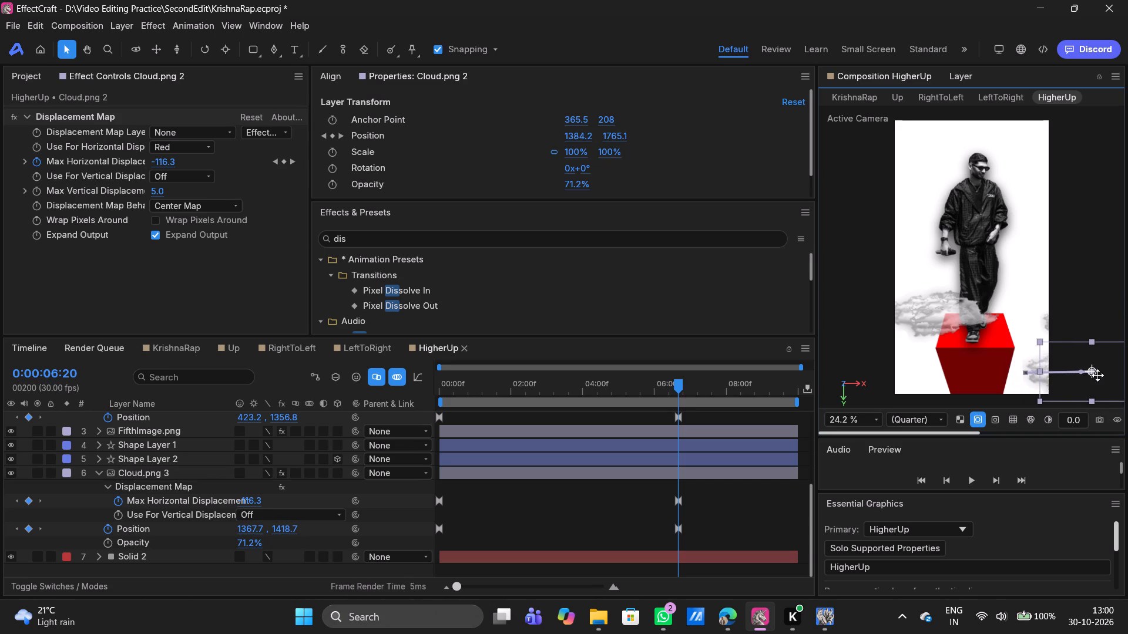
pyautogui.moveTo(1097, 375); pyautogui.dragTo(1092, 377)
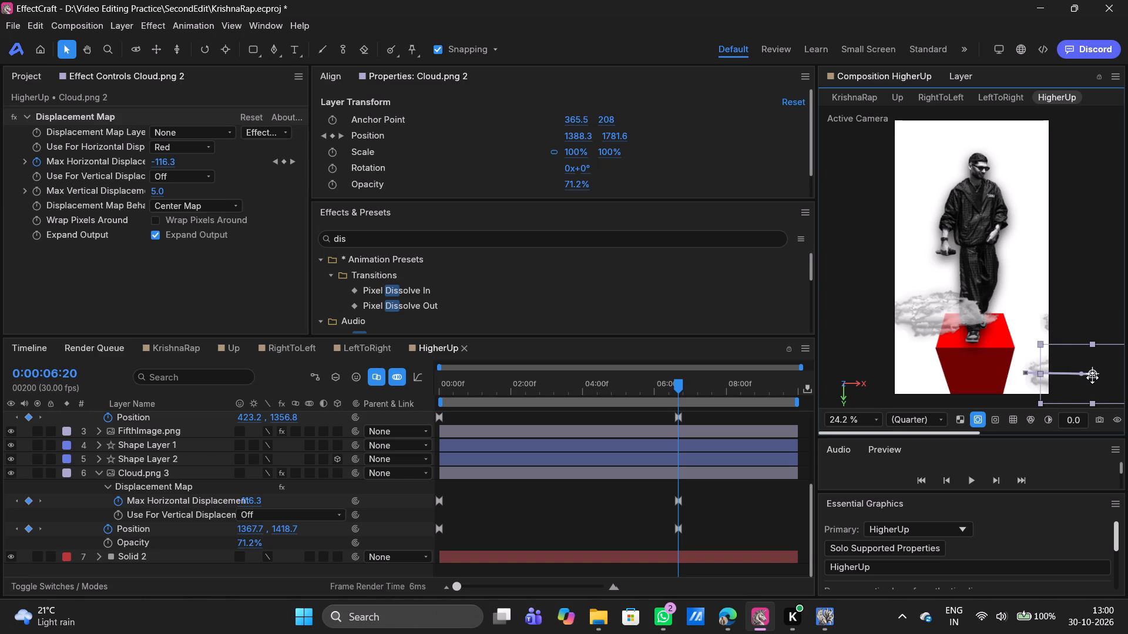
pyautogui.moveTo(1092, 377); pyautogui.dragTo(1097, 379)
# Nudge the original Cloud.png to about 427, 1361 at 0:00:06:20 and scale it down to 88%.
pyautogui.click(938, 301)
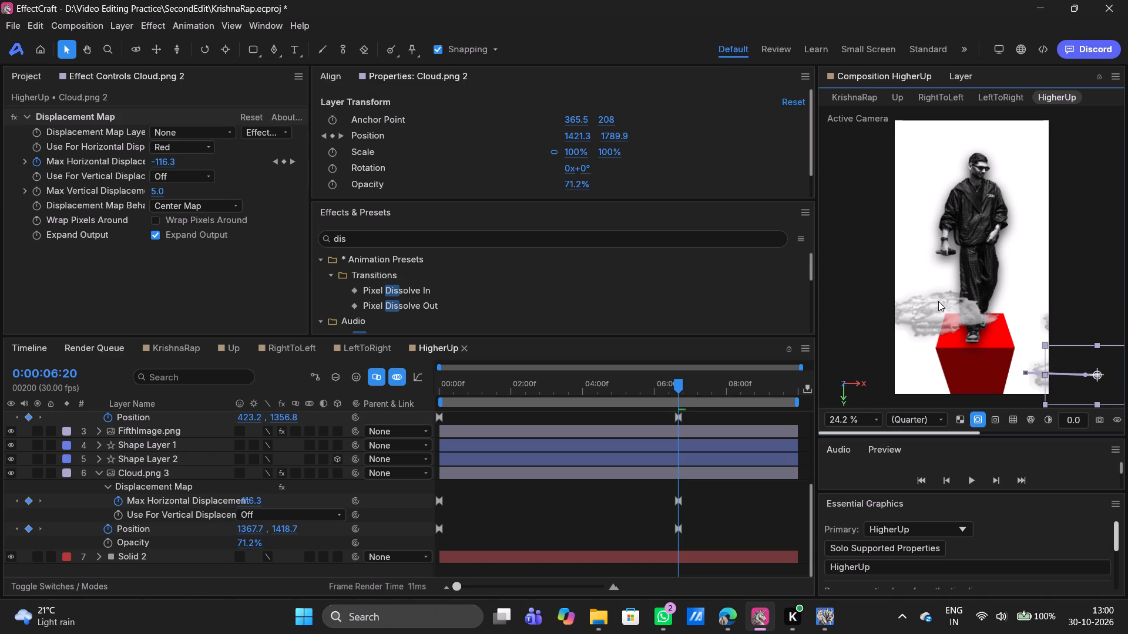
pyautogui.click(955, 315)
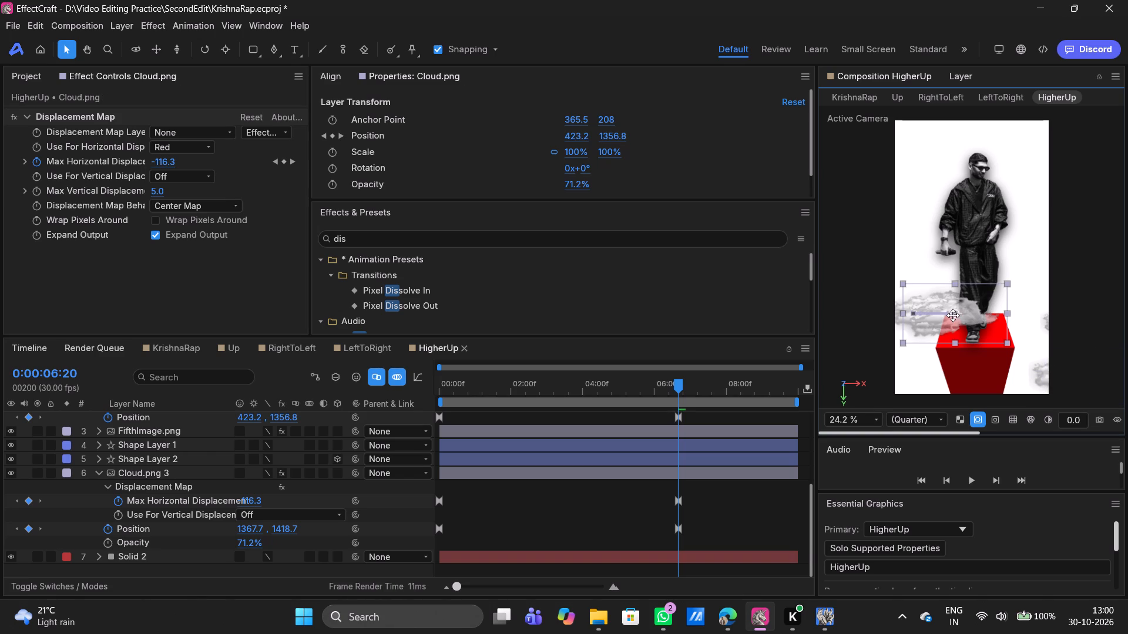
pyautogui.moveTo(581, 157); pyautogui.dragTo(558, 156)
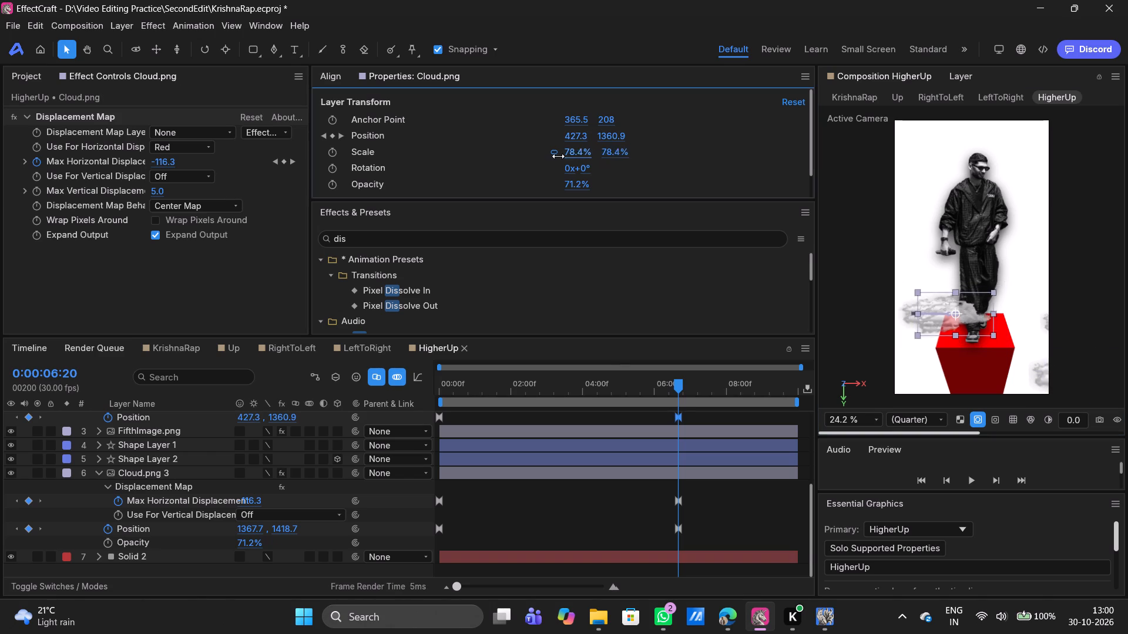
pyautogui.moveTo(558, 156); pyautogui.dragTo(567, 156)
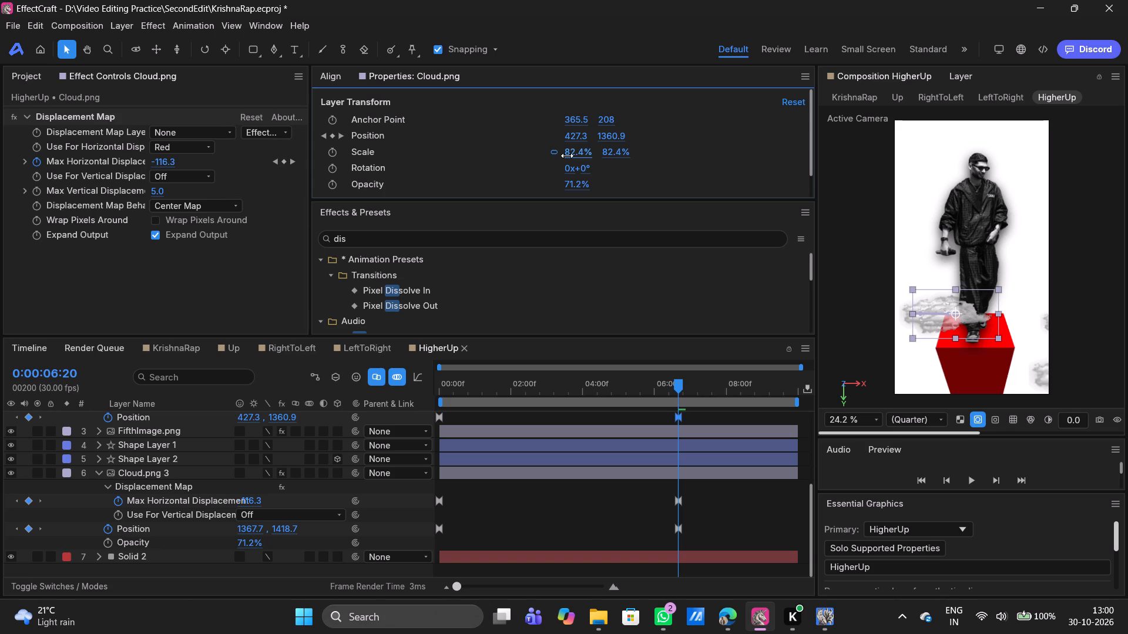
pyautogui.moveTo(567, 156); pyautogui.dragTo(572, 153)
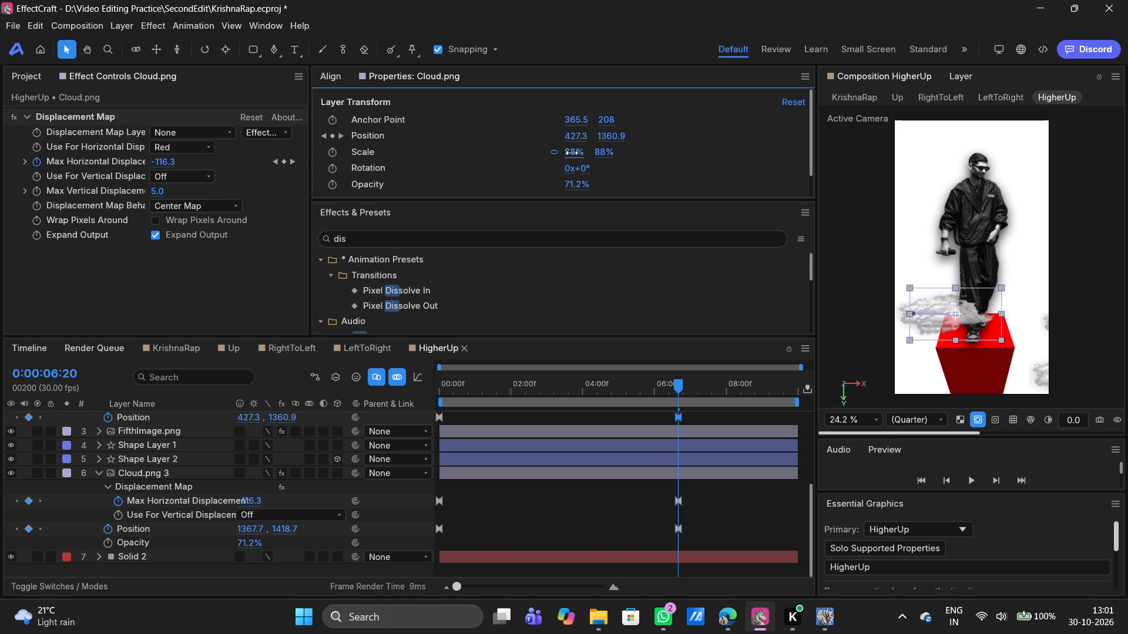
# Fine-tune the original Cloud.png's scale to 87.2%.
pyautogui.moveTo(572, 153); pyautogui.dragTo(570, 152)
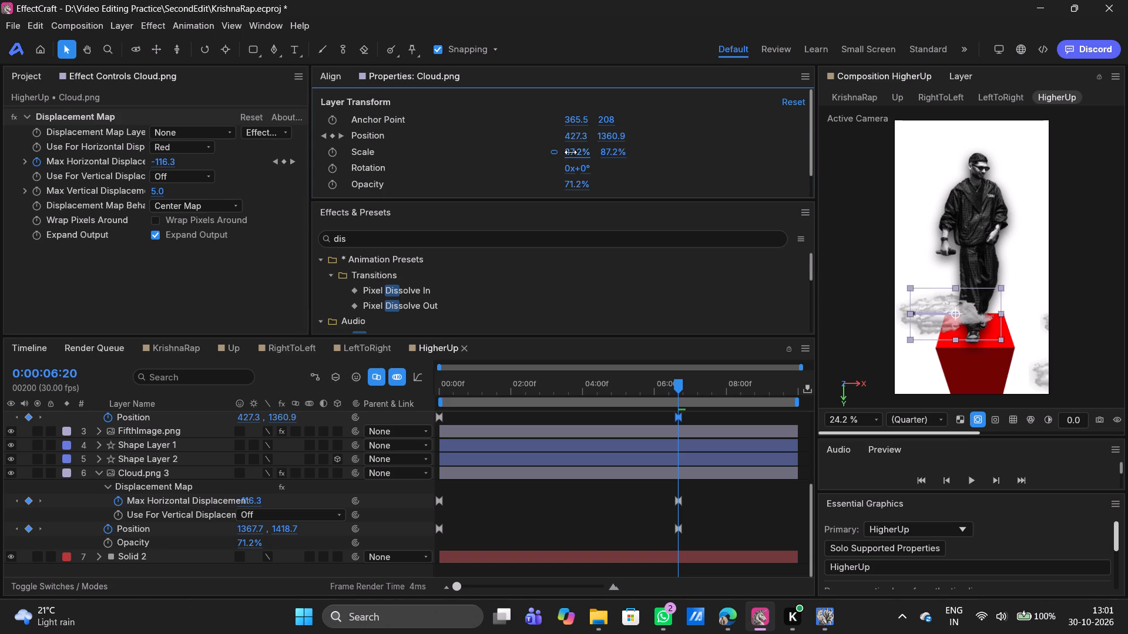
# Play back the HigherUp animation from the beginning and check how the three clouds drift.
pyautogui.moveTo(676, 386); pyautogui.dragTo(482, 386)
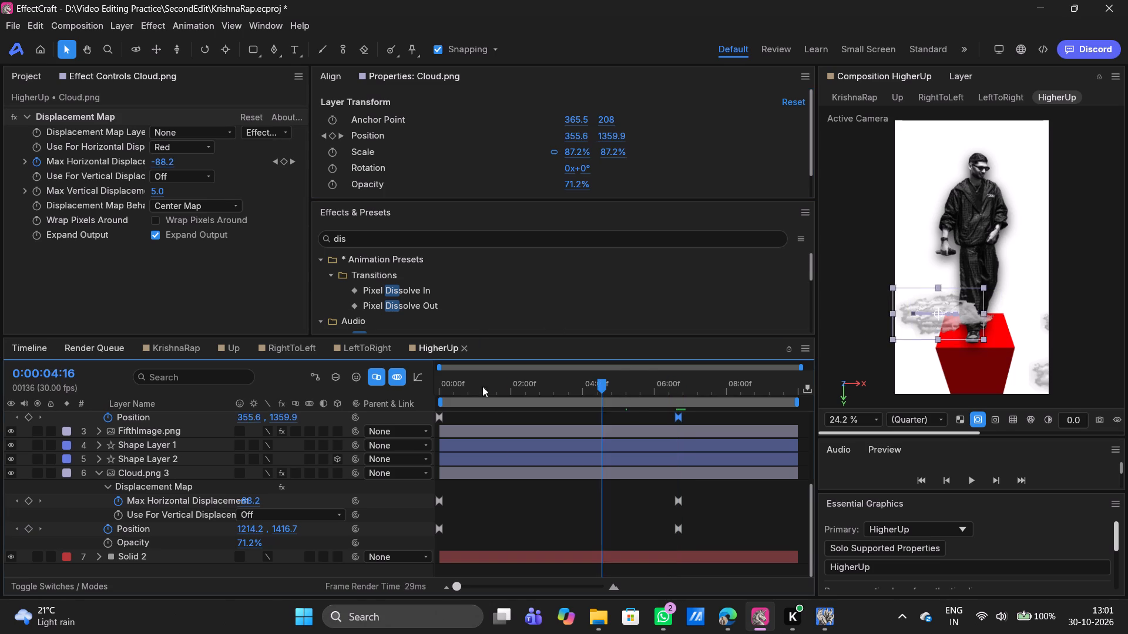
pyautogui.moveTo(482, 386); pyautogui.dragTo(339, 385)
pyautogui.click(538, 498)
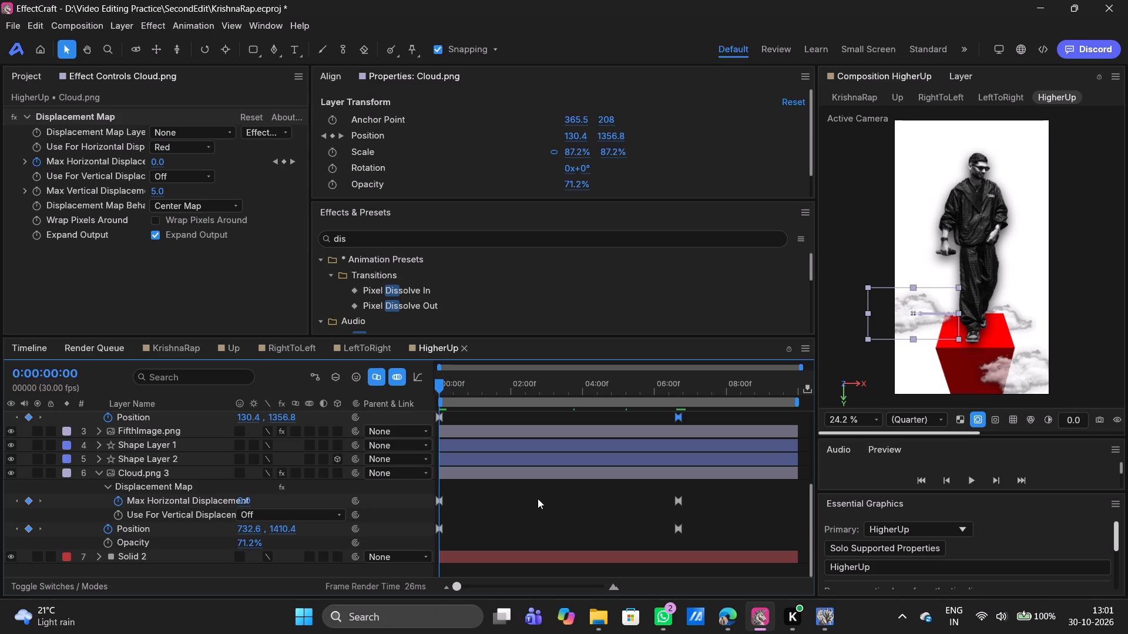
pyautogui.press('space')
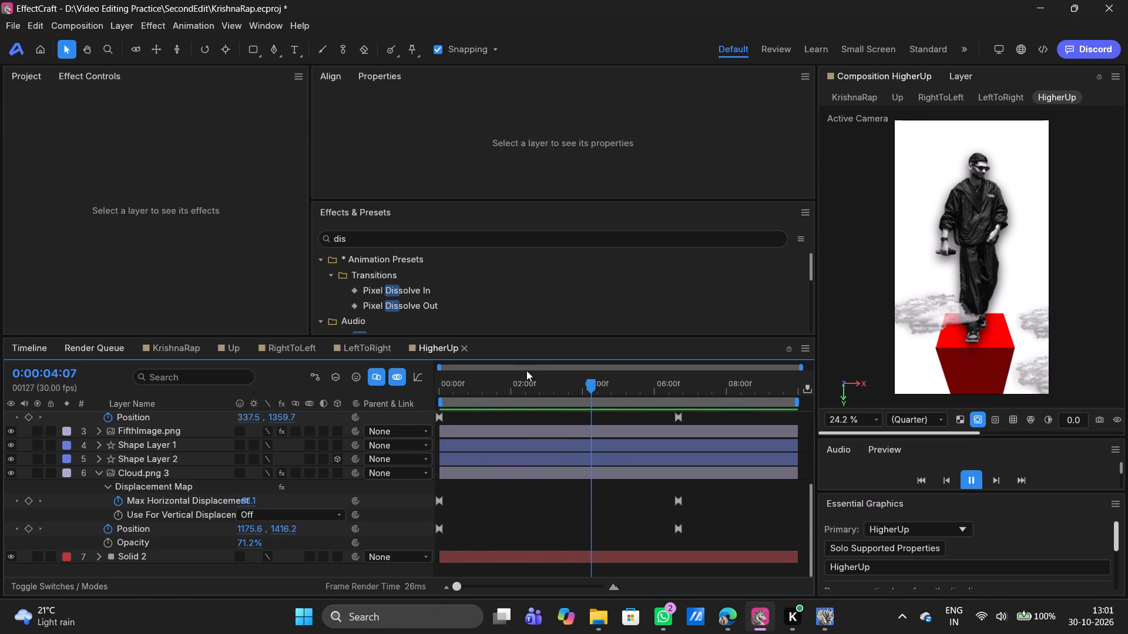
pyautogui.moveTo(523, 389); pyautogui.dragTo(387, 391)
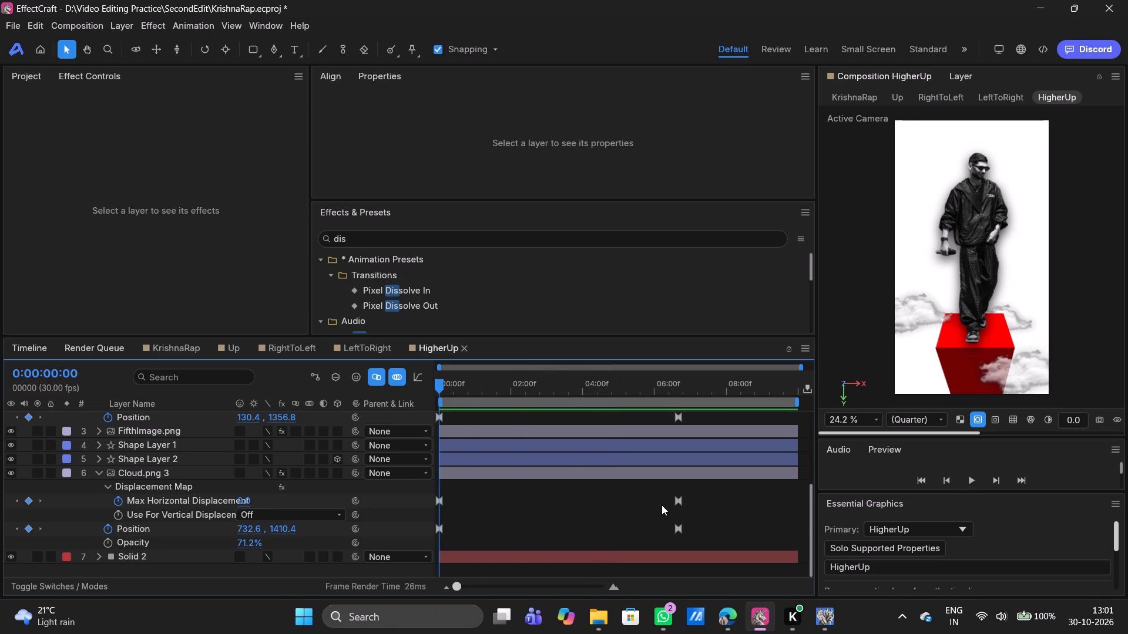
pyautogui.press('space')
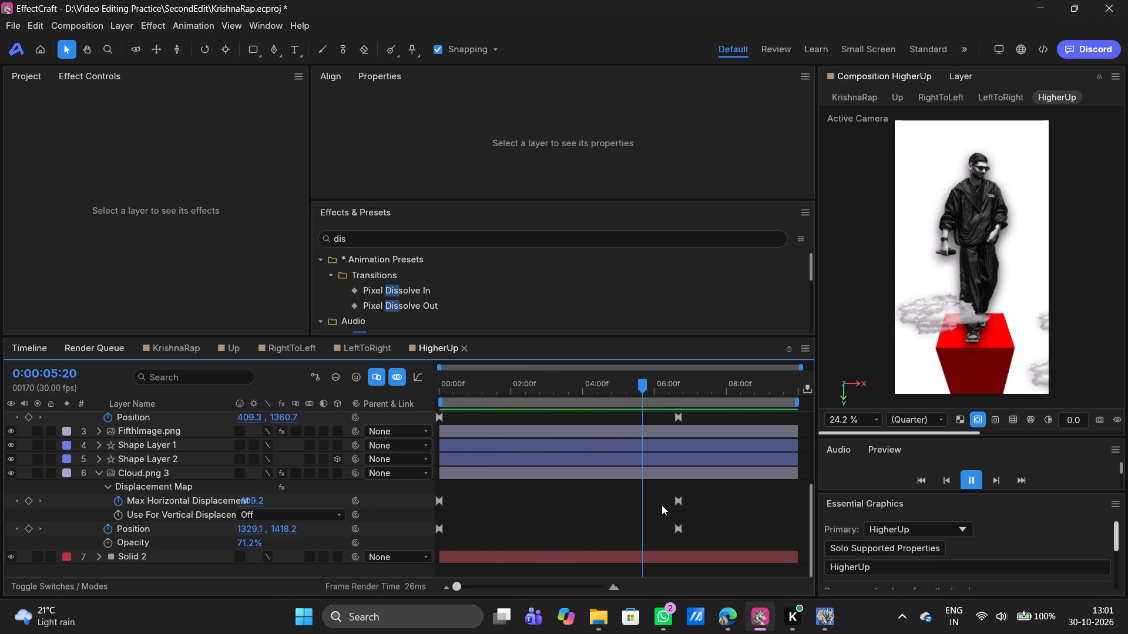
pyautogui.press('space')
pyautogui.moveTo(559, 387); pyautogui.dragTo(542, 386)
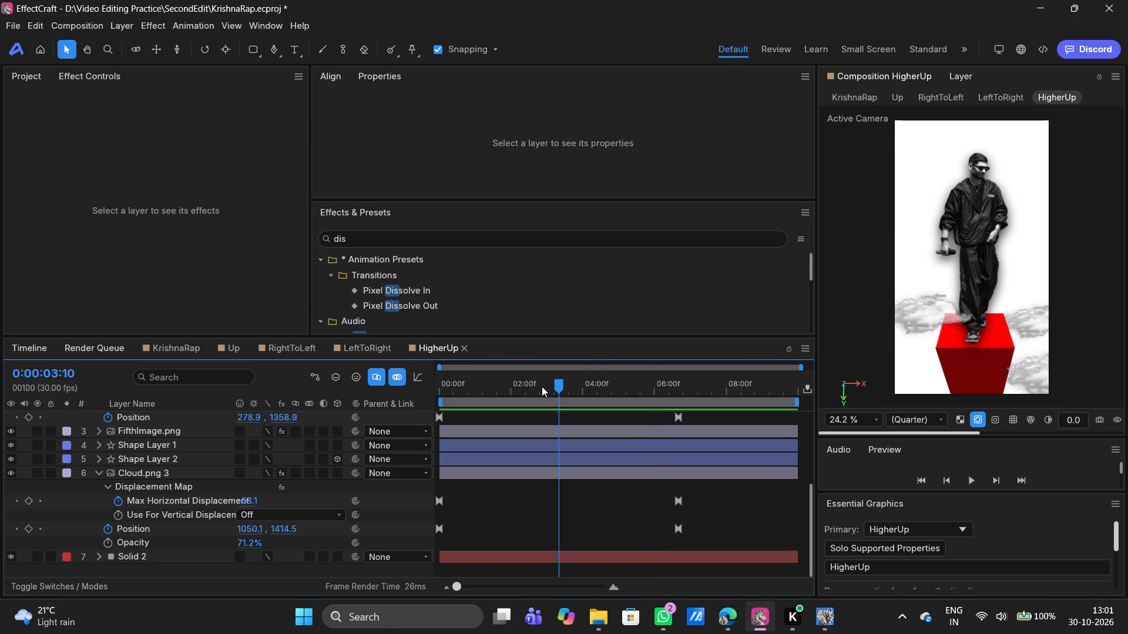
pyautogui.moveTo(542, 386); pyautogui.dragTo(392, 386)
# Collapse the expanded properties of Cloud.png 3, Cloud.png and Cloud.png 2 in the layer stack.
pyautogui.click(451, 473)
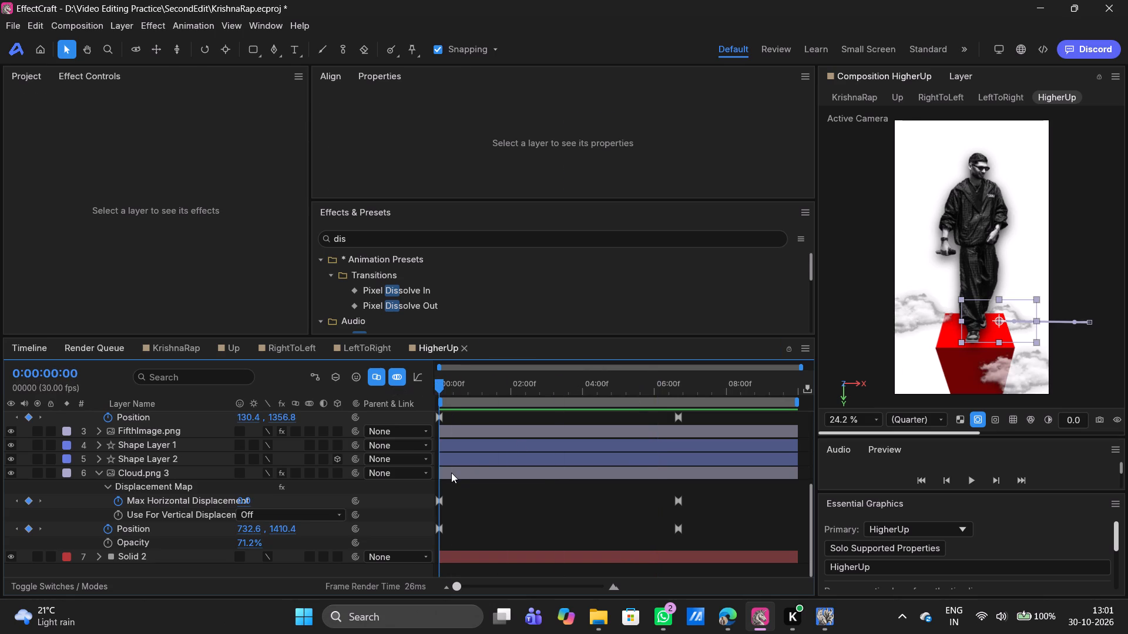
pyautogui.click(100, 473)
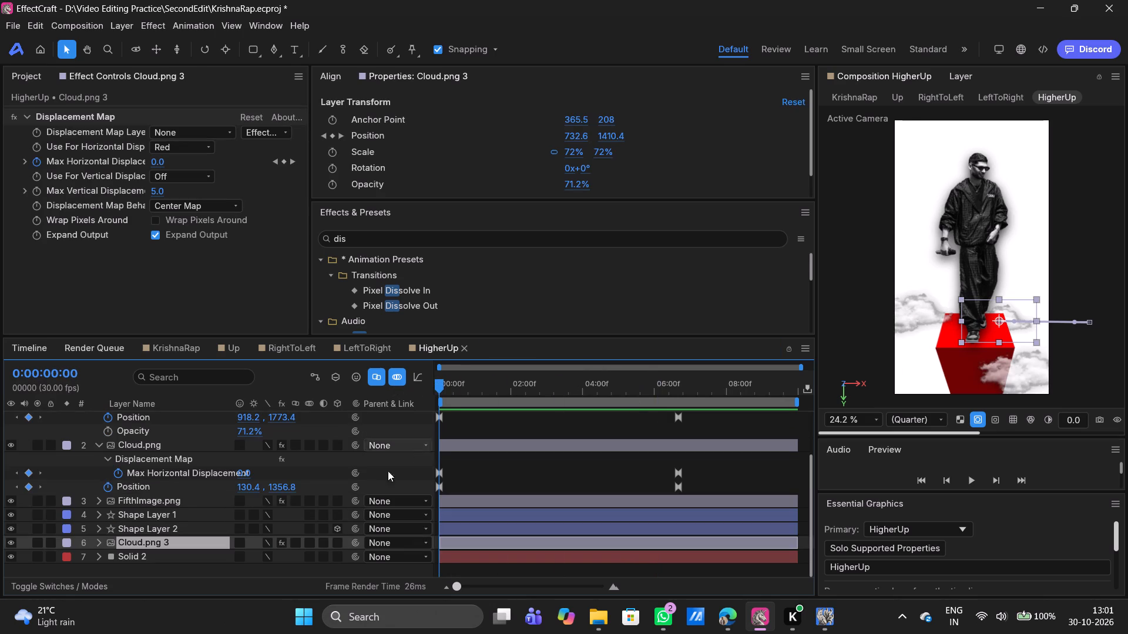
pyautogui.scroll(1, 342, 493)
pyautogui.click(96, 500)
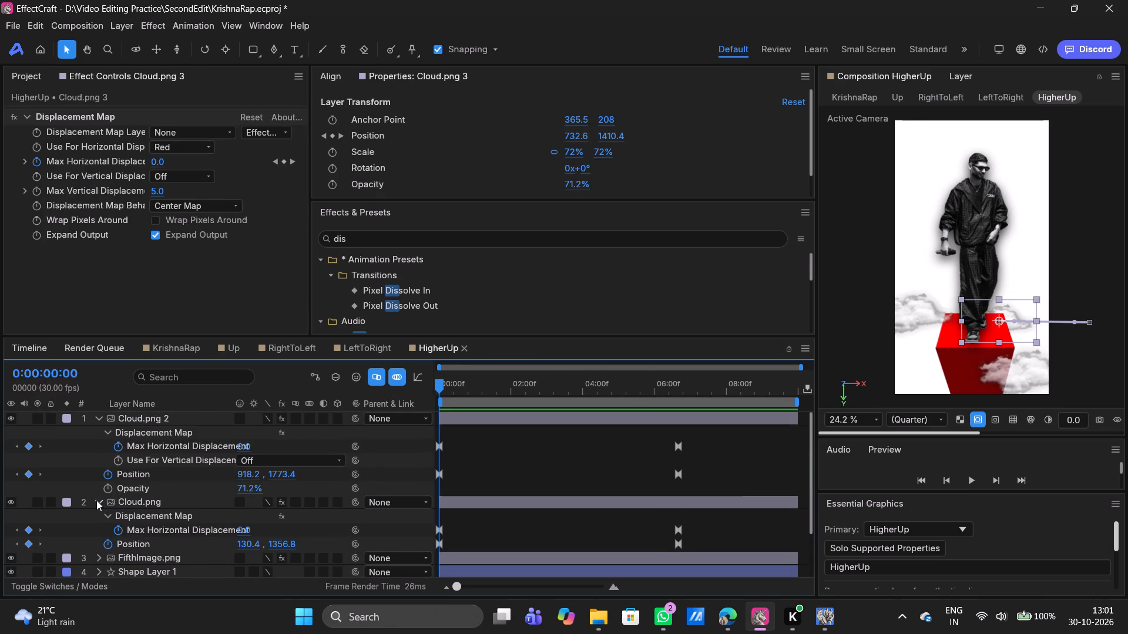
pyautogui.click(98, 415)
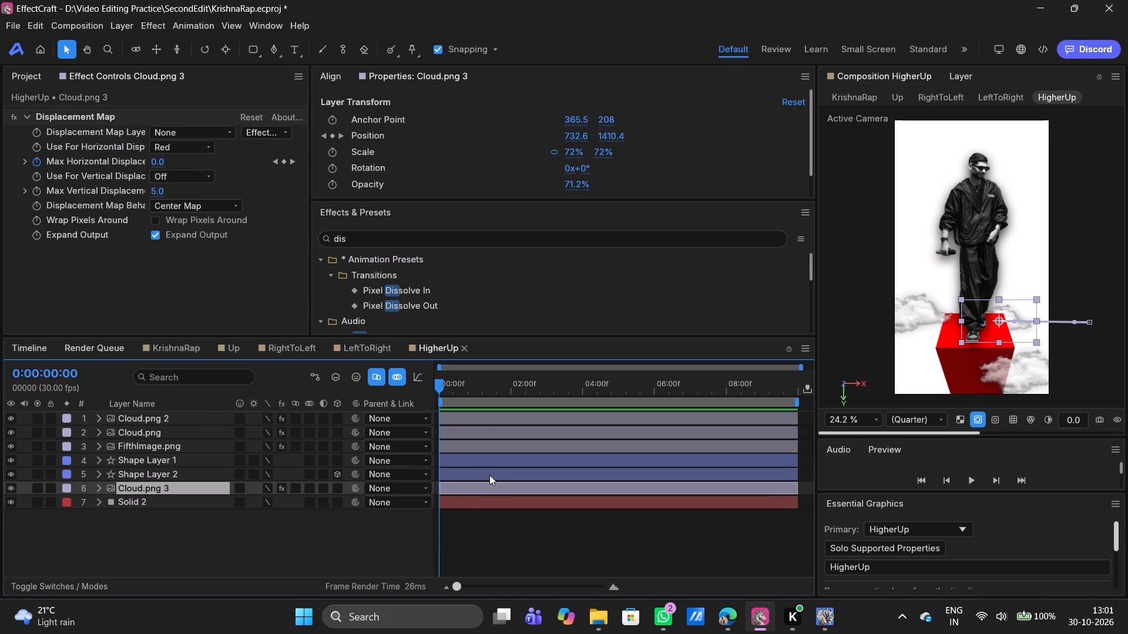
# Apply the Turbulent Displace effect to the original Cloud.png layer.
pyautogui.click(466, 431)
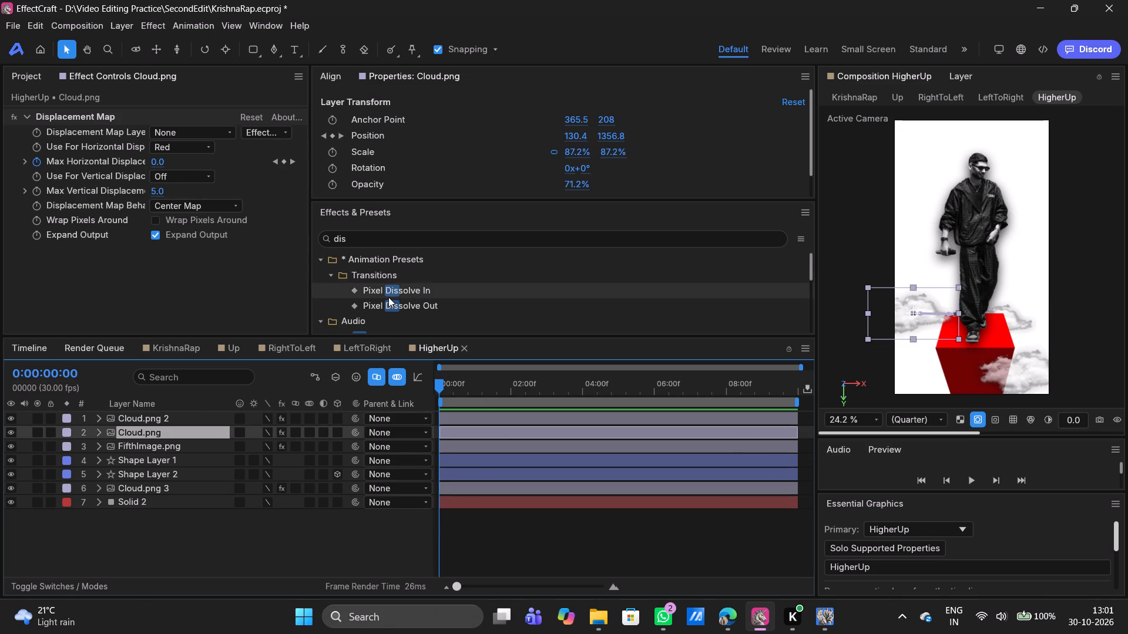
pyautogui.scroll(-1, 388, 297)
pyautogui.hscroll(2, 388, 297)
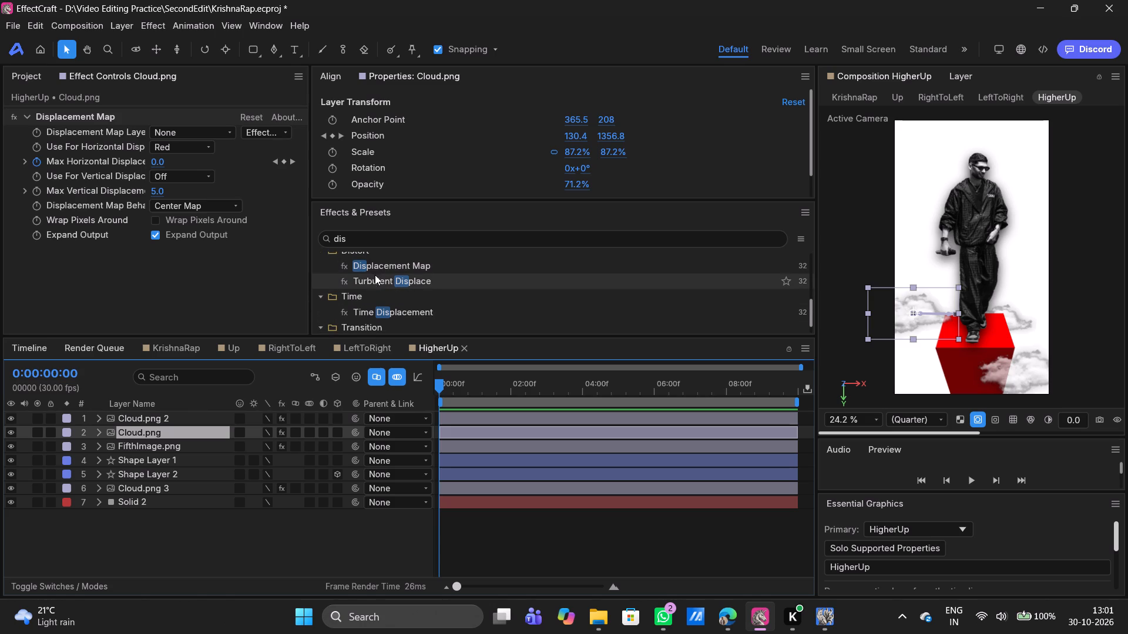
pyautogui.scroll(-1, 367, 279)
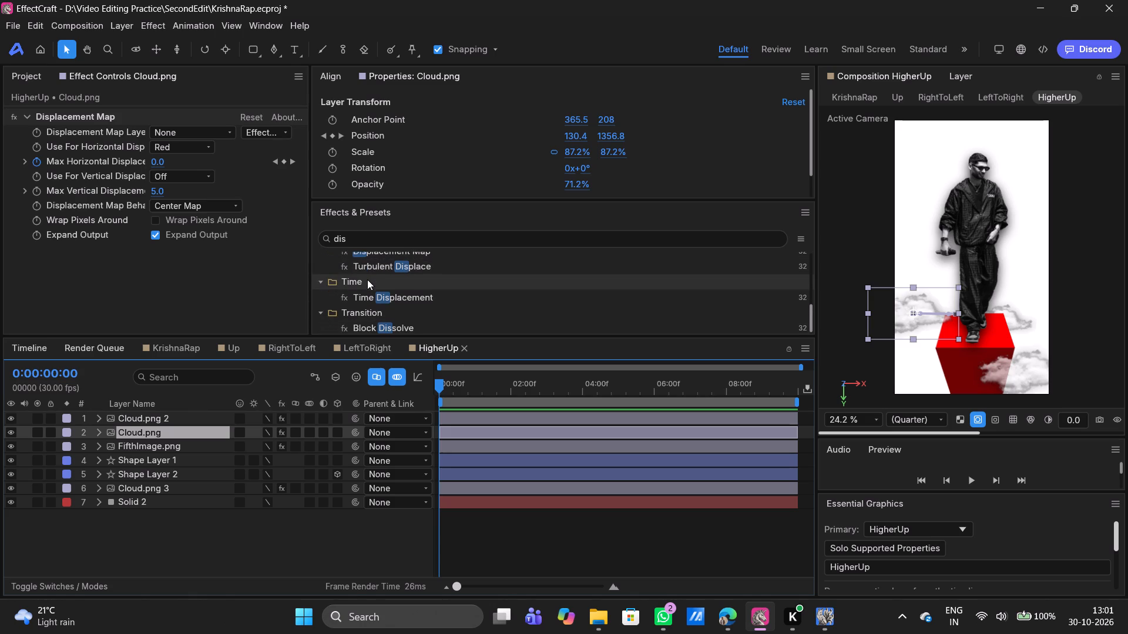
pyautogui.scroll(-1, 367, 279)
pyautogui.moveTo(378, 283); pyautogui.dragTo(233, 291)
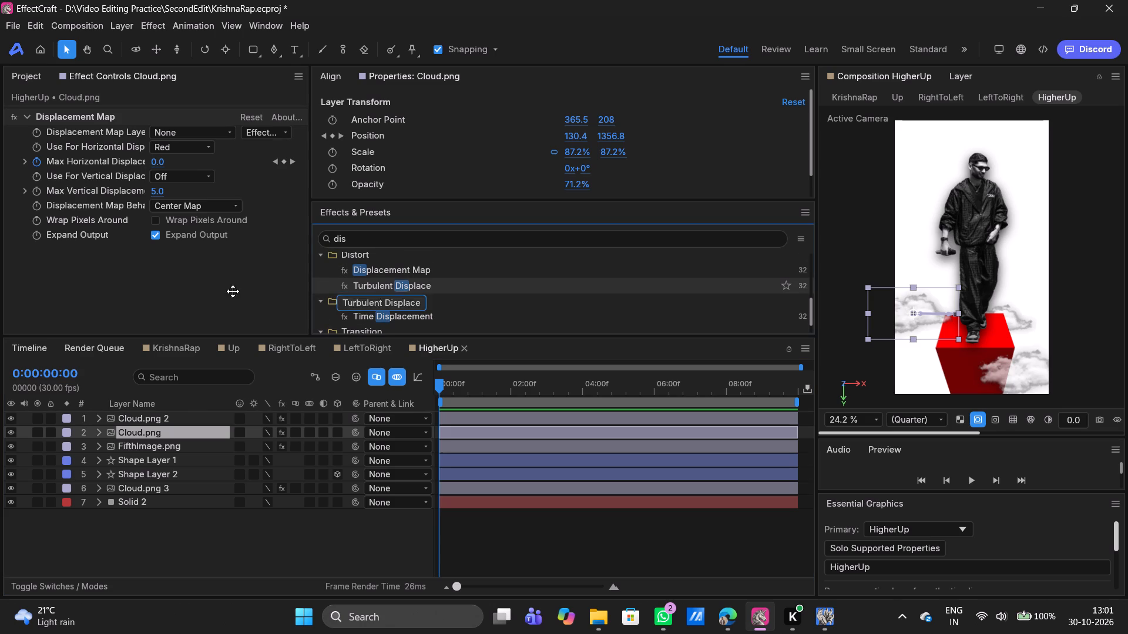
pyautogui.moveTo(233, 291); pyautogui.dragTo(140, 430)
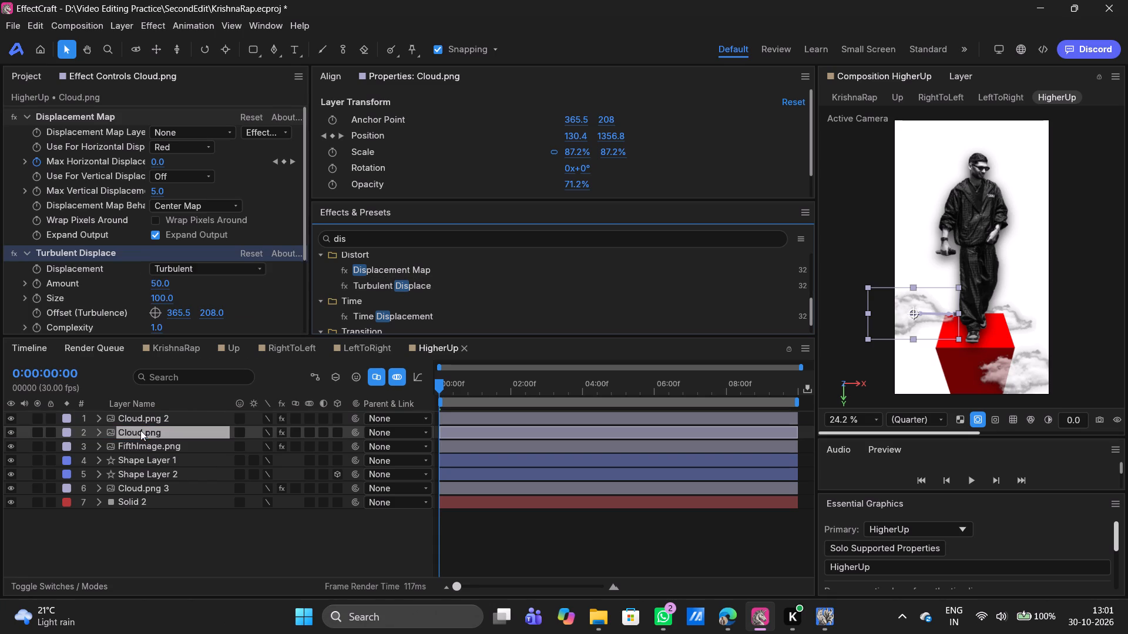
# Set Cloud.png's Turbulent Displace Amount to -42.8 and Size to 102.8.
pyautogui.scroll(-2, 96, 251)
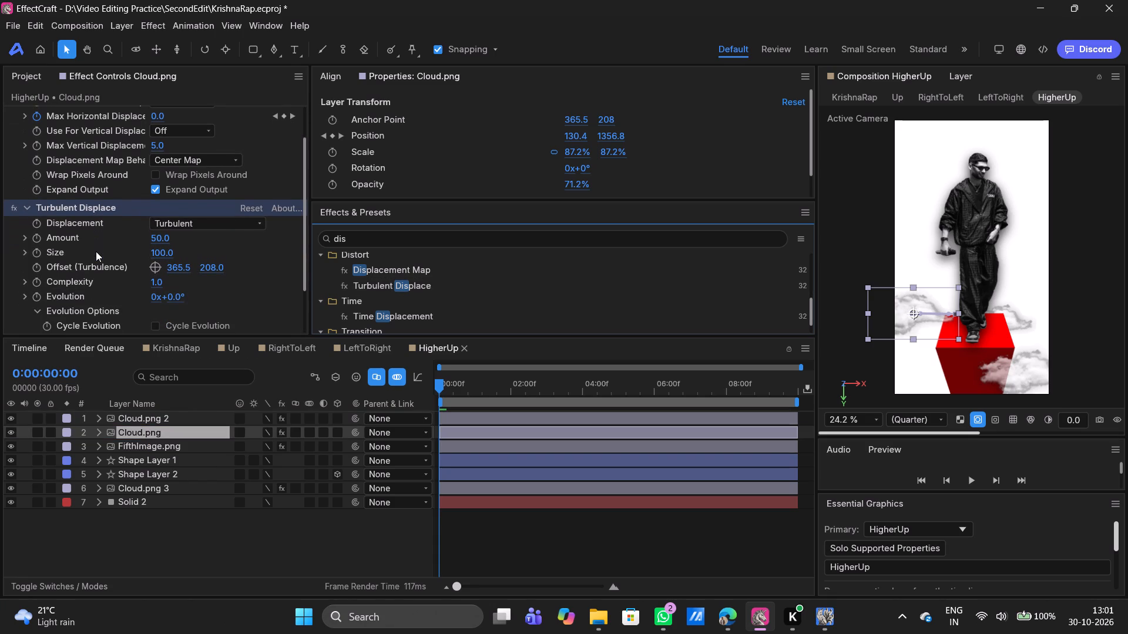
pyautogui.moveTo(159, 238); pyautogui.dragTo(223, 237)
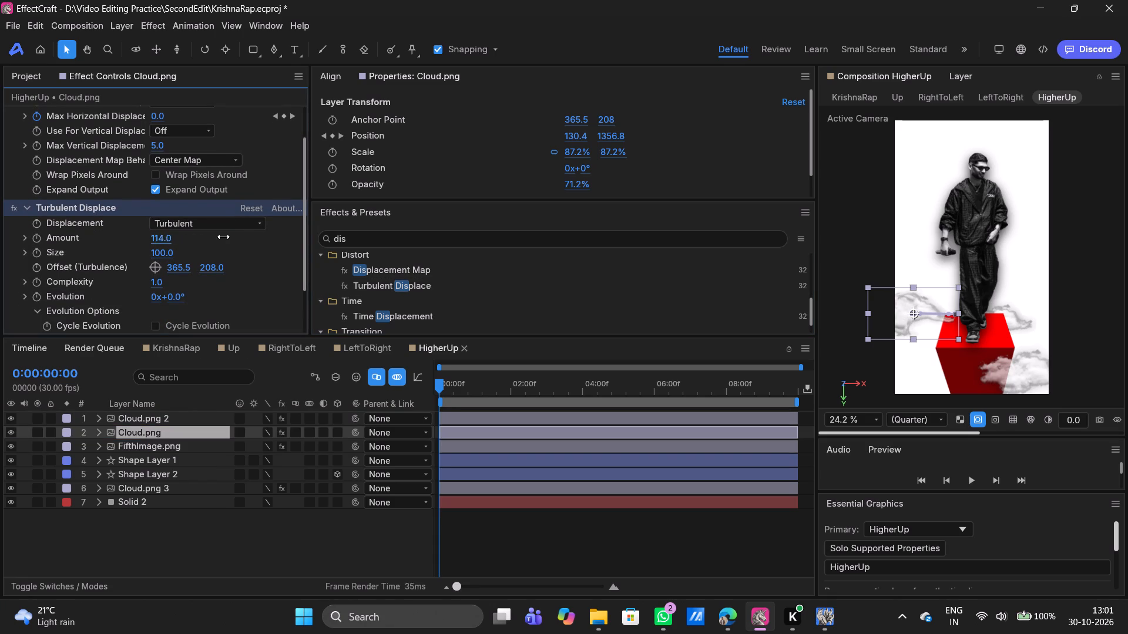
pyautogui.moveTo(223, 237); pyautogui.dragTo(48, 235)
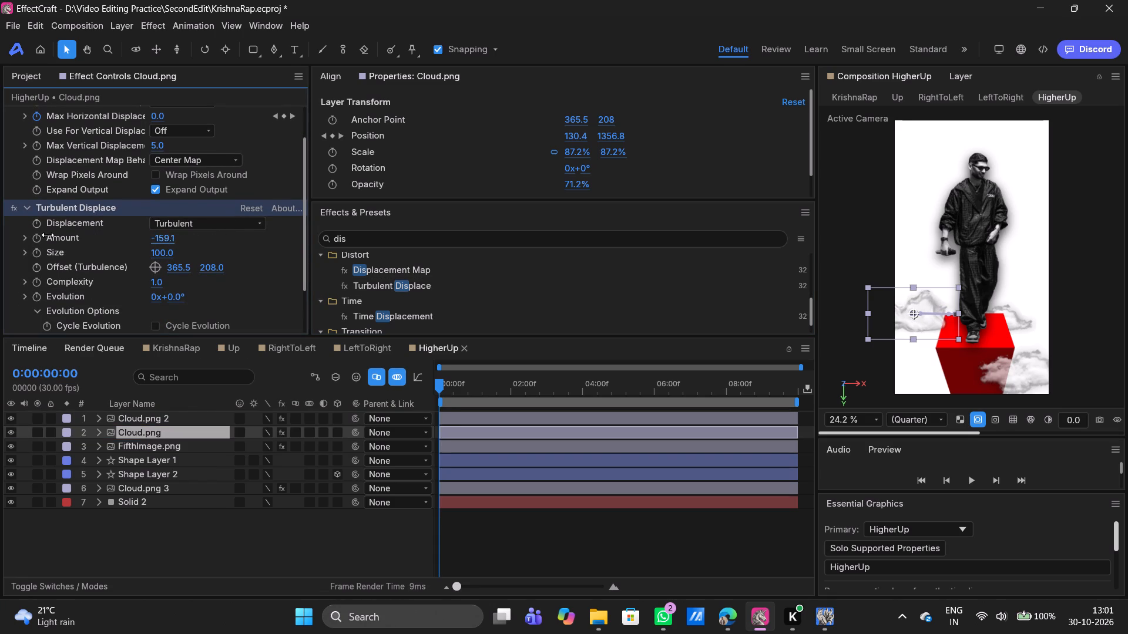
pyautogui.moveTo(48, 235); pyautogui.dragTo(103, 233)
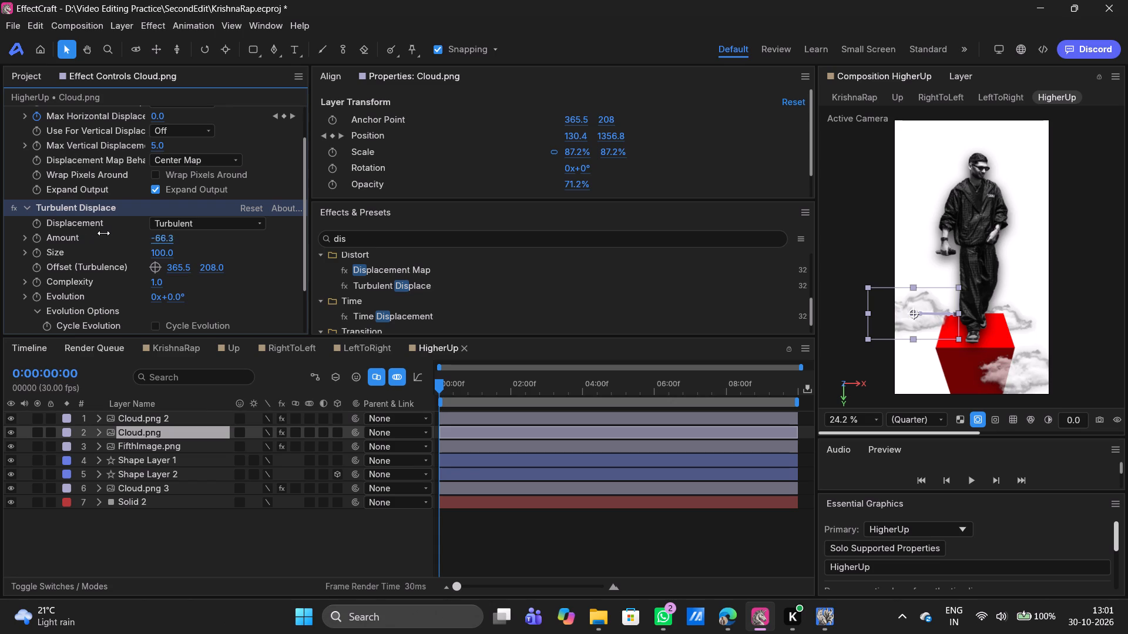
pyautogui.moveTo(103, 233); pyautogui.dragTo(109, 232)
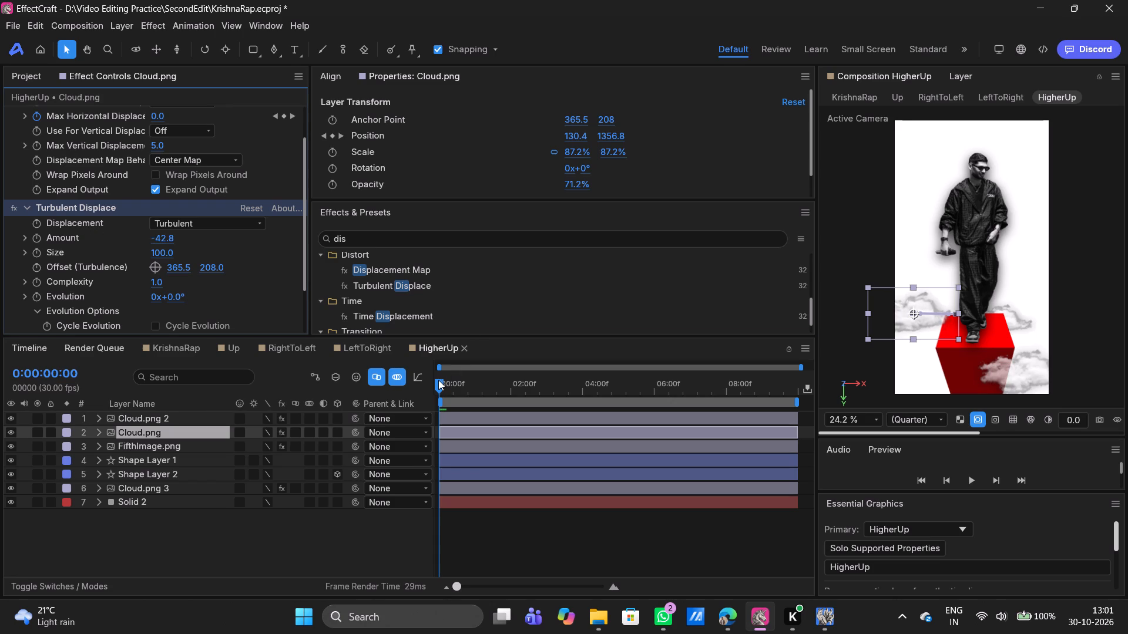
pyautogui.moveTo(438, 380); pyautogui.dragTo(507, 382)
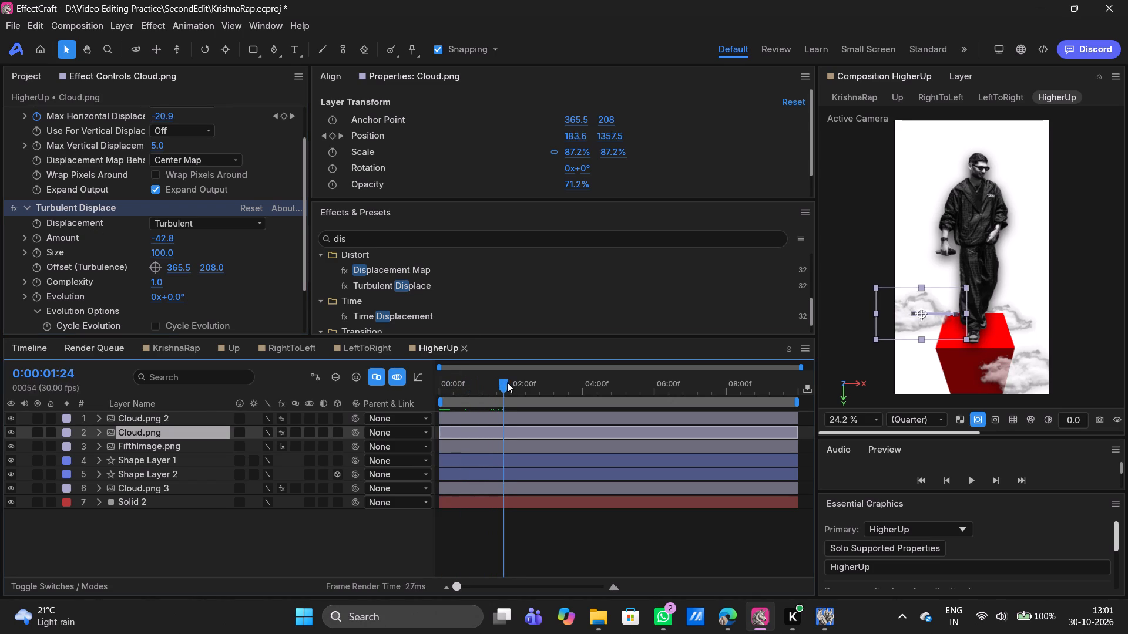
pyautogui.moveTo(507, 382); pyautogui.dragTo(372, 380)
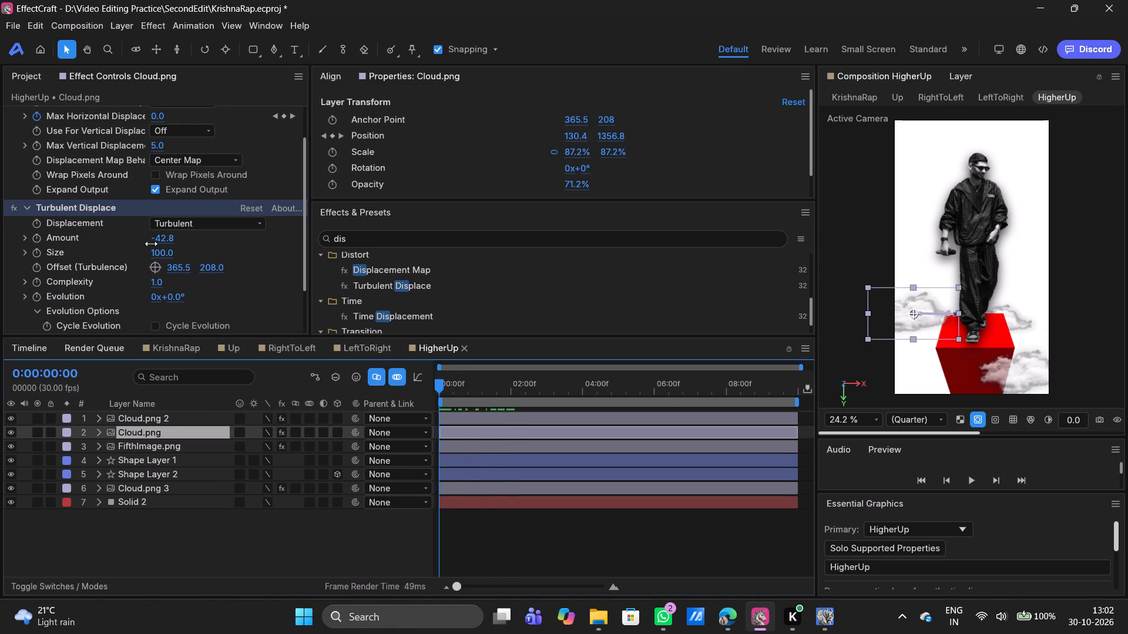
pyautogui.click(162, 251)
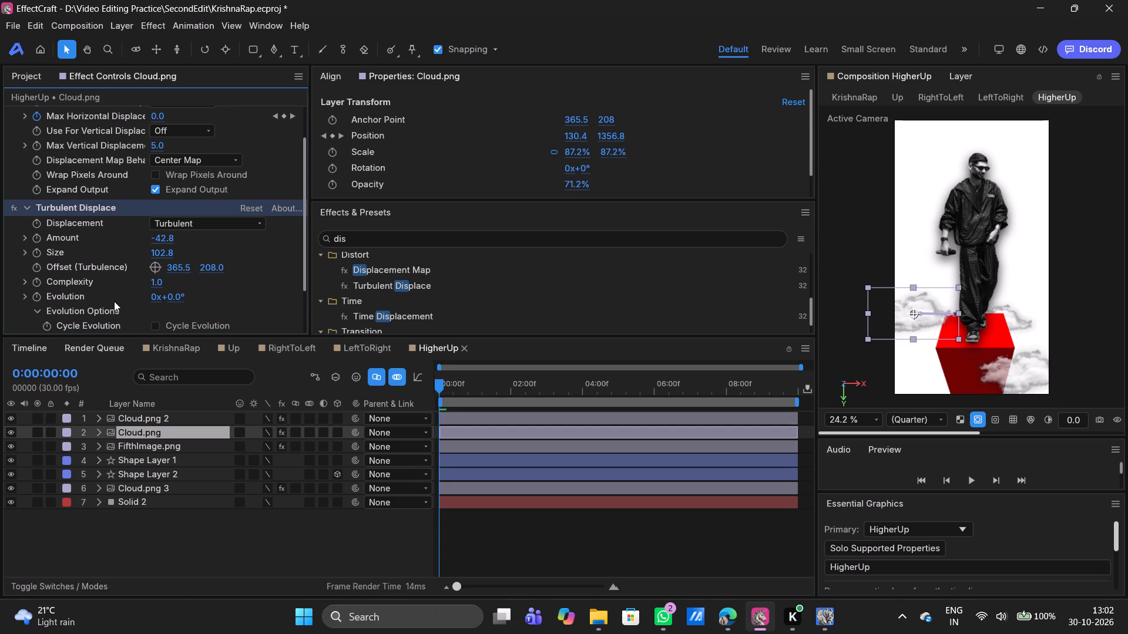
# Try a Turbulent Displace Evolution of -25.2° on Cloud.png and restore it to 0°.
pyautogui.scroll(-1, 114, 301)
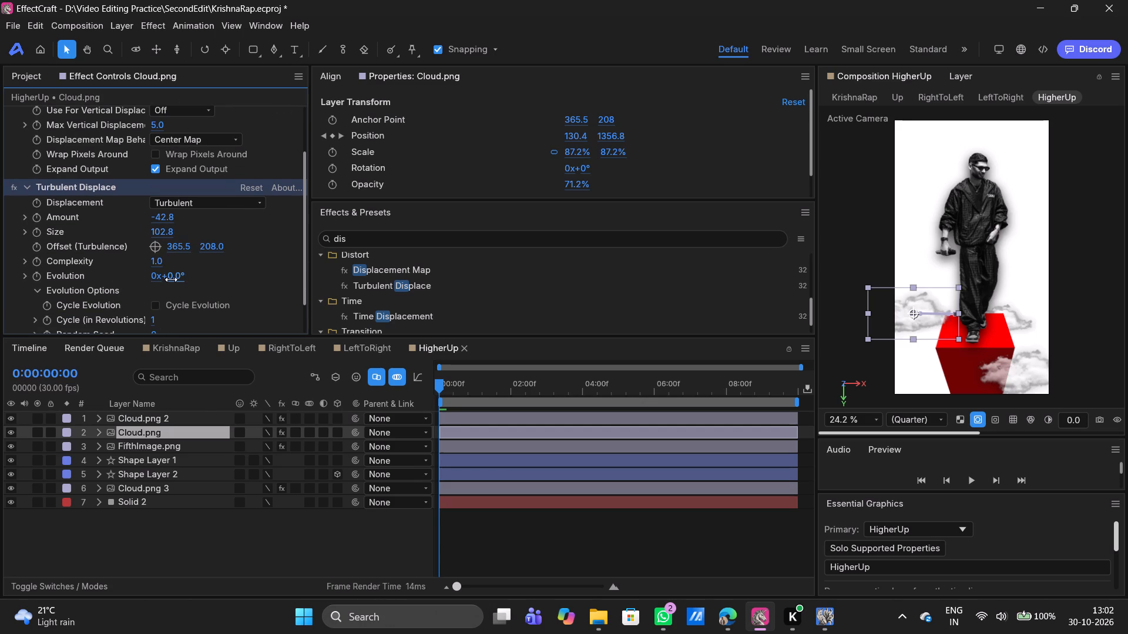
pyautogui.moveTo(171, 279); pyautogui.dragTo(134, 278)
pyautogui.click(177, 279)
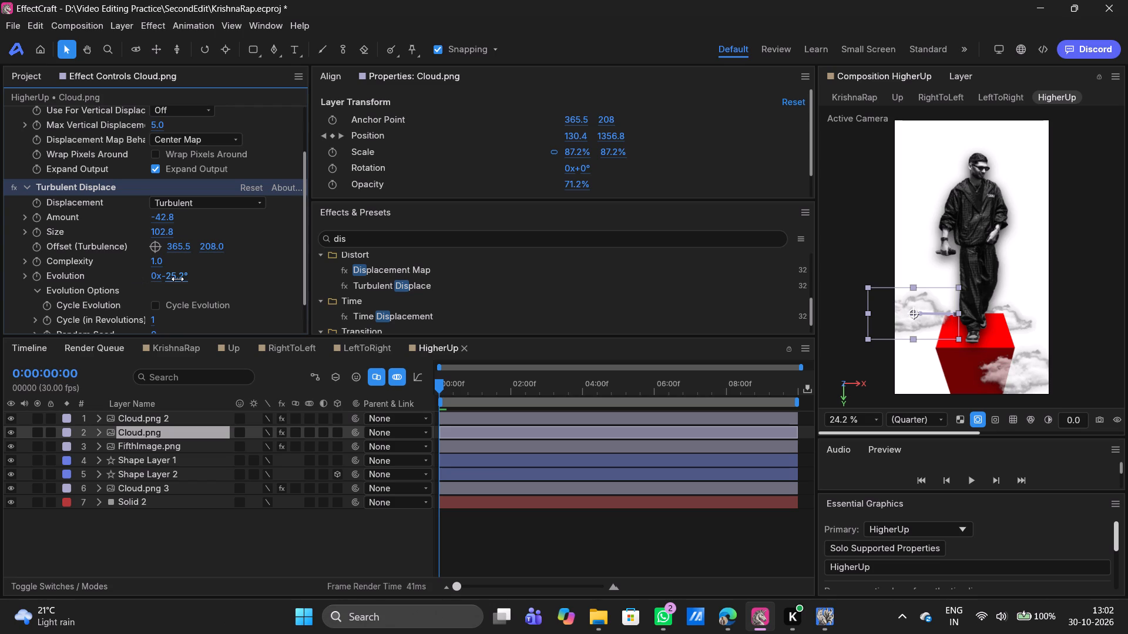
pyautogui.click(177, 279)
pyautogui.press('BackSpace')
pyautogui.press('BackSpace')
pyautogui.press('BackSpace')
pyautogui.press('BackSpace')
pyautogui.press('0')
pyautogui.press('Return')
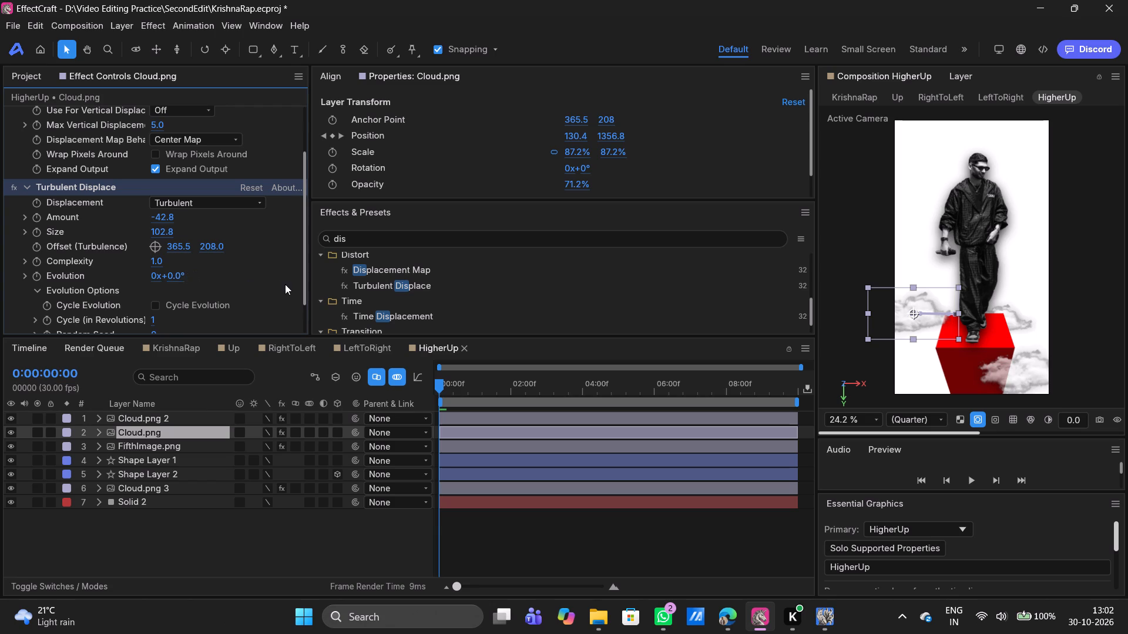
# Add starting keyframes for Cloud.png's Turbulent Displace Size and Amount at 0:00:00:00.
pyautogui.click(458, 431)
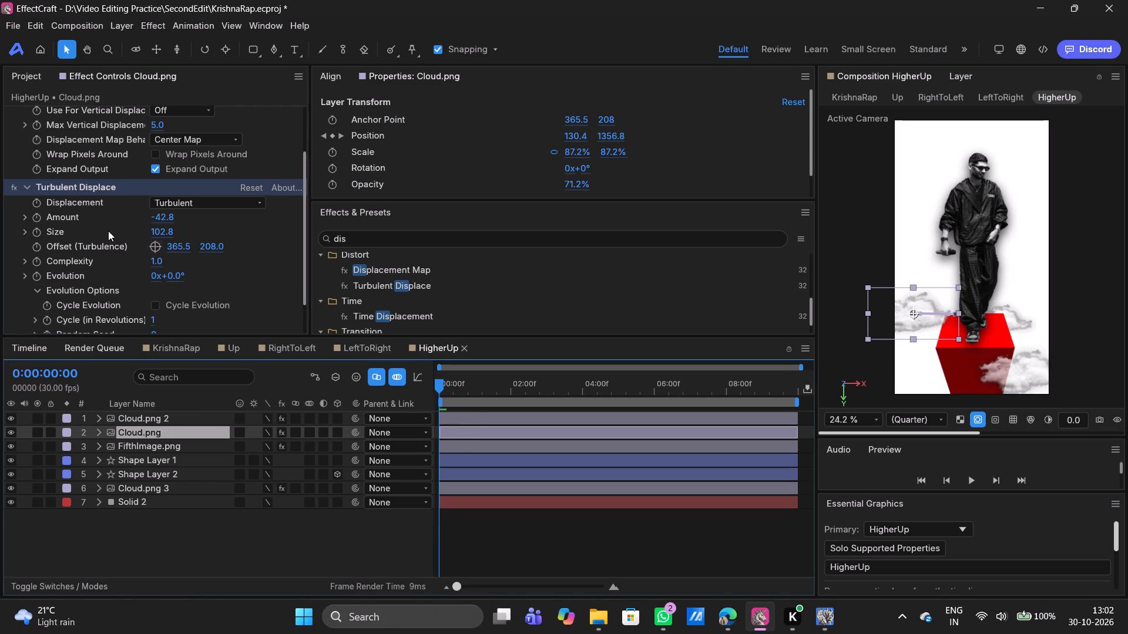
pyautogui.click(35, 232)
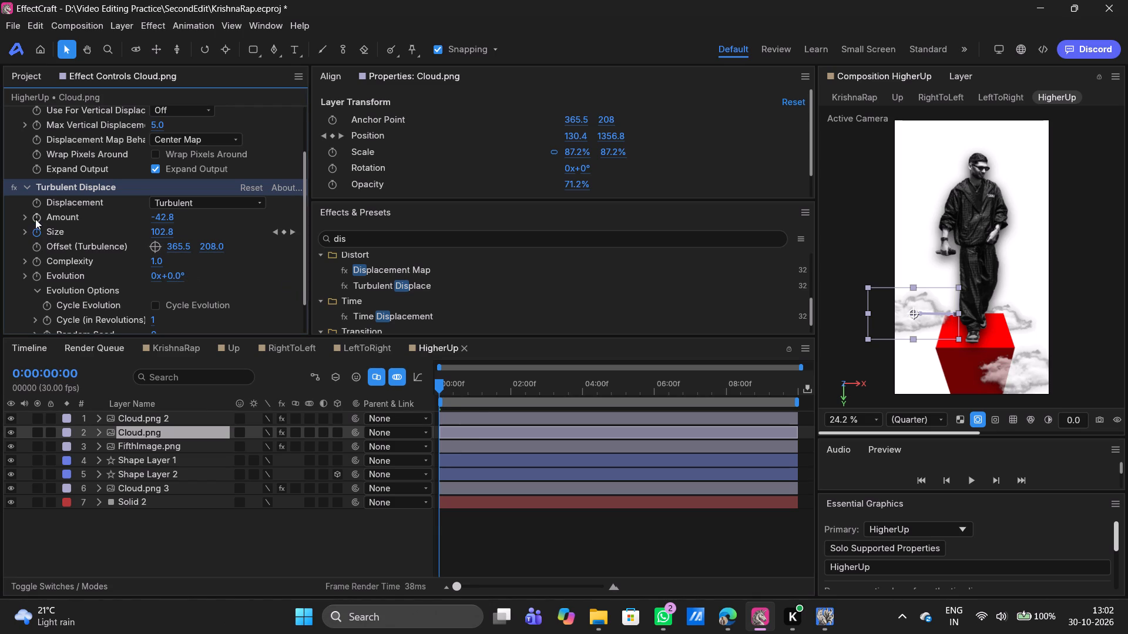
pyautogui.click(35, 217)
# Add Turbulent Displace Amount and Size keyframes to Cloud.png at 0:00:06:20, in line with its existing end keyframes.
pyautogui.moveTo(437, 381); pyautogui.dragTo(483, 385)
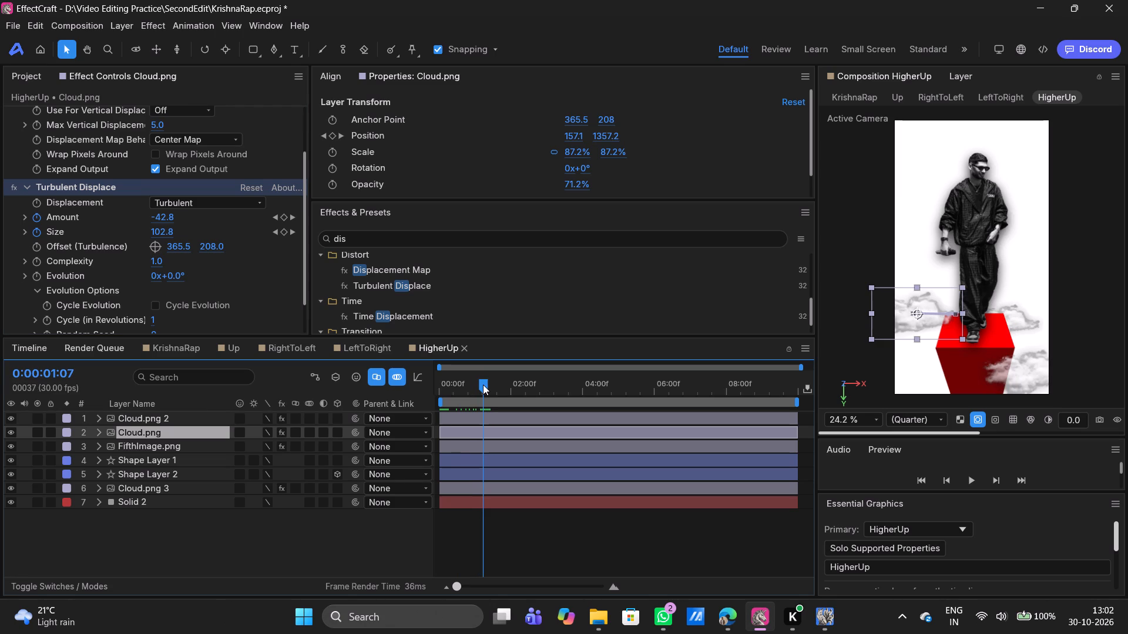
pyautogui.press('u')
pyautogui.press('k')
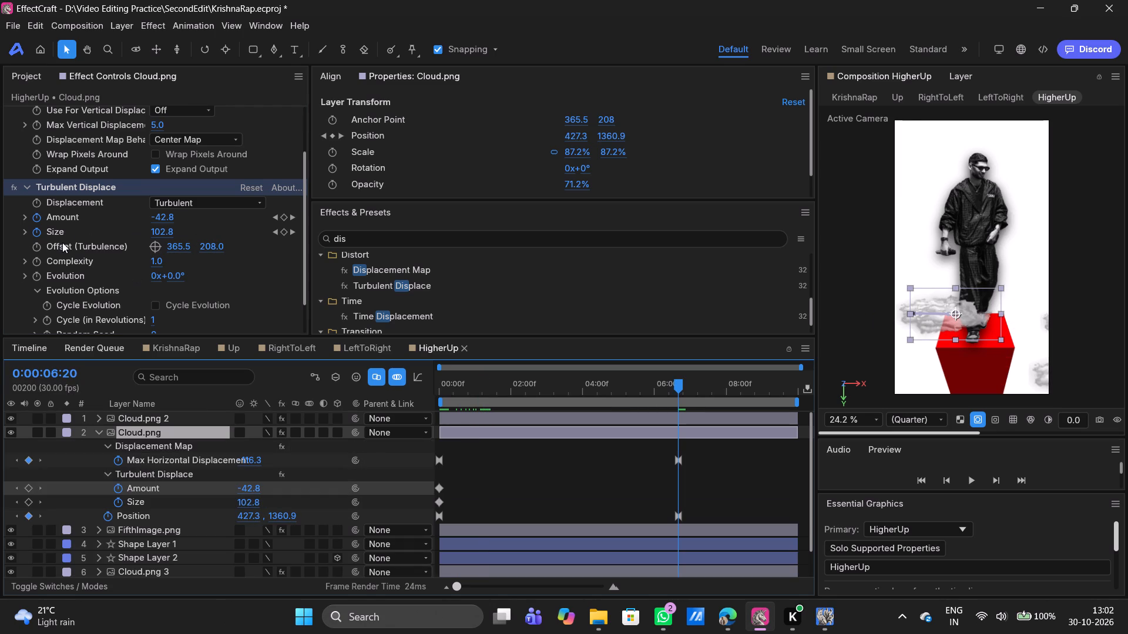
pyautogui.click(284, 216)
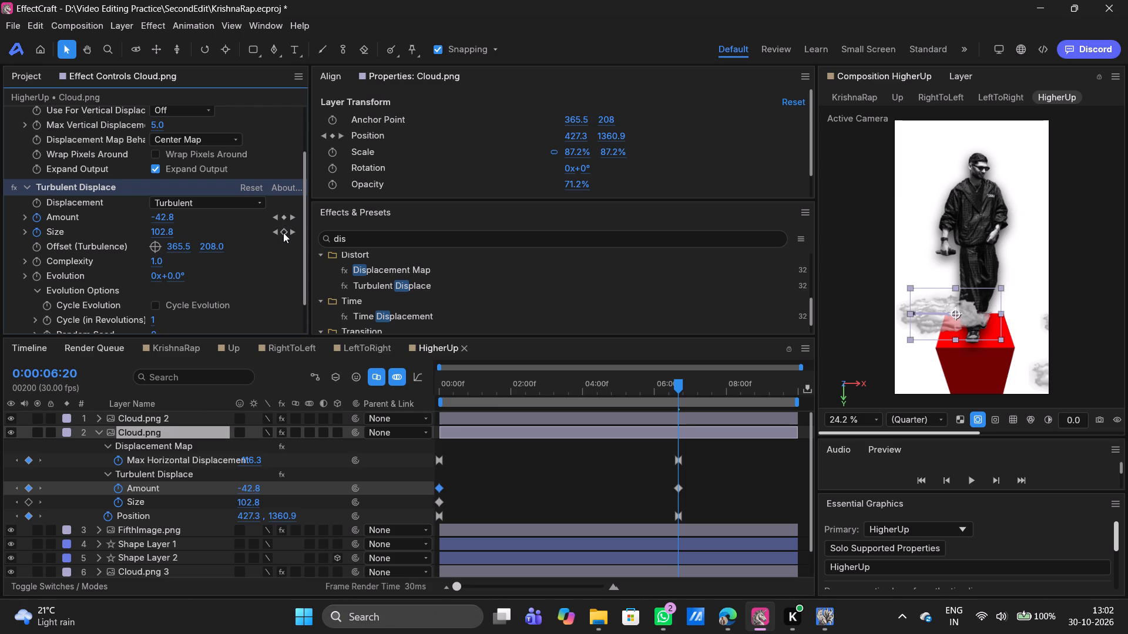
pyautogui.click(283, 231)
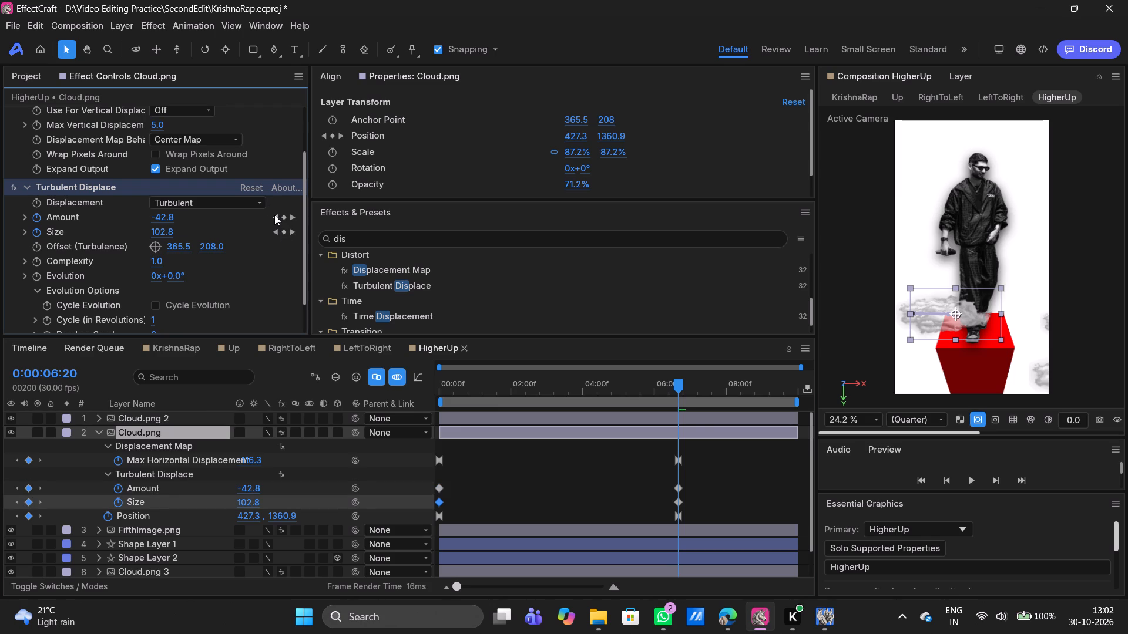
# Set Cloud.png's Turbulent Displace Amount to 0 on the starting keyframe at 0:00:00:00.
pyautogui.click(274, 214)
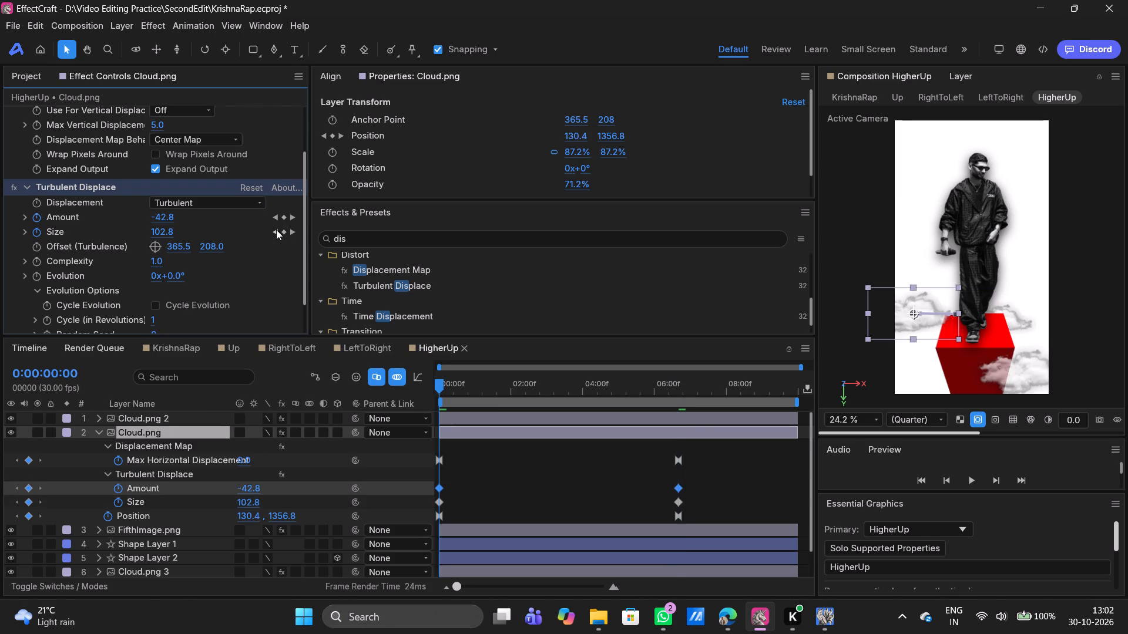
pyautogui.doubleClick(166, 218)
pyautogui.press('BackSpace')
pyautogui.press('BackSpace')
pyautogui.press('BackSpace')
pyautogui.press('0')
pyautogui.press('Return')
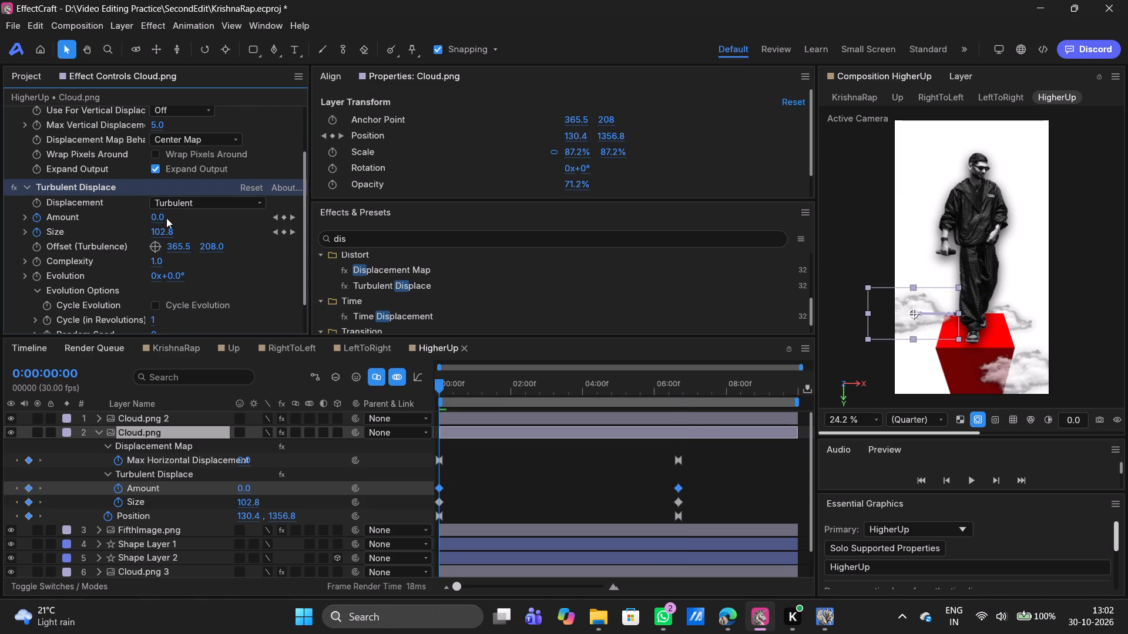
# Set Cloud.png's Turbulent Displace Size to its minimum of 2.0 on the starting keyframe at 0:00:00:00.
pyautogui.doubleClick(161, 232)
pyautogui.press('BackSpace')
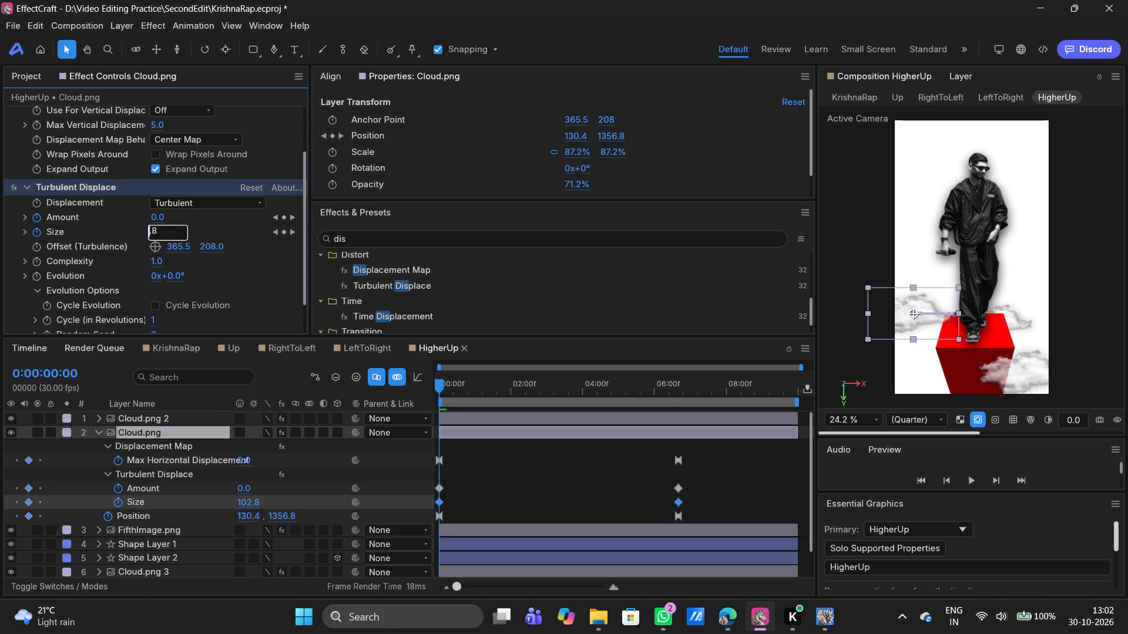
pyautogui.press('Insert')
pyautogui.press('Insert')
pyautogui.press('Insert')
pyautogui.press('Insert')
pyautogui.press('Delete')
pyautogui.press('Delete')
pyautogui.press('Delete')
pyautogui.press('0')
pyautogui.press('Return')
# Apply Easy Ease to both the Size and the Amount keyframes of Cloud.png's Turbulent Displace.
pyautogui.press('F9')
pyautogui.click(582, 461)
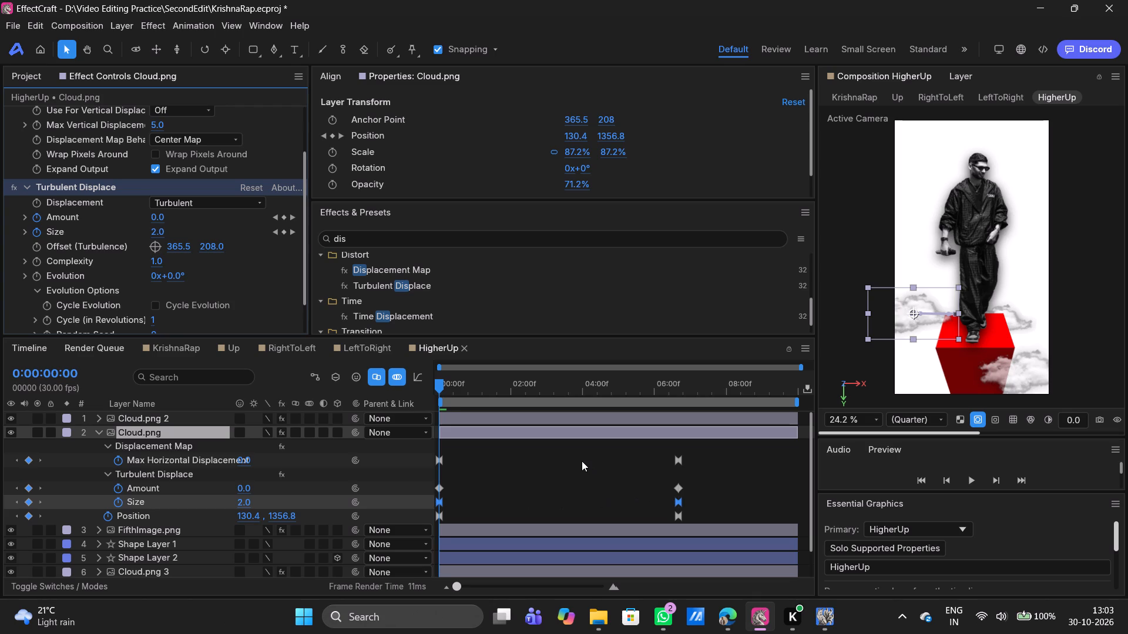
pyautogui.press('space')
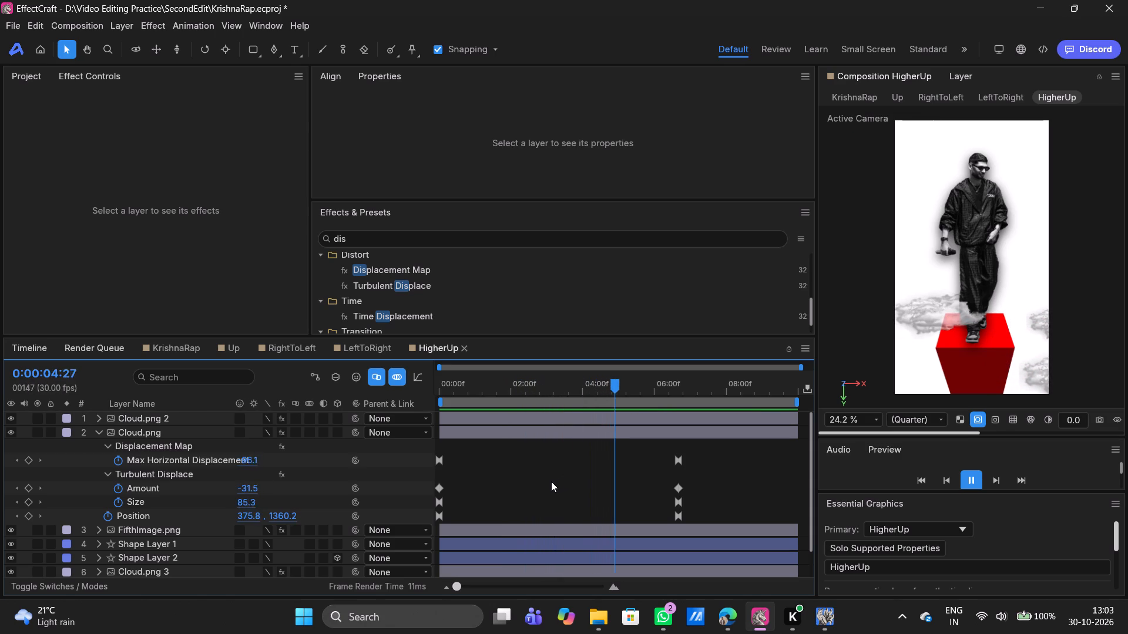
pyautogui.press('space')
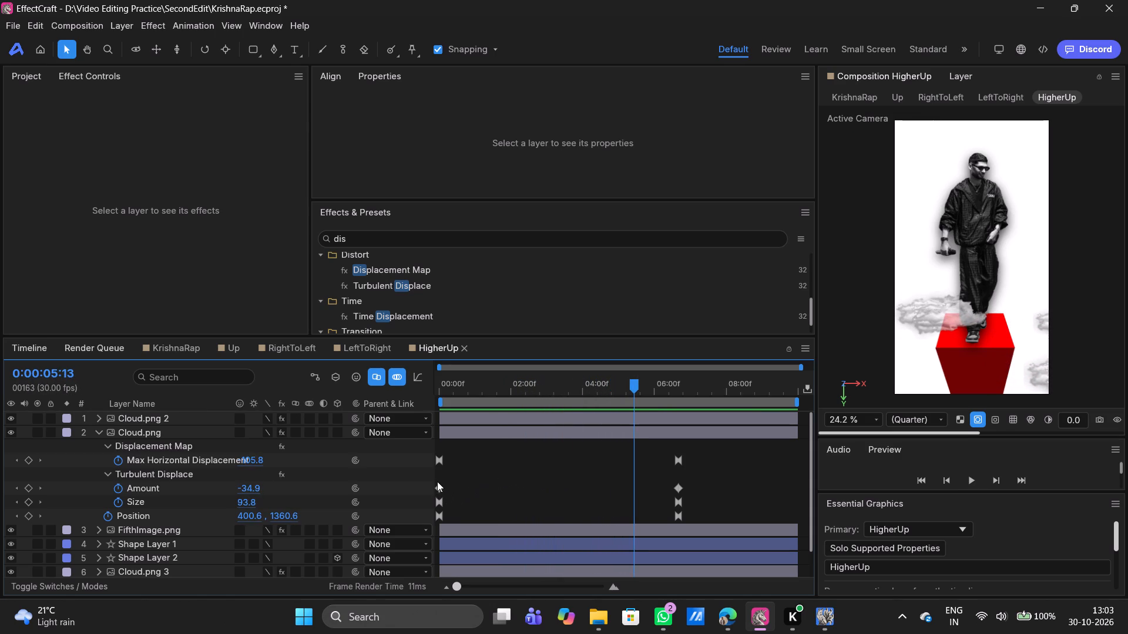
pyautogui.moveTo(435, 475); pyautogui.dragTo(692, 491)
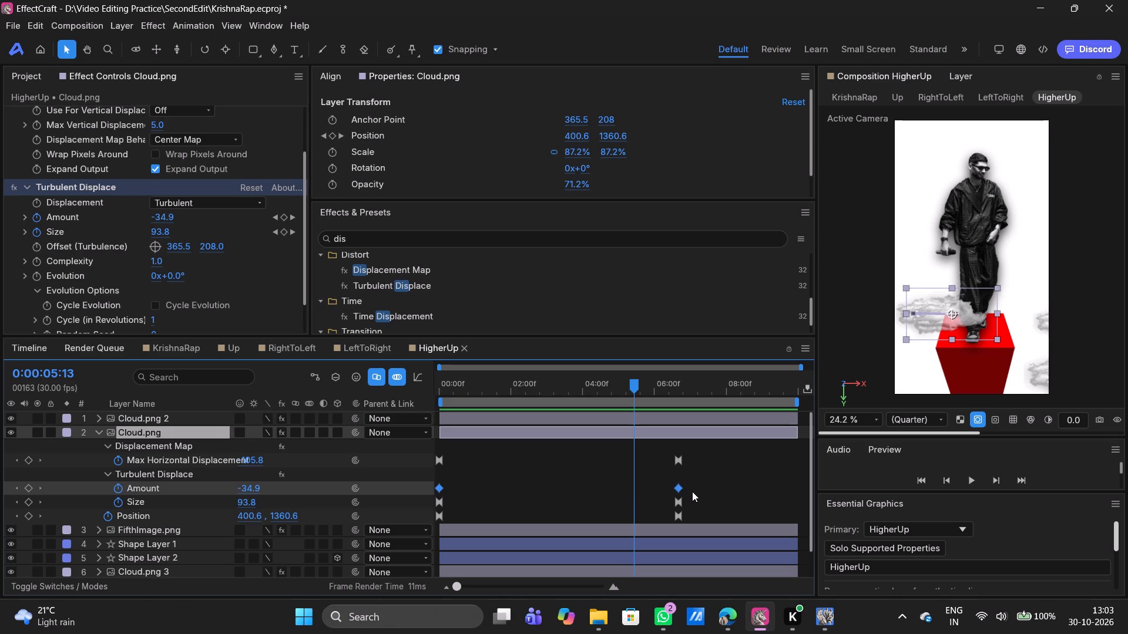
pyautogui.press('F9')
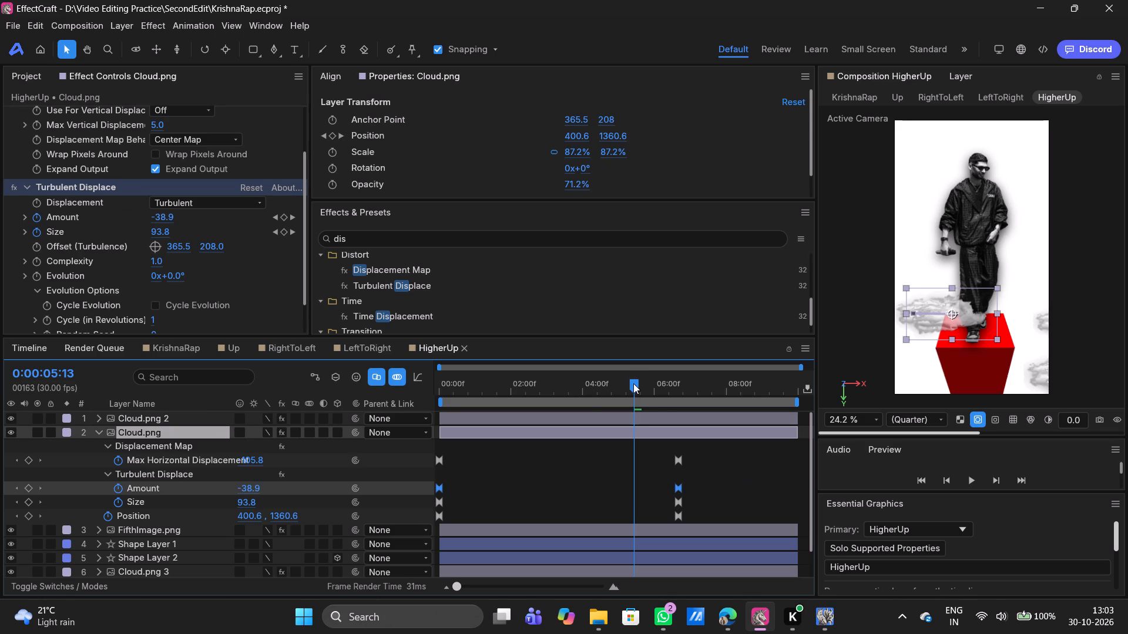
# Preview the HigherUp cloud animation from the start and return to 0:00:00:00.
pyautogui.moveTo(633, 383); pyautogui.dragTo(348, 403)
pyautogui.click(784, 478)
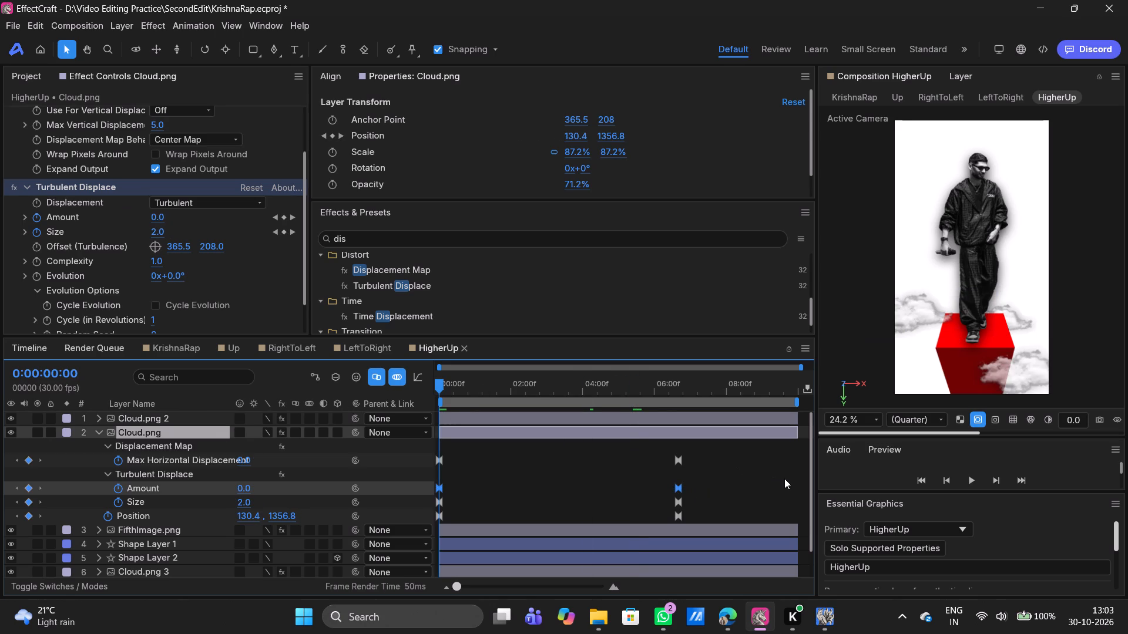
pyautogui.press('space')
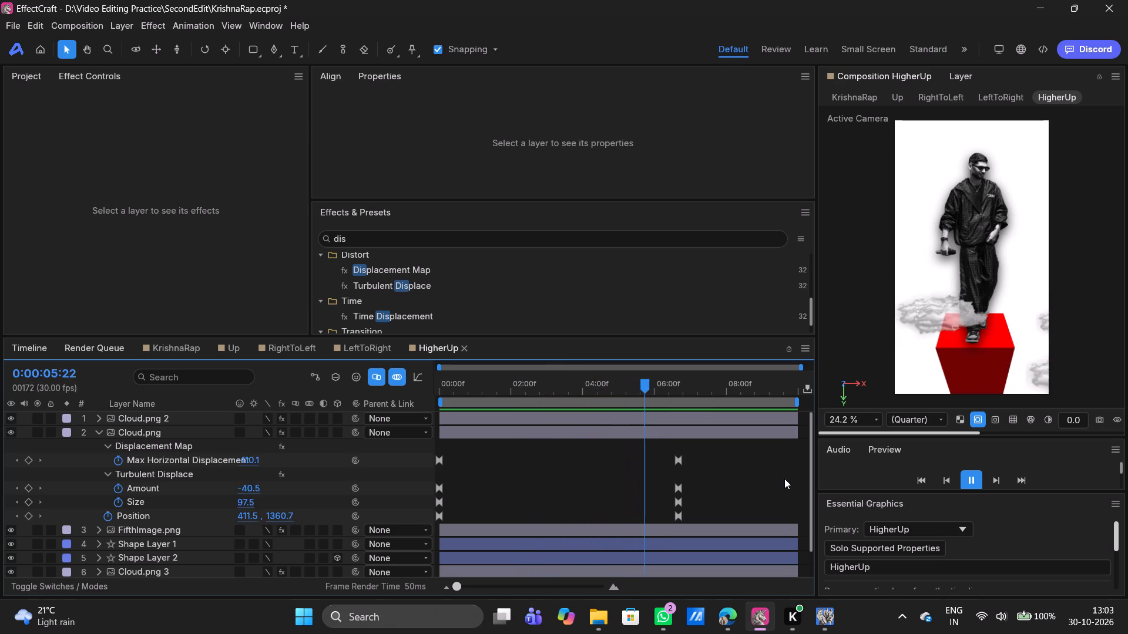
pyautogui.press('space')
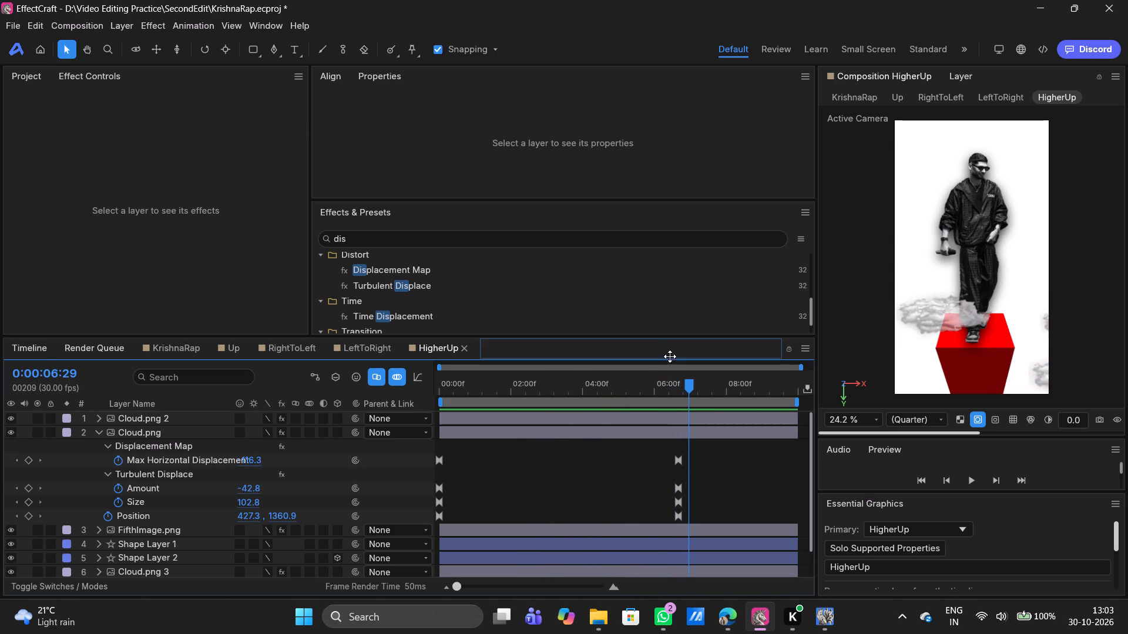
pyautogui.moveTo(687, 388); pyautogui.dragTo(357, 395)
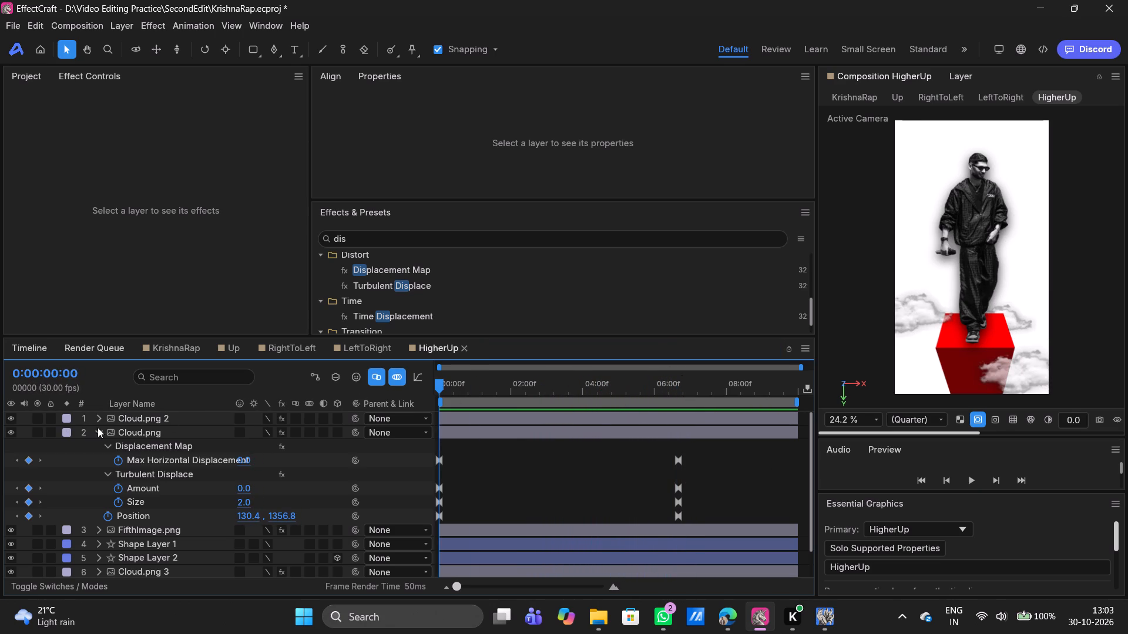
# Switch to the KrishnaRap composition and preview it from the start up to the Kheeche scene at 0:00:08:19.
pyautogui.click(182, 349)
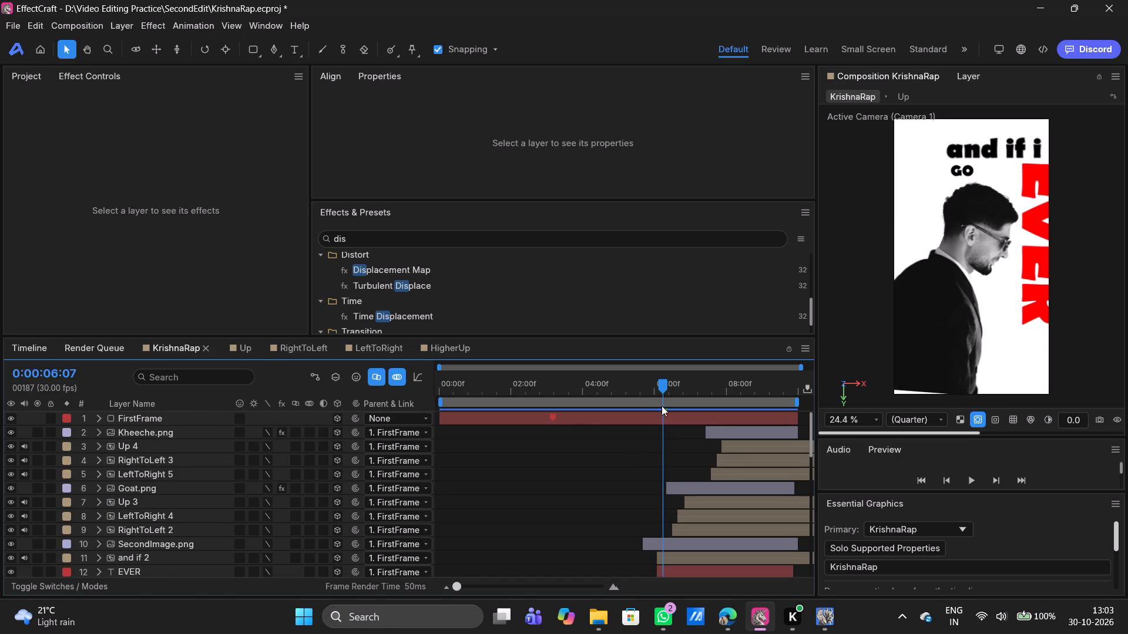
pyautogui.moveTo(660, 382); pyautogui.dragTo(677, 382)
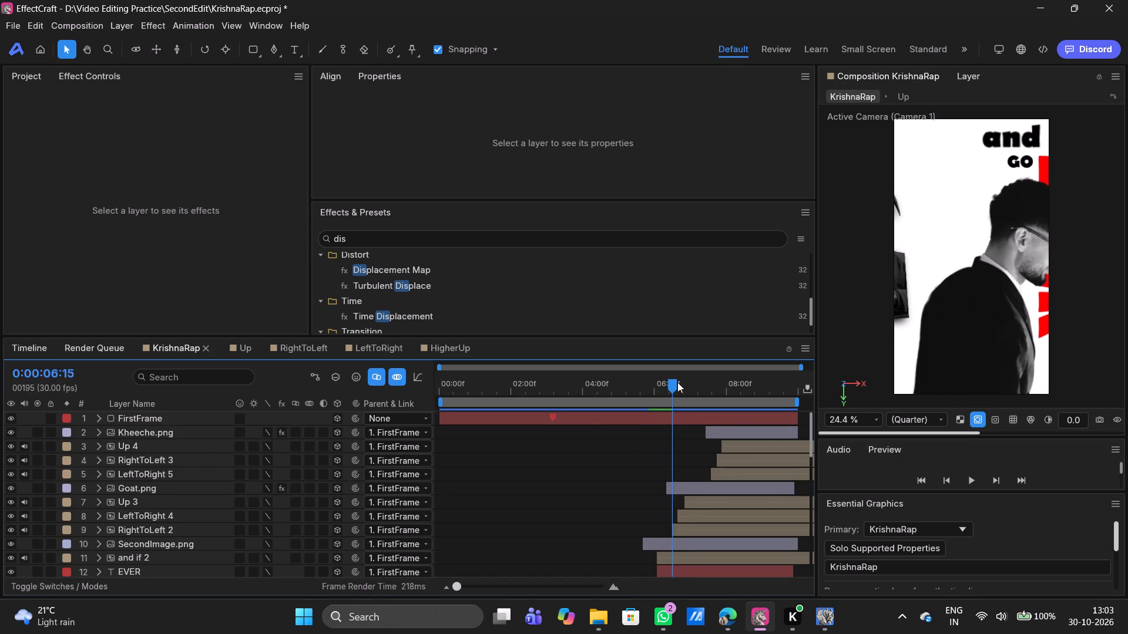
pyautogui.moveTo(677, 382); pyautogui.dragTo(600, 387)
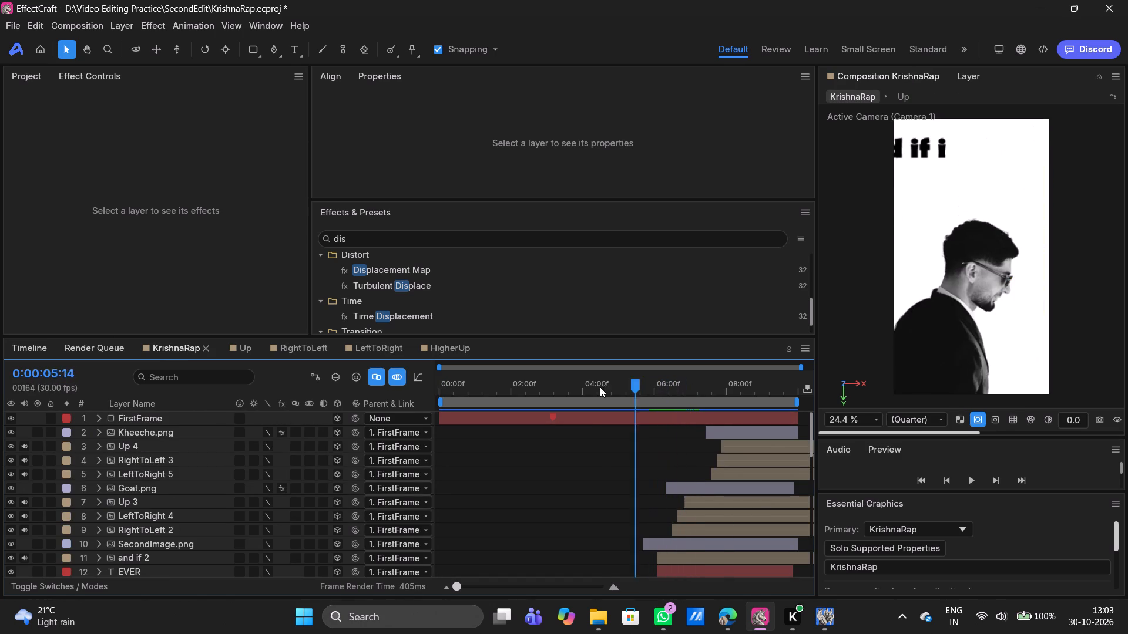
pyautogui.moveTo(600, 387); pyautogui.dragTo(415, 386)
pyautogui.press('space')
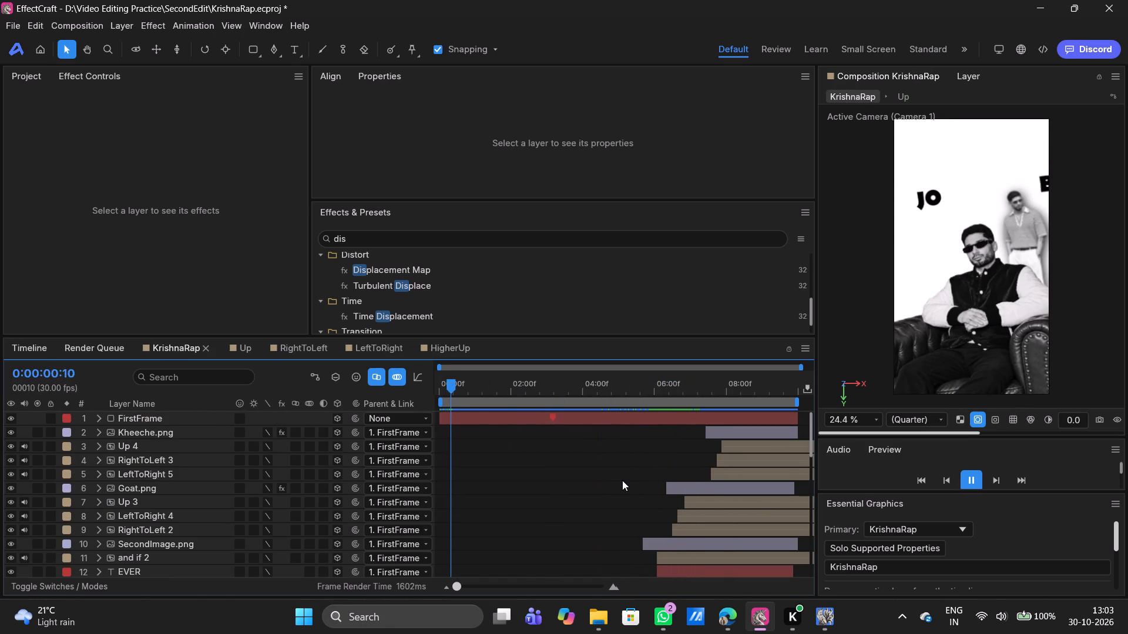
pyautogui.moveTo(469, 387); pyautogui.dragTo(404, 387)
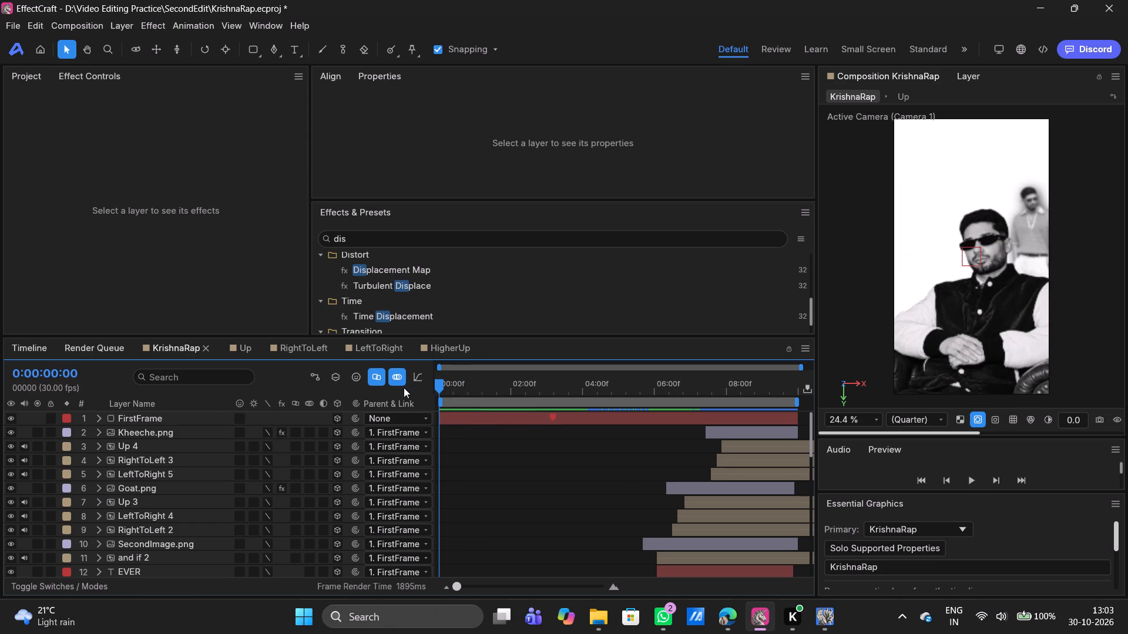
pyautogui.press('space')
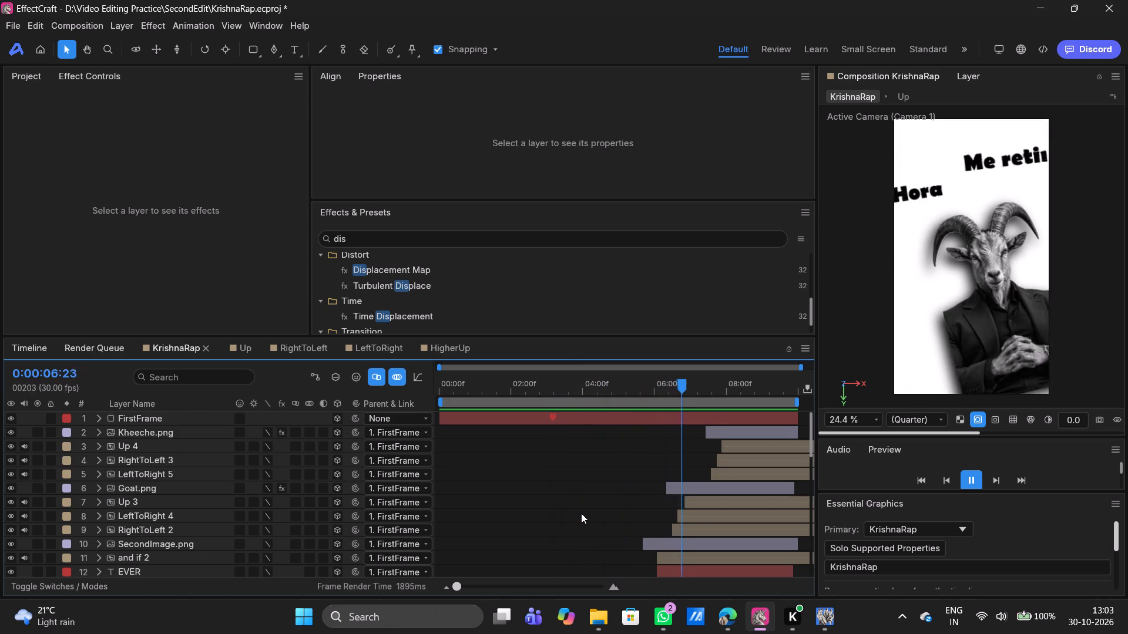
pyautogui.press('space')
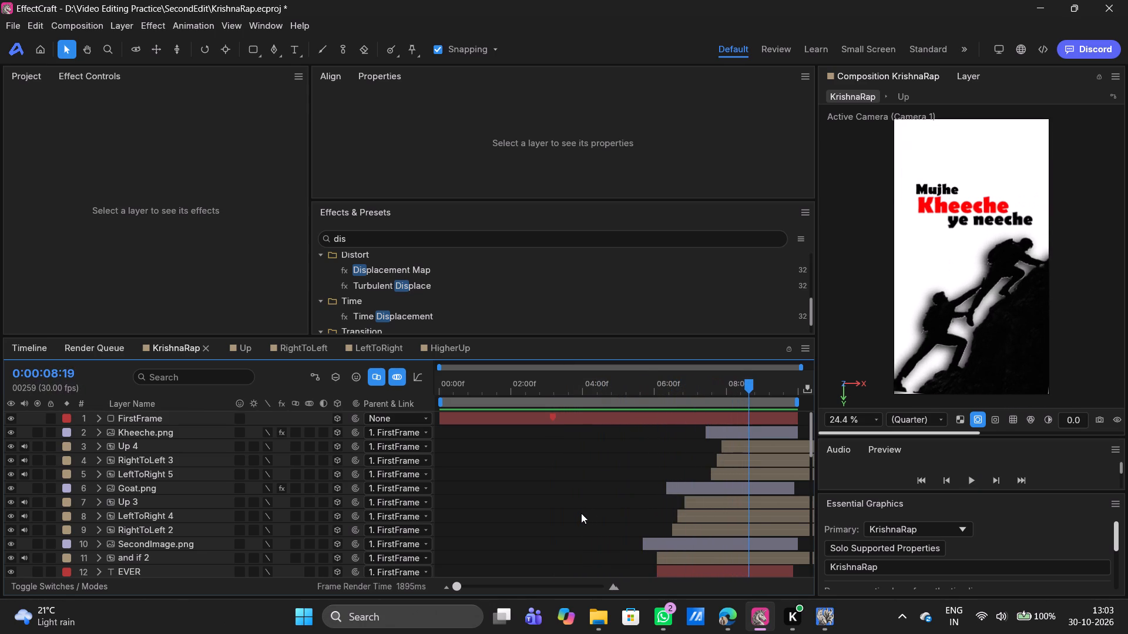
# Add the HigherUp composition to the KrishnaRap timeline directly below FirstFrame, starting at 0:00:08:15.
pyautogui.click(763, 416)
pyautogui.click(101, 417)
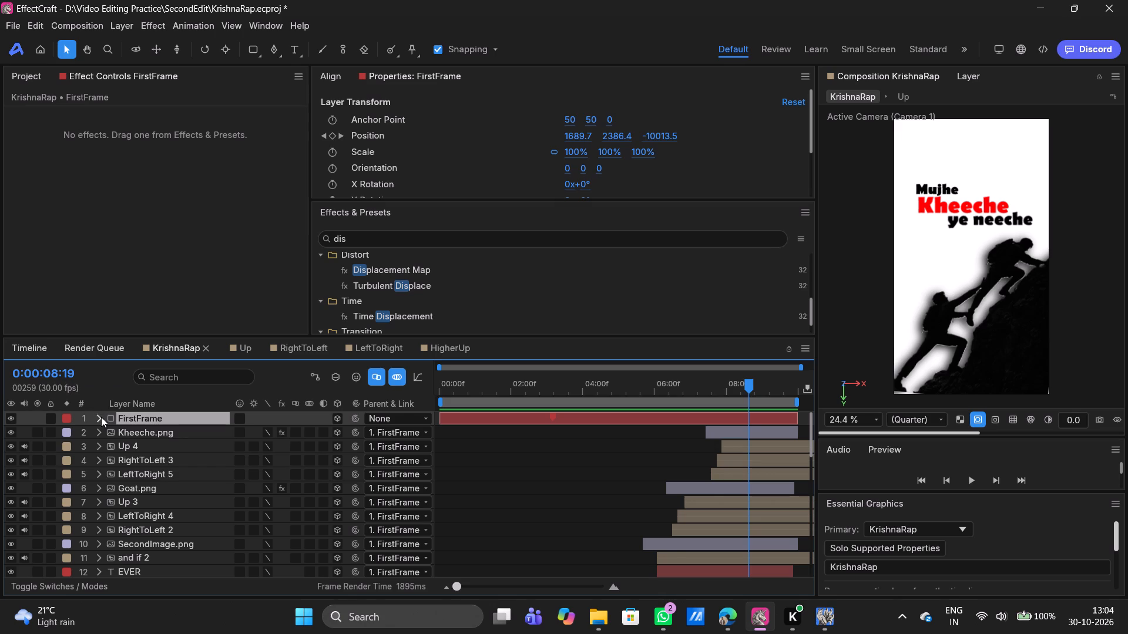
pyautogui.click(101, 417)
pyautogui.click(28, 77)
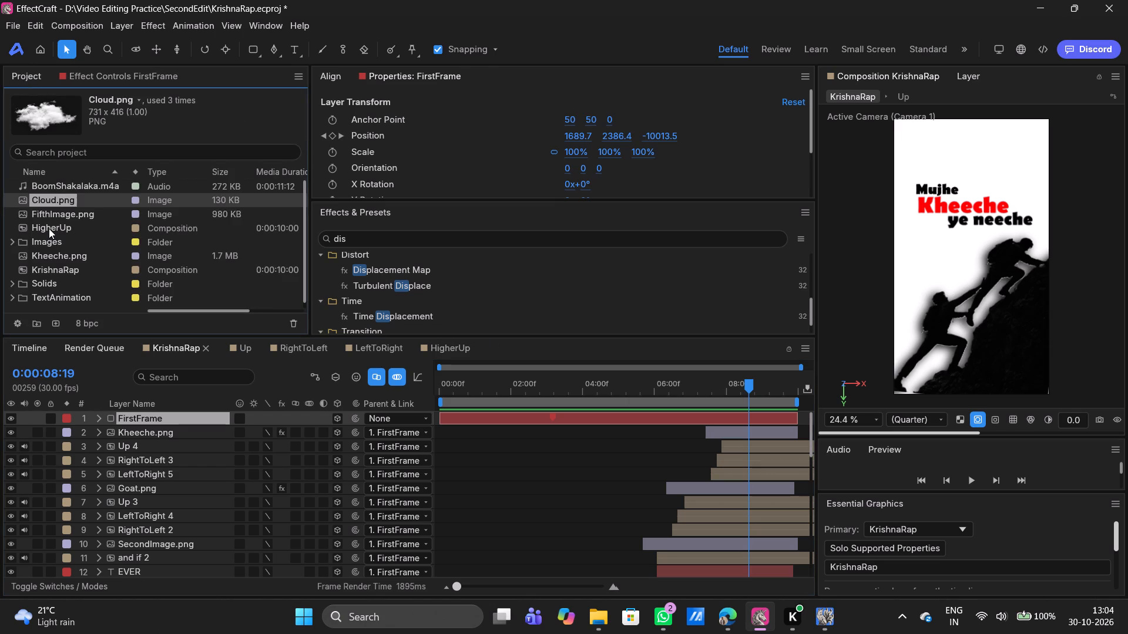
pyautogui.moveTo(49, 228); pyautogui.dragTo(749, 426)
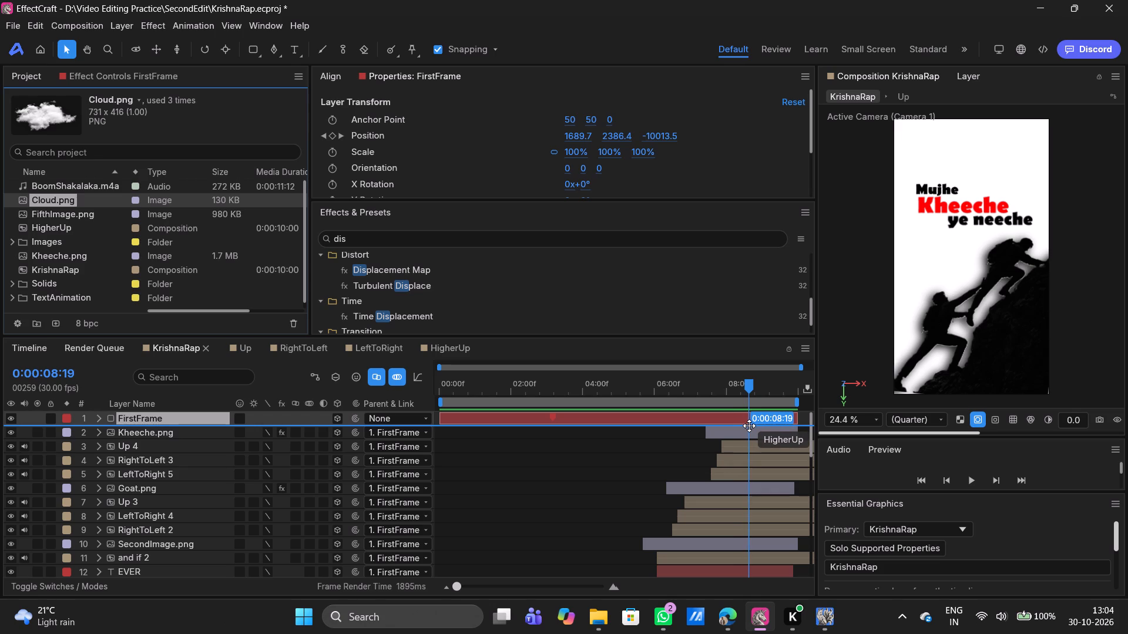
pyautogui.moveTo(749, 426); pyautogui.dragTo(746, 425)
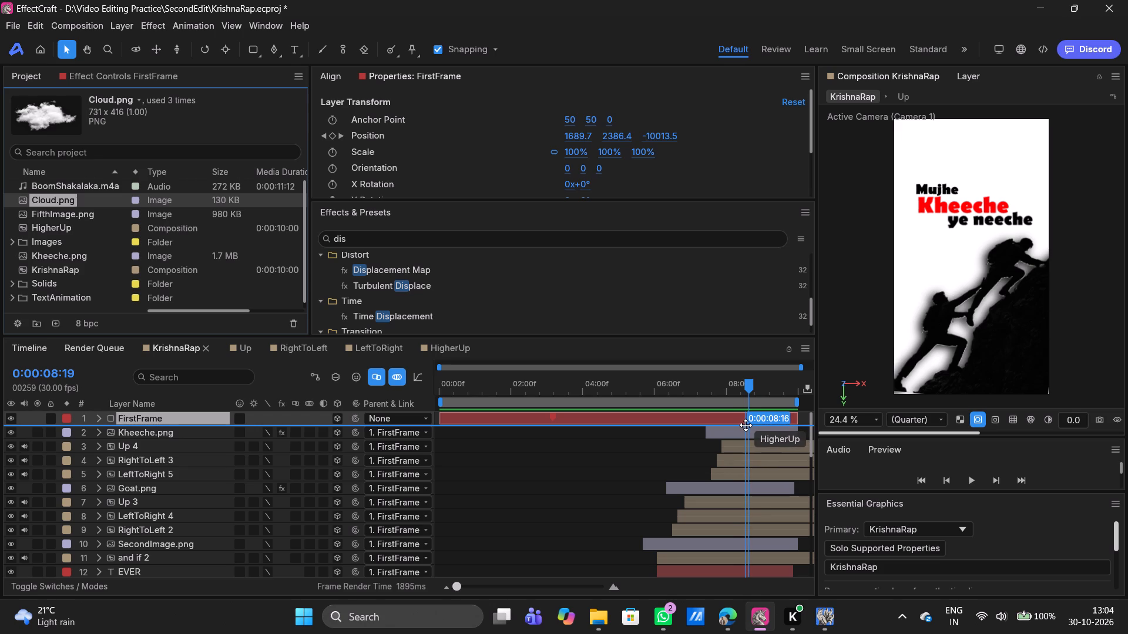
pyautogui.moveTo(746, 425); pyautogui.dragTo(744, 425)
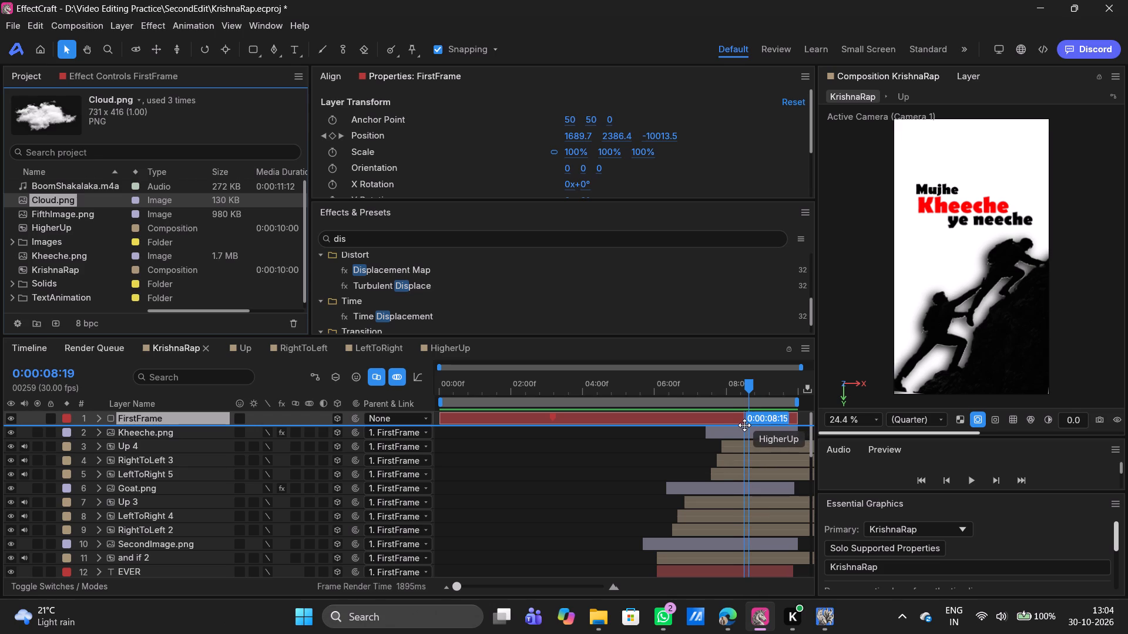
pyautogui.moveTo(744, 425); pyautogui.dragTo(744, 426)
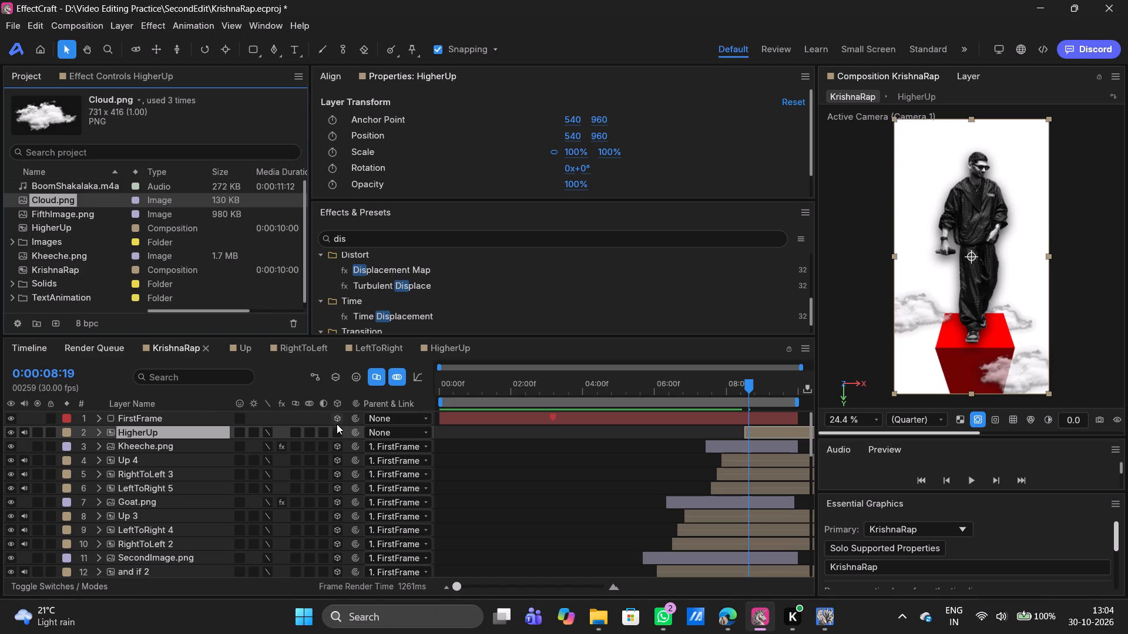
# Make the HigherUp layer 3D and parent it to FirstFrame.
pyautogui.click(336, 432)
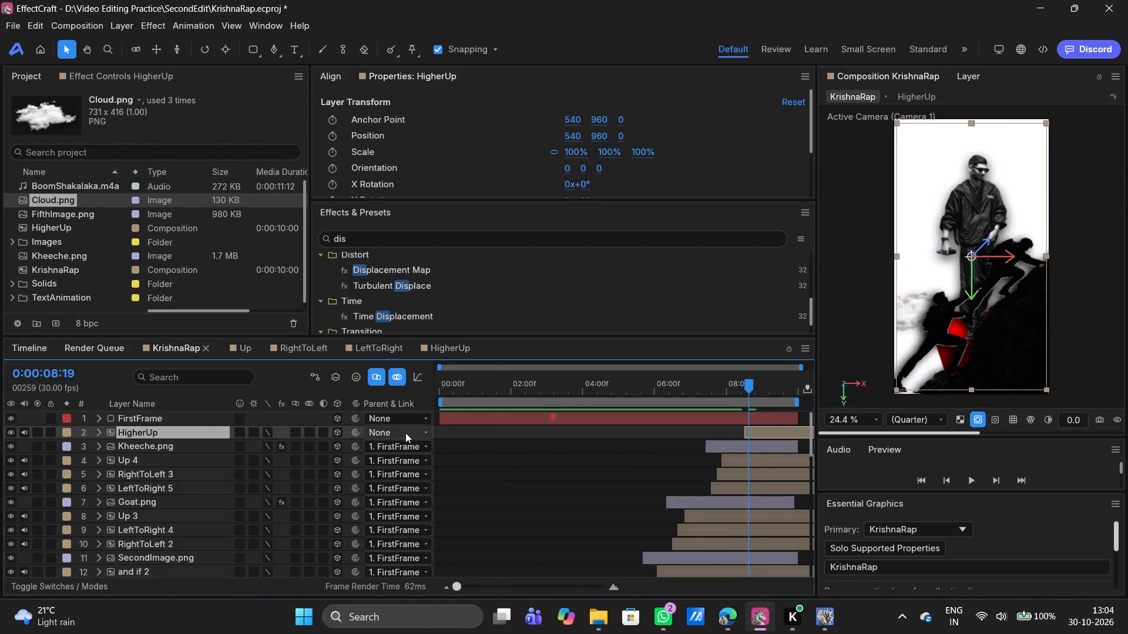
pyautogui.click(405, 433)
pyautogui.click(398, 63)
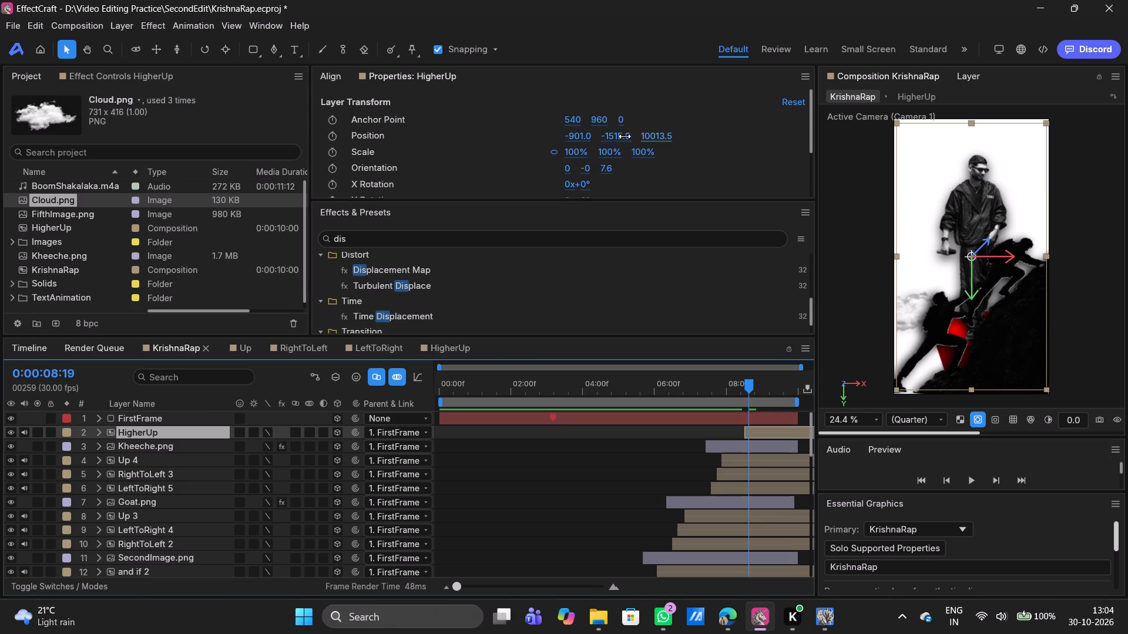
# Move the HigherUp layer above the Kheeche scene, to a position of about X -644 and Y -3462.
pyautogui.moveTo(613, 139); pyautogui.dragTo(257, 89)
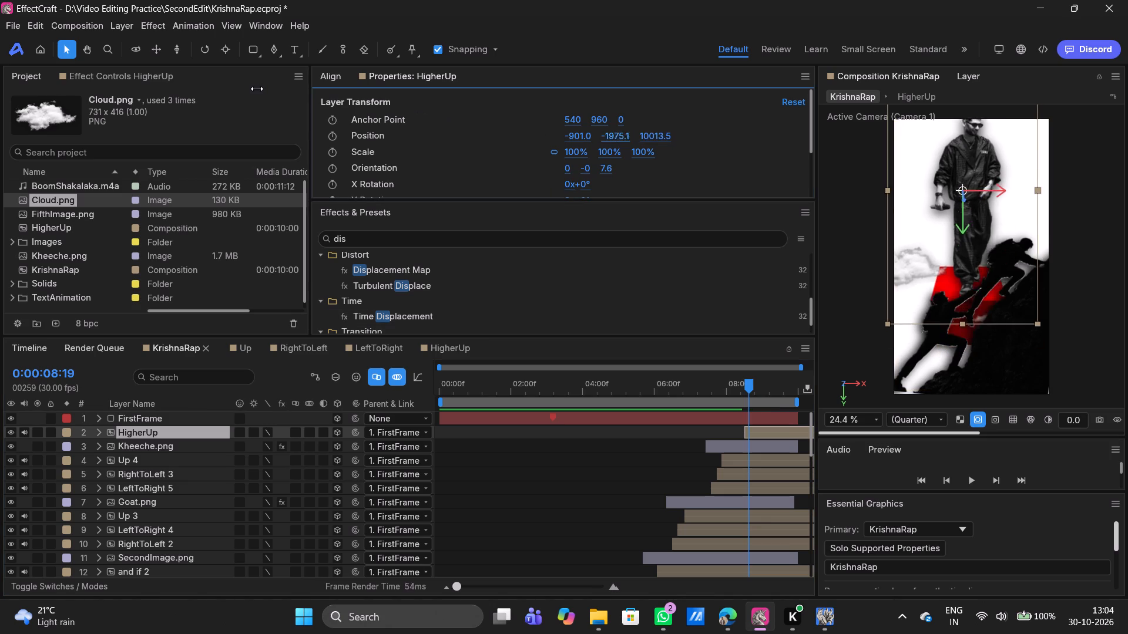
pyautogui.moveTo(257, 89); pyautogui.dragTo(165, 96)
pyautogui.moveTo(615, 140); pyautogui.dragTo(308, 102)
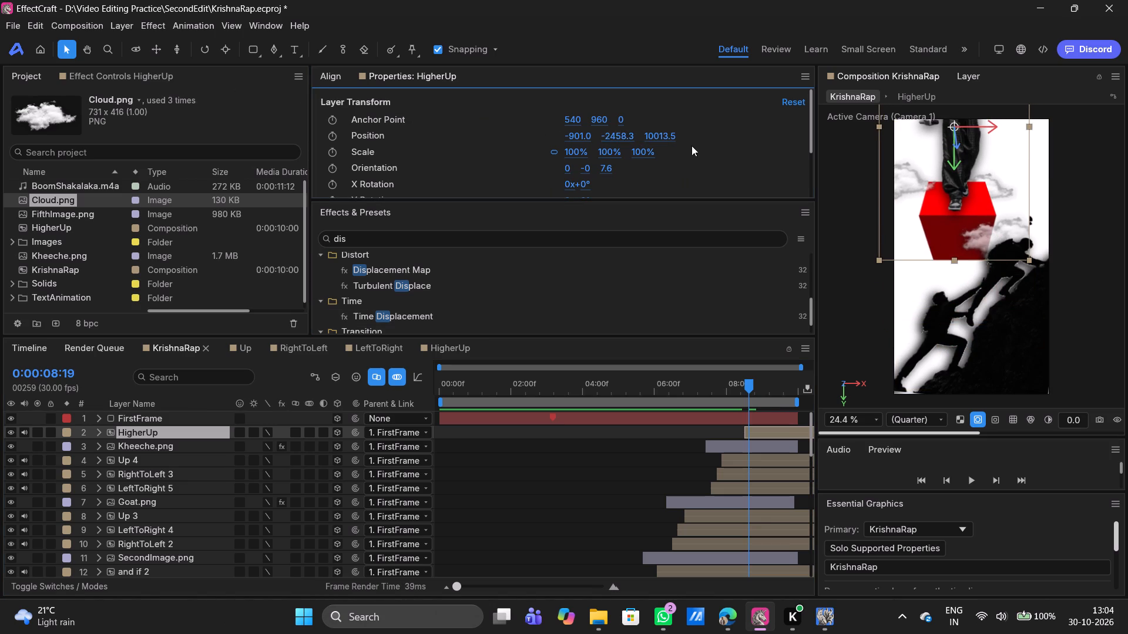
pyautogui.moveTo(576, 138); pyautogui.dragTo(686, 141)
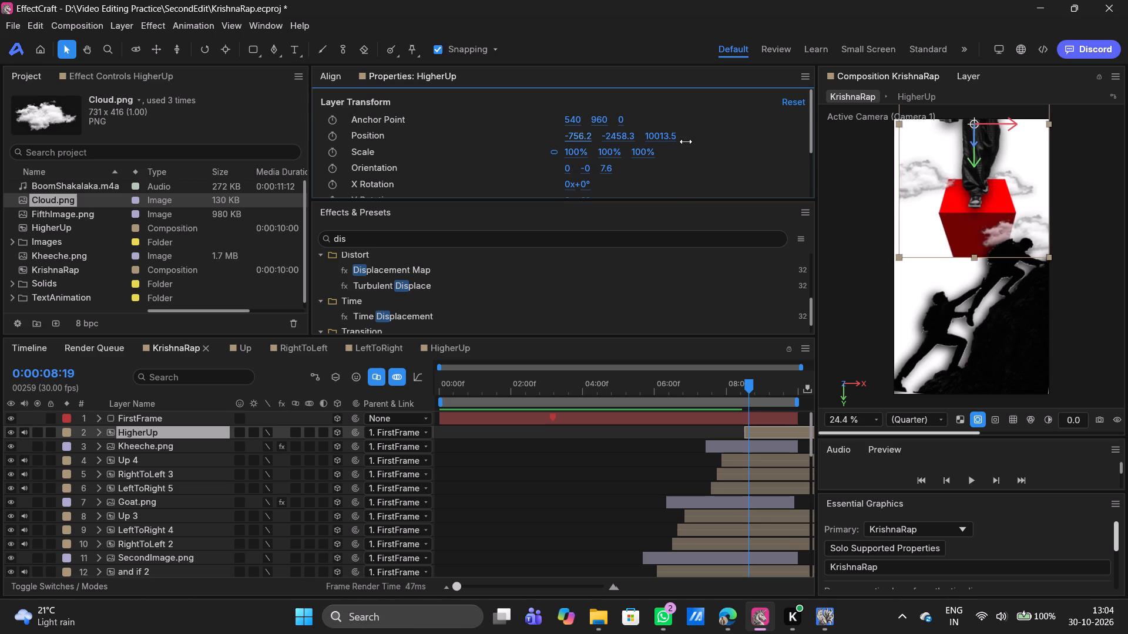
pyautogui.moveTo(686, 141); pyautogui.dragTo(667, 143)
pyautogui.moveTo(630, 139); pyautogui.dragTo(400, 92)
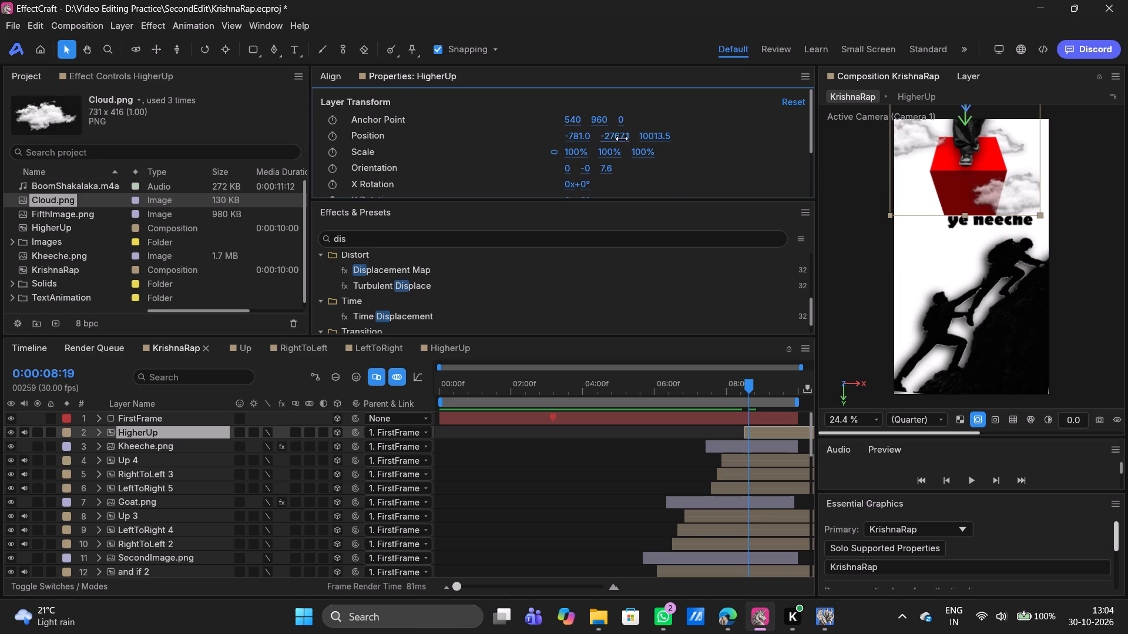
pyautogui.moveTo(622, 139); pyautogui.dragTo(270, 109)
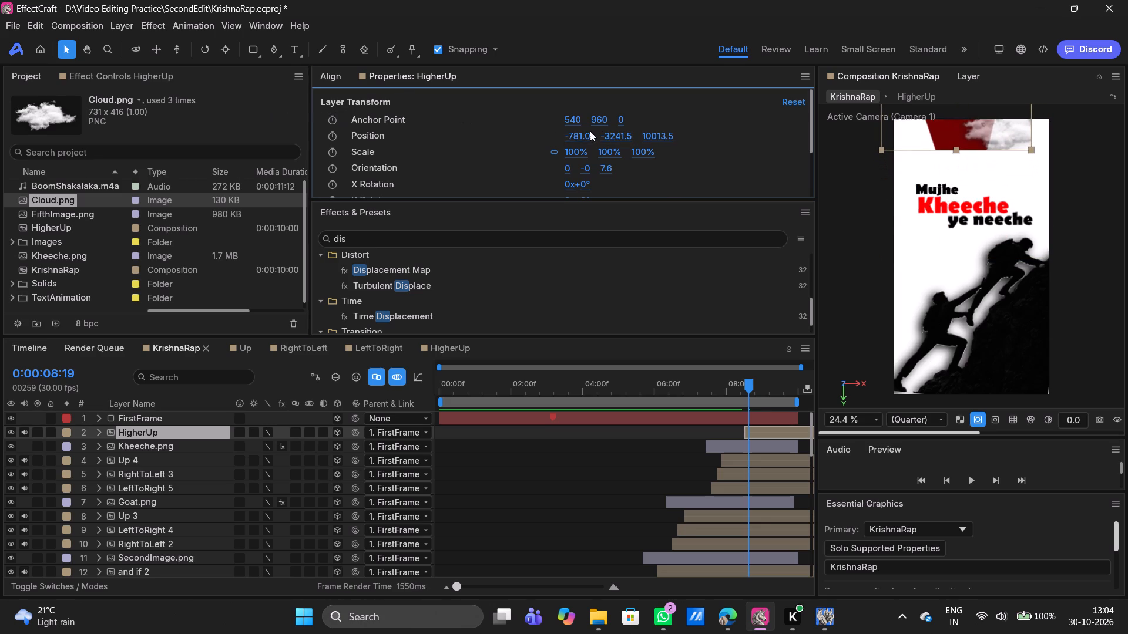
pyautogui.moveTo(572, 136); pyautogui.dragTo(646, 137)
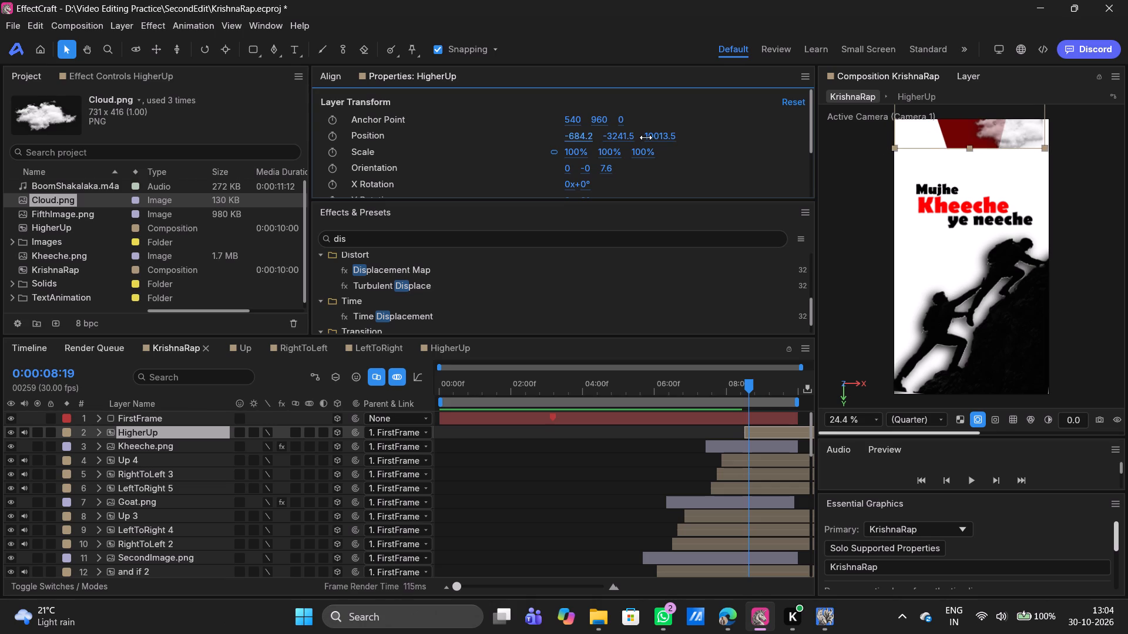
pyautogui.moveTo(646, 137); pyautogui.dragTo(646, 138)
pyautogui.moveTo(632, 135); pyautogui.dragTo(460, 112)
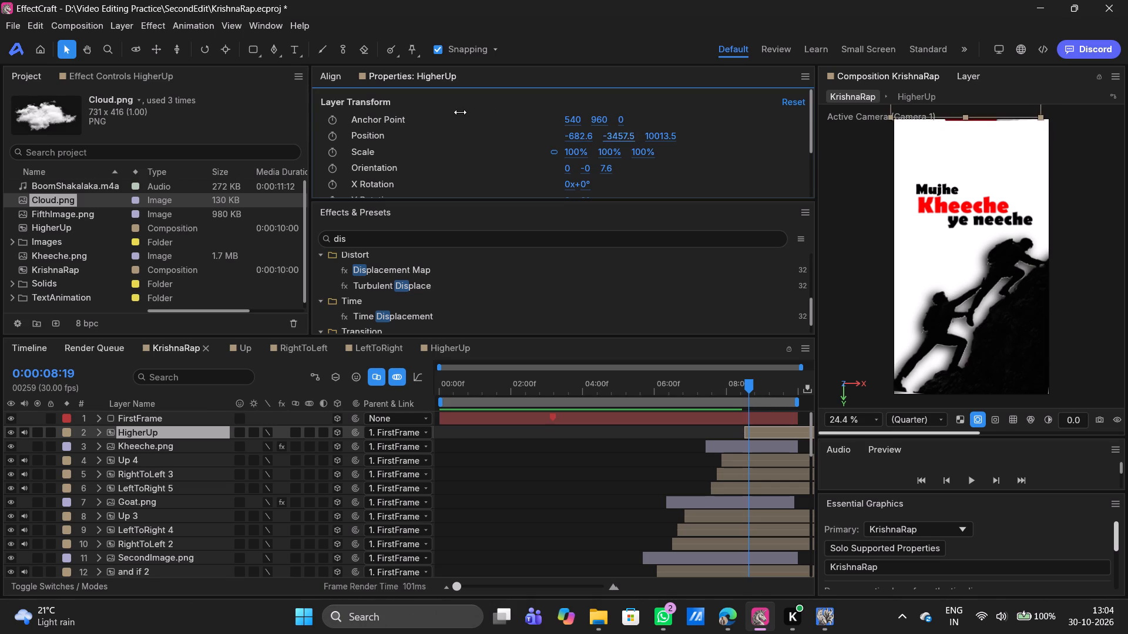
pyautogui.moveTo(460, 112); pyautogui.dragTo(468, 112)
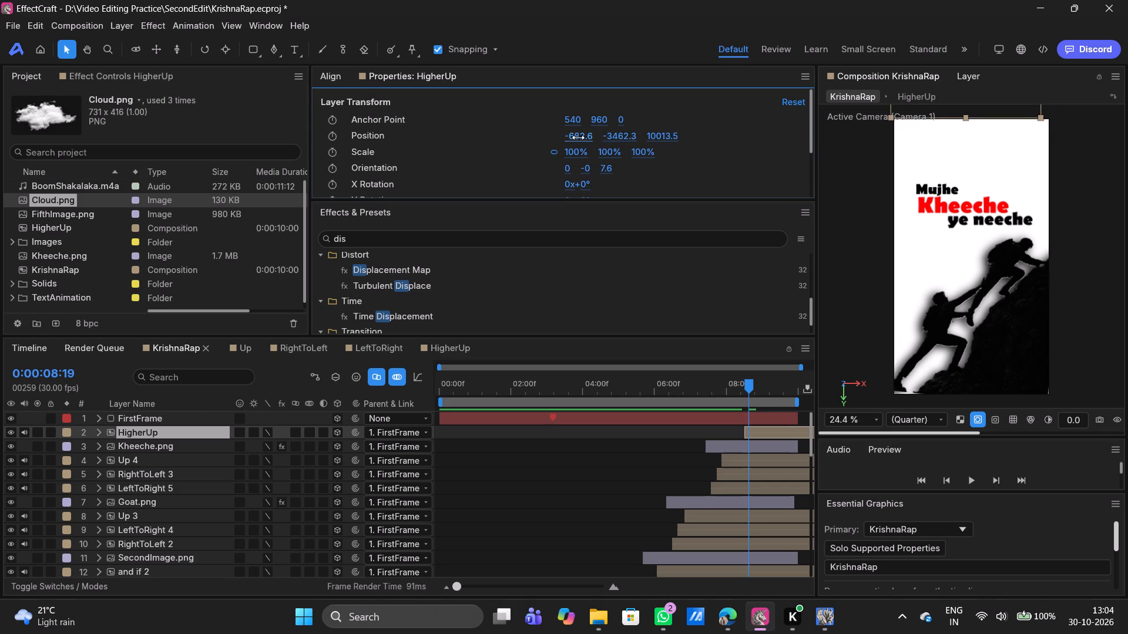
pyautogui.moveTo(578, 137); pyautogui.dragTo(612, 139)
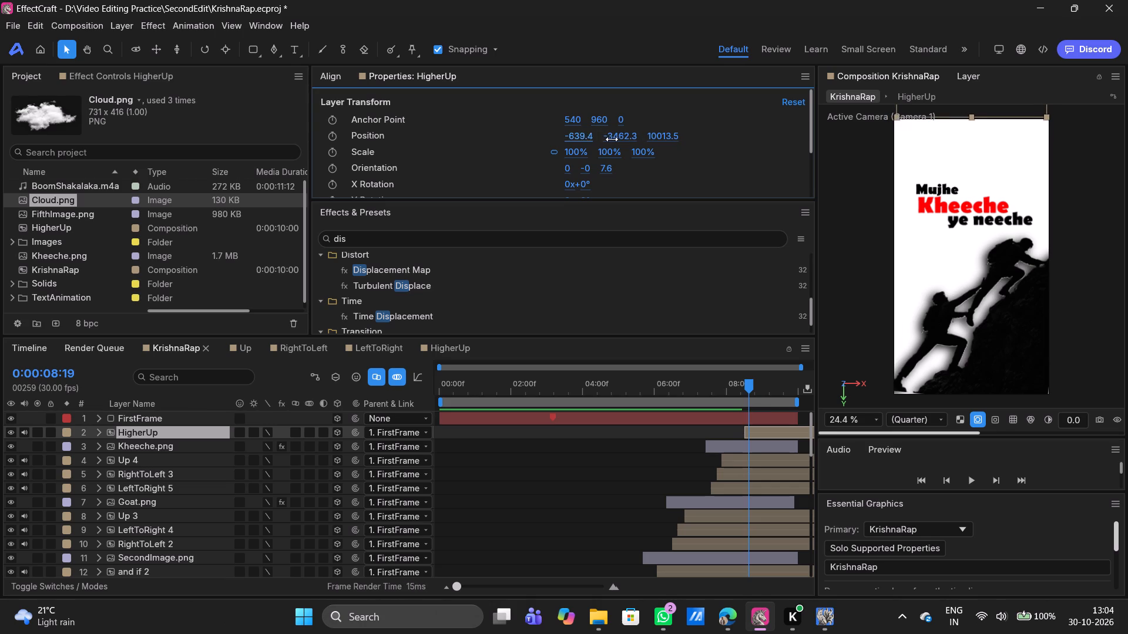
pyautogui.moveTo(612, 139); pyautogui.dragTo(610, 139)
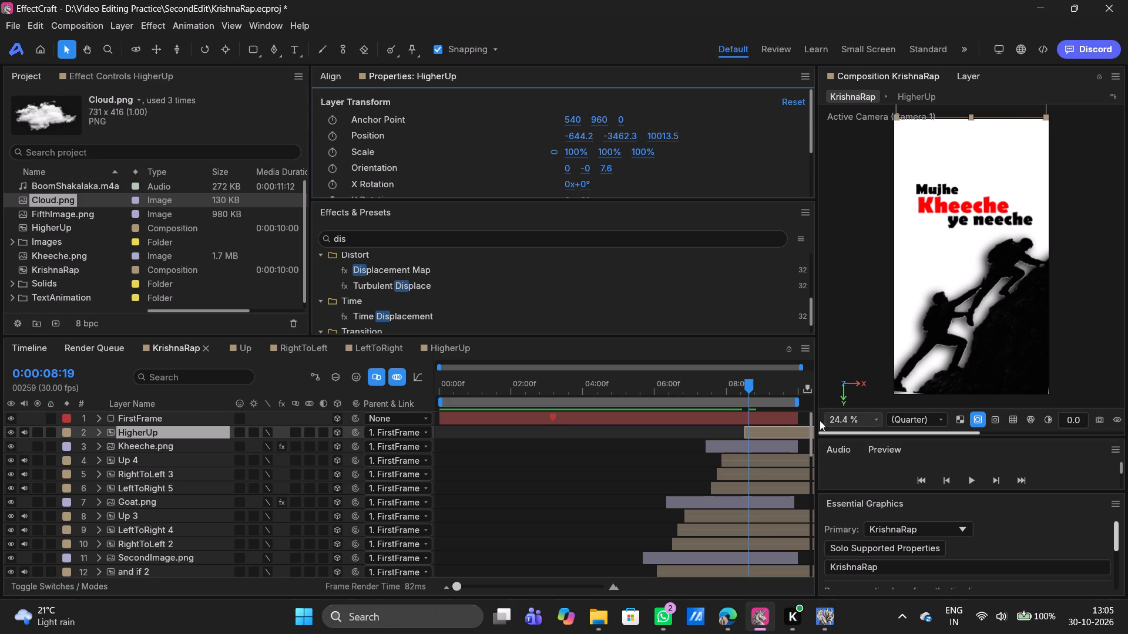
# Preview the animation leading into the Kheeche scene, from the goat scene and again from 0:00:05:11, ending at 0:00:08:19.
pyautogui.click(748, 386)
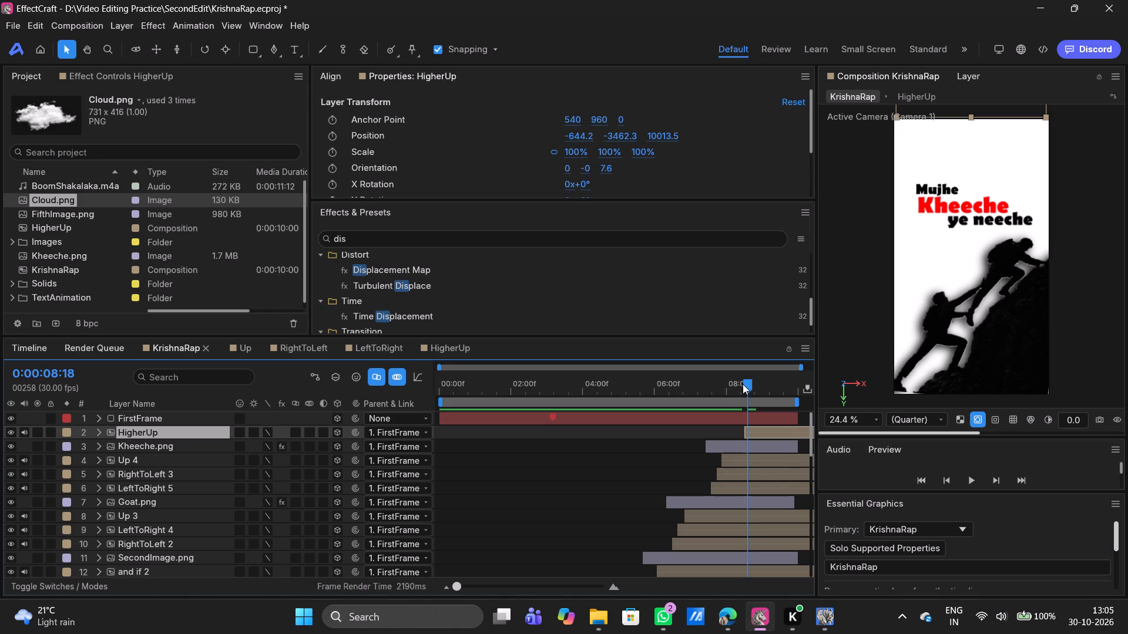
pyautogui.moveTo(748, 382); pyautogui.dragTo(741, 382)
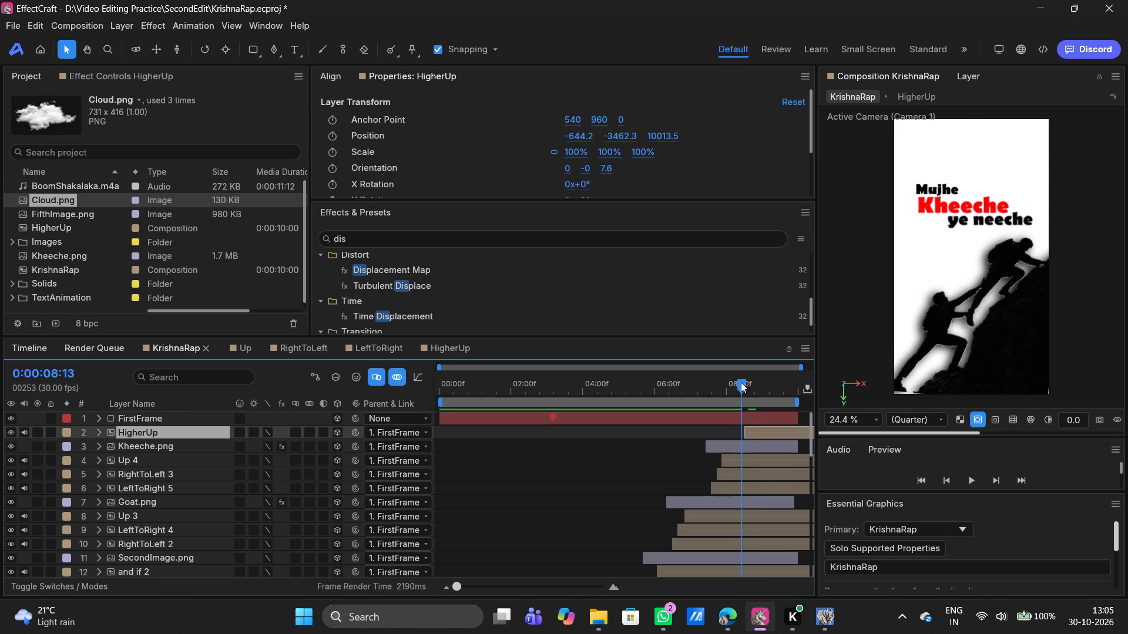
pyautogui.moveTo(741, 382); pyautogui.dragTo(672, 385)
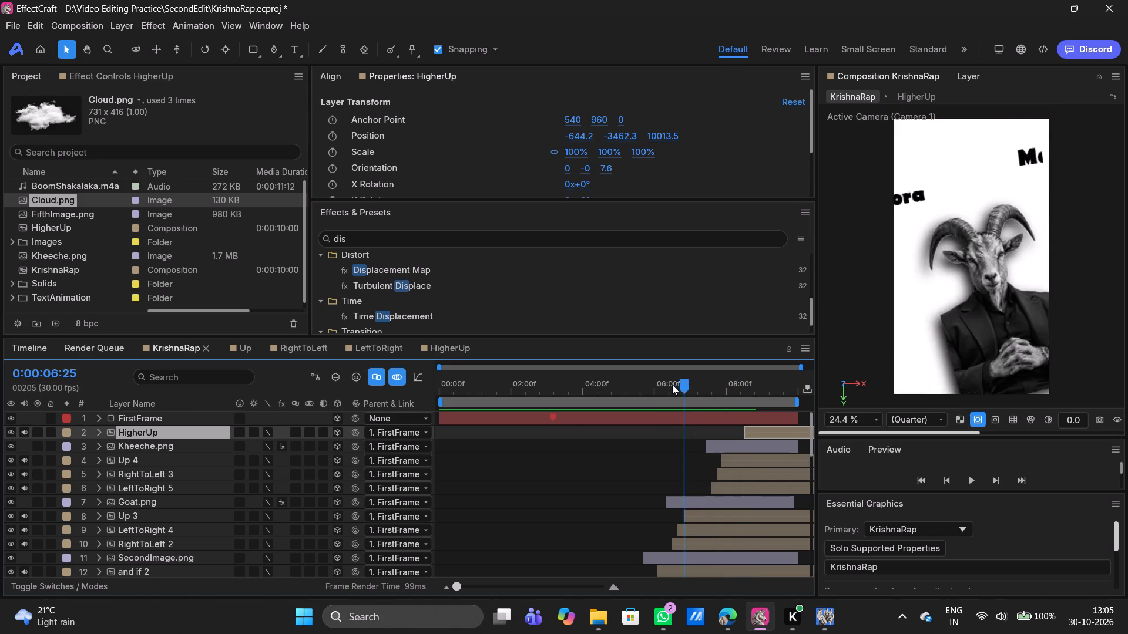
pyautogui.moveTo(672, 385); pyautogui.dragTo(665, 384)
pyautogui.press('space')
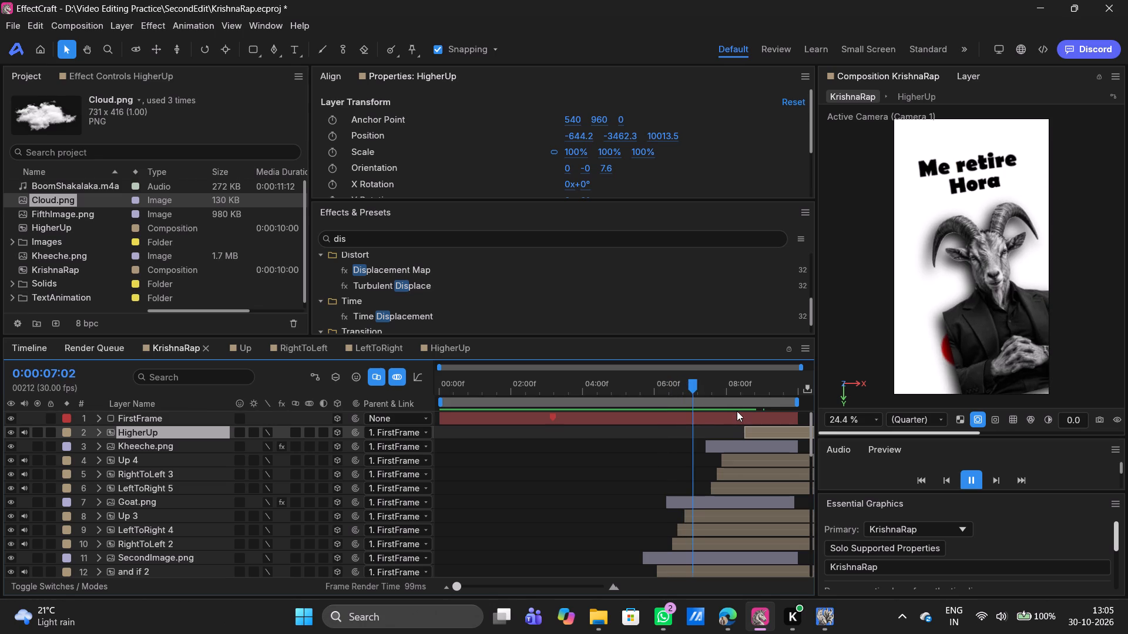
pyautogui.press('space')
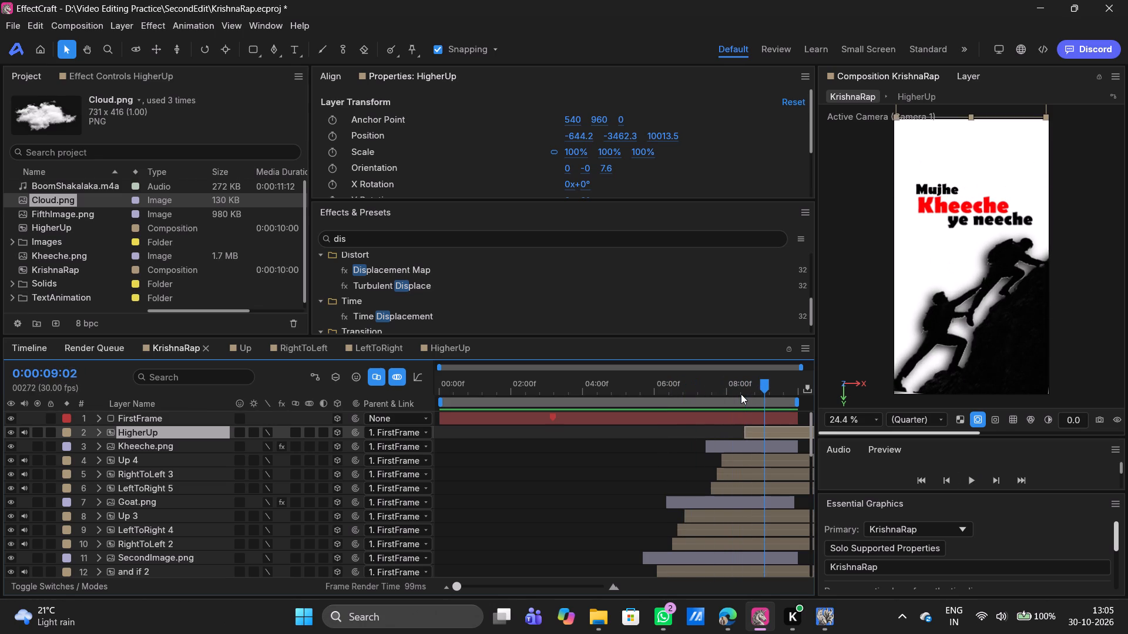
pyautogui.moveTo(763, 389); pyautogui.dragTo(632, 386)
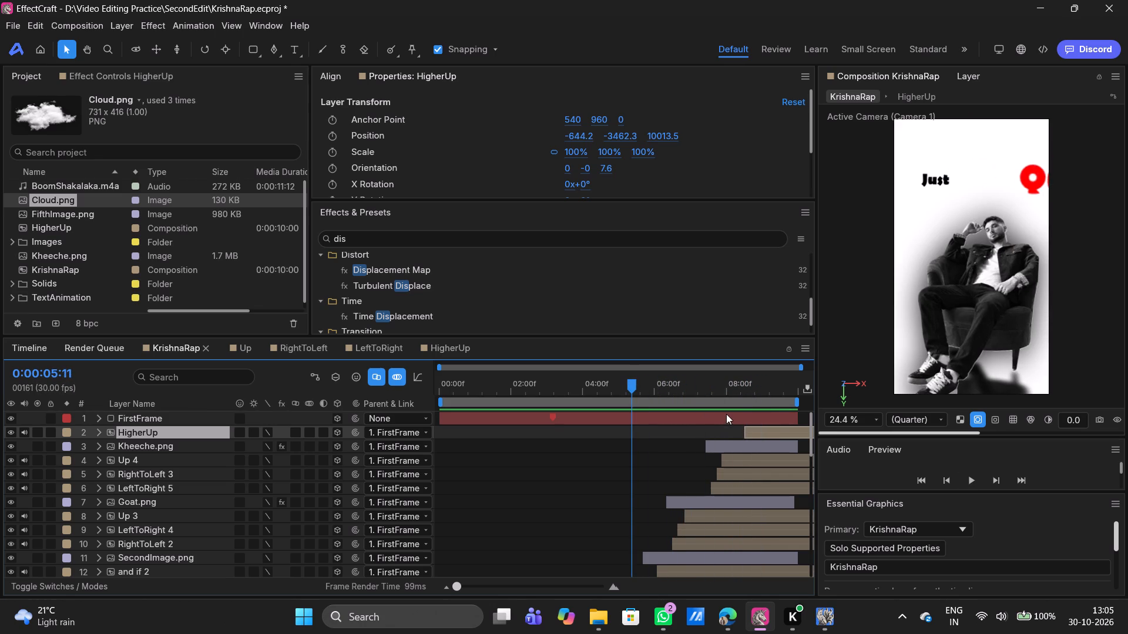
pyautogui.press('space')
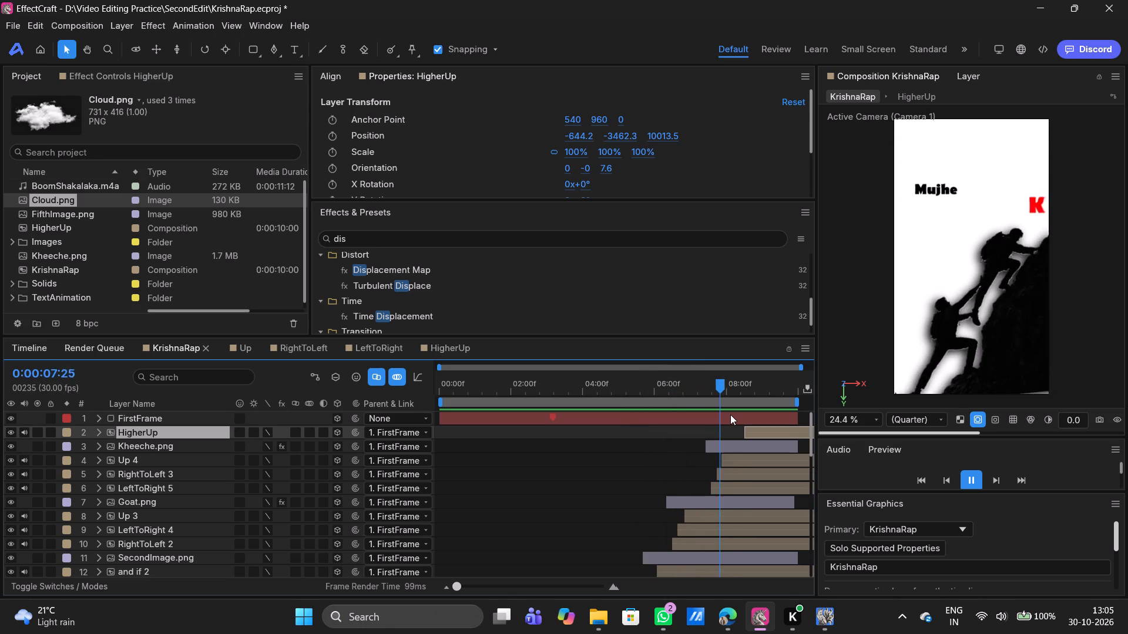
pyautogui.press('space')
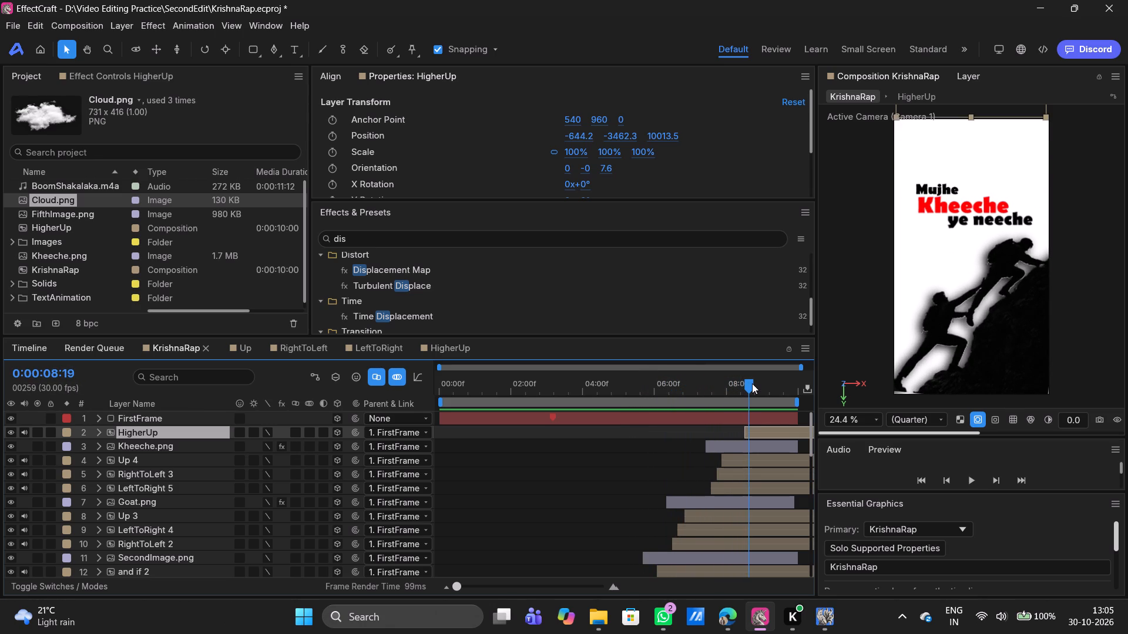
# Reveal FirstFrame's keyframes and add a Position keyframe at HigherUp's in point, 0:00:08:15.
pyautogui.click(757, 417)
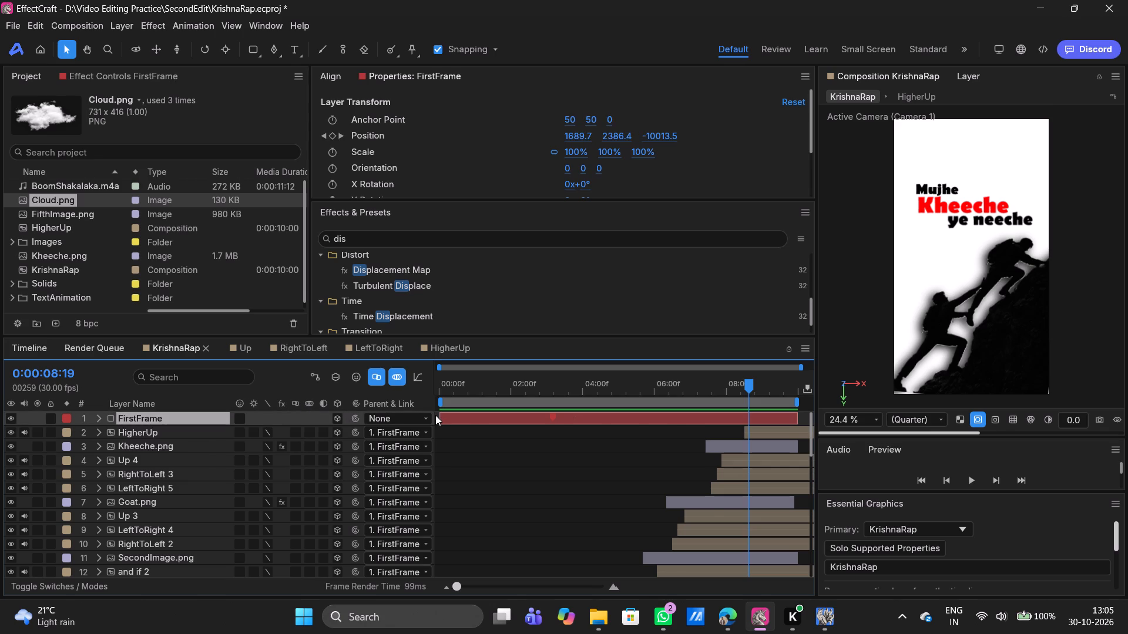
pyautogui.press('u')
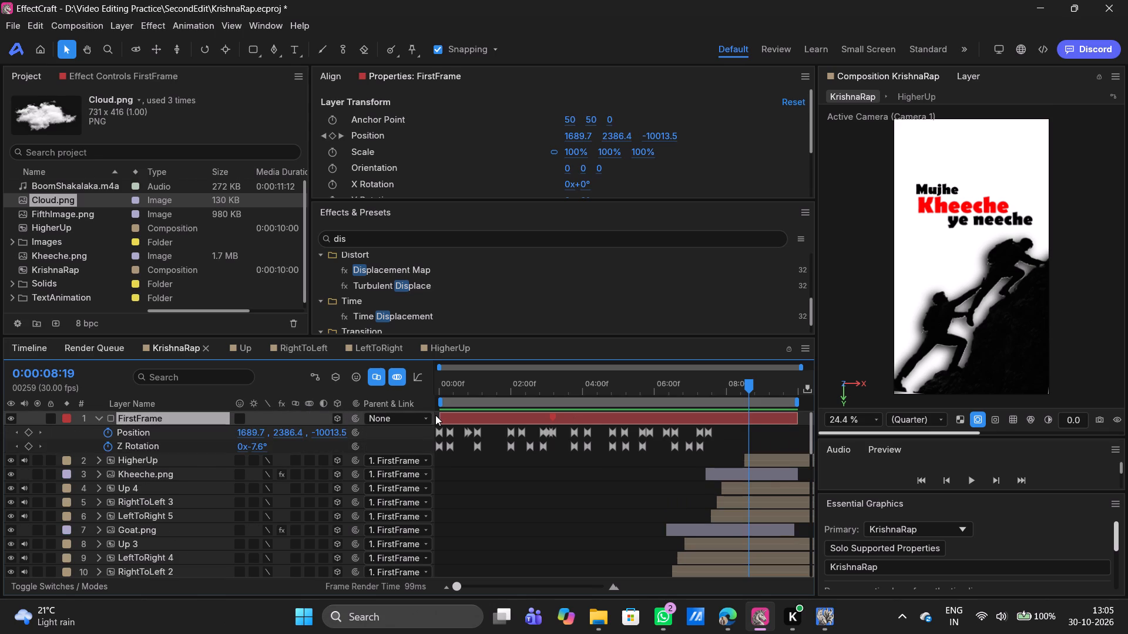
pyautogui.click(763, 463)
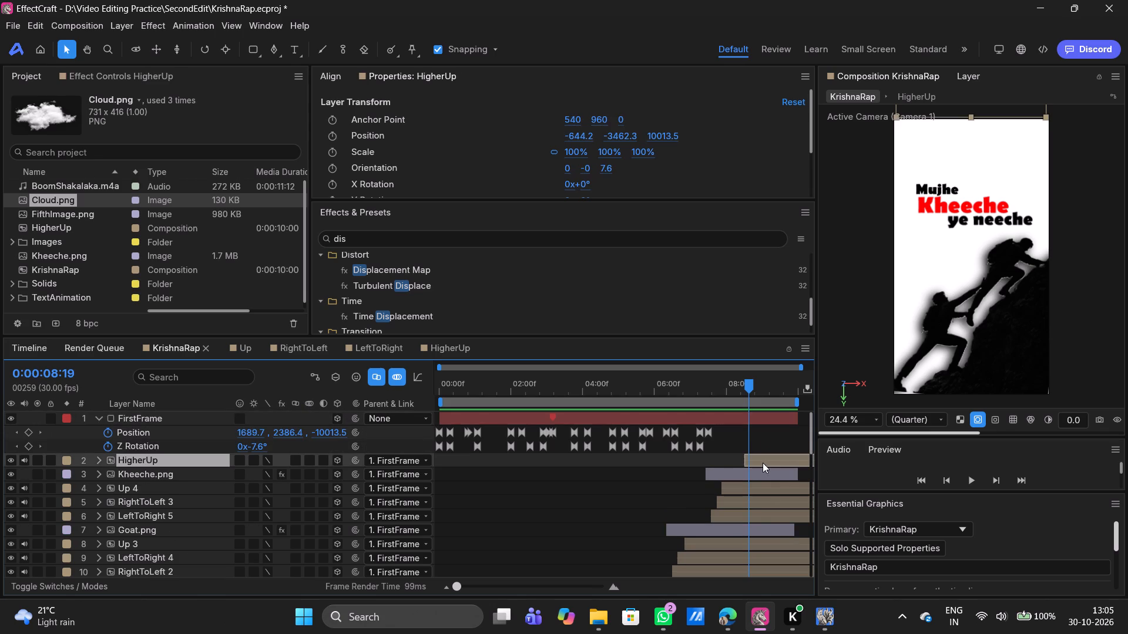
pyautogui.press('i')
pyautogui.click(747, 419)
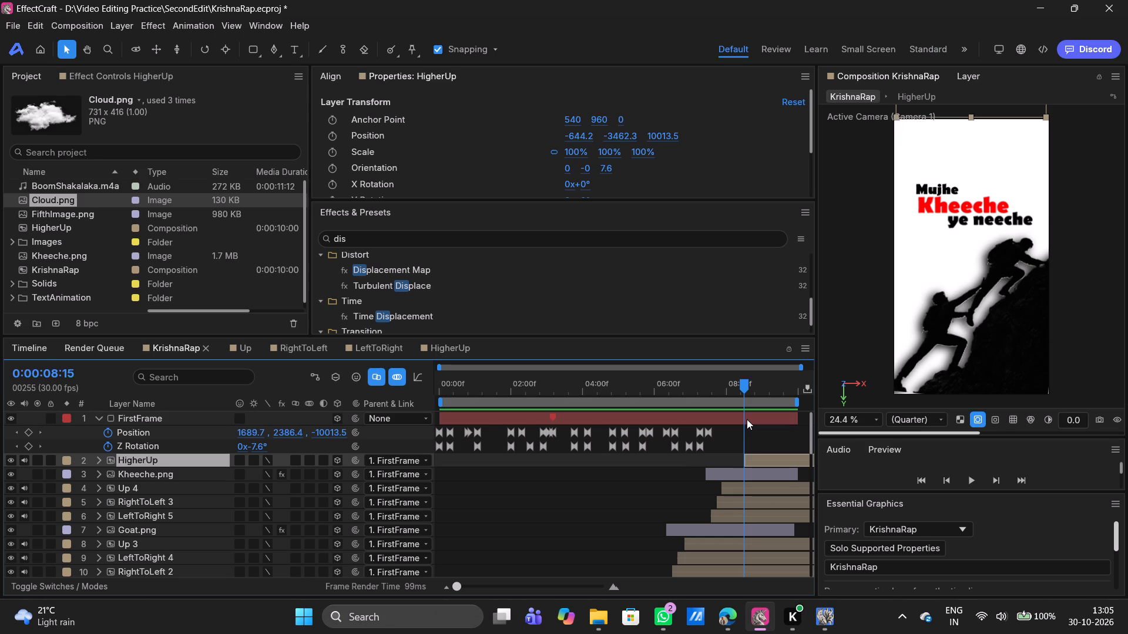
pyautogui.click(333, 136)
# At 0:00:08:20, keyframe FirstFrame's Y position at about 4607 to bring the HigherUp figure on the red cube into frame.
pyautogui.scroll(-1, 409, 173)
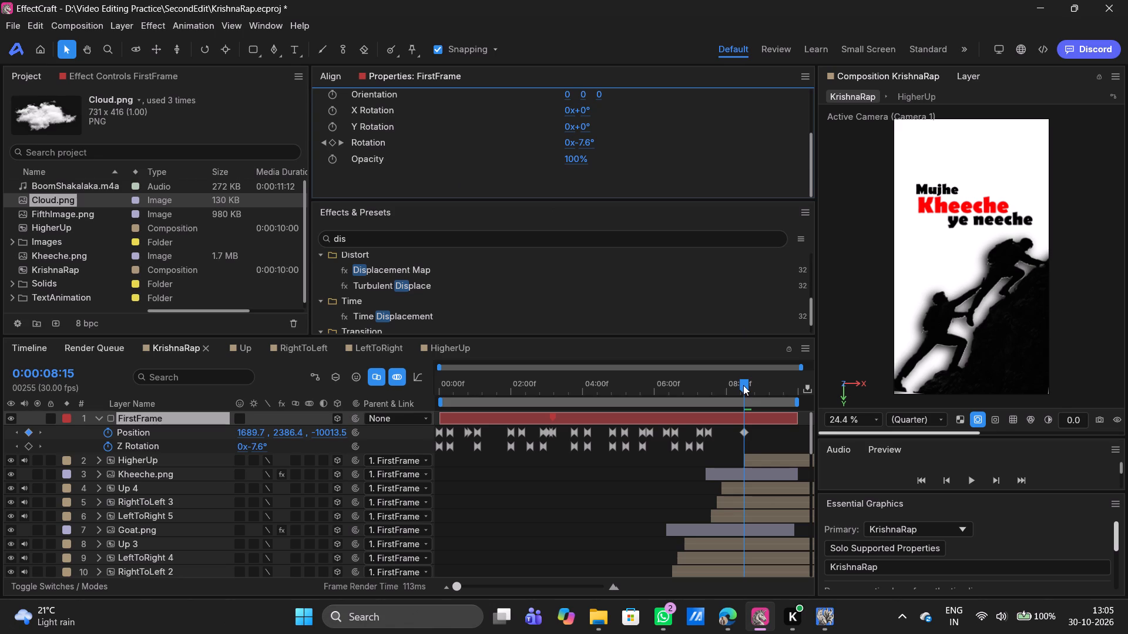
pyautogui.moveTo(743, 385); pyautogui.dragTo(751, 385)
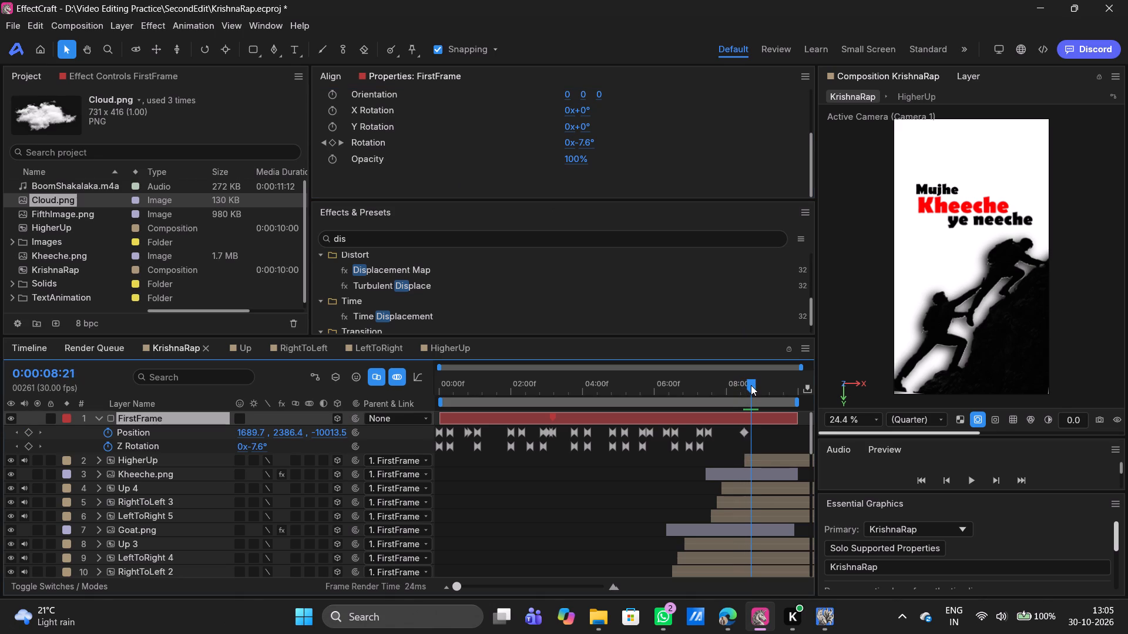
pyautogui.moveTo(751, 385); pyautogui.dragTo(750, 385)
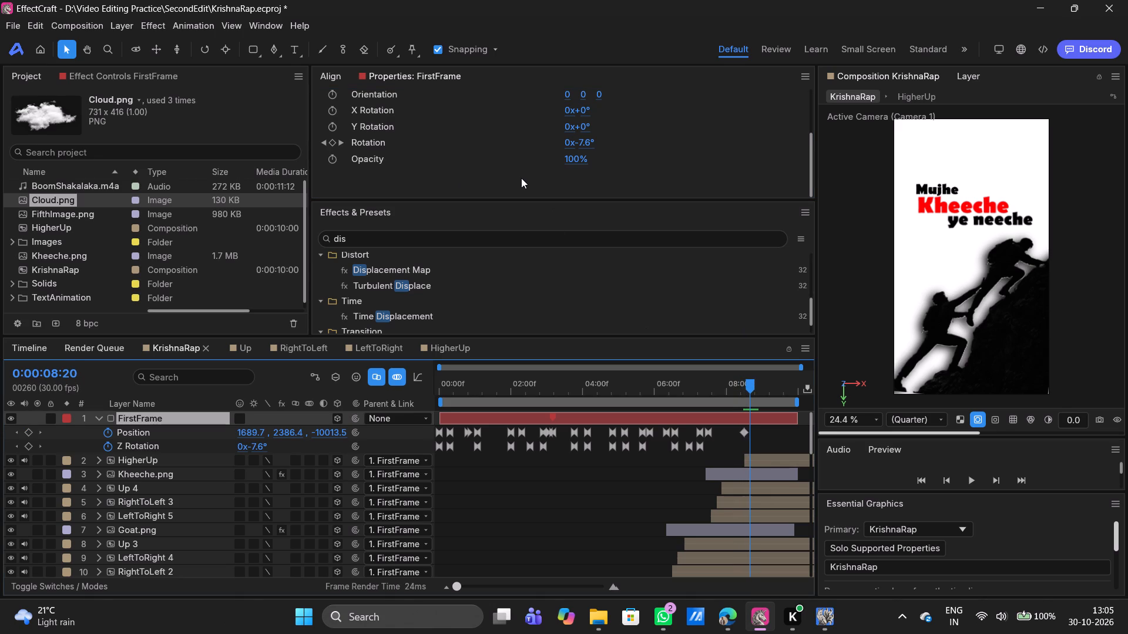
pyautogui.scroll(1, 521, 178)
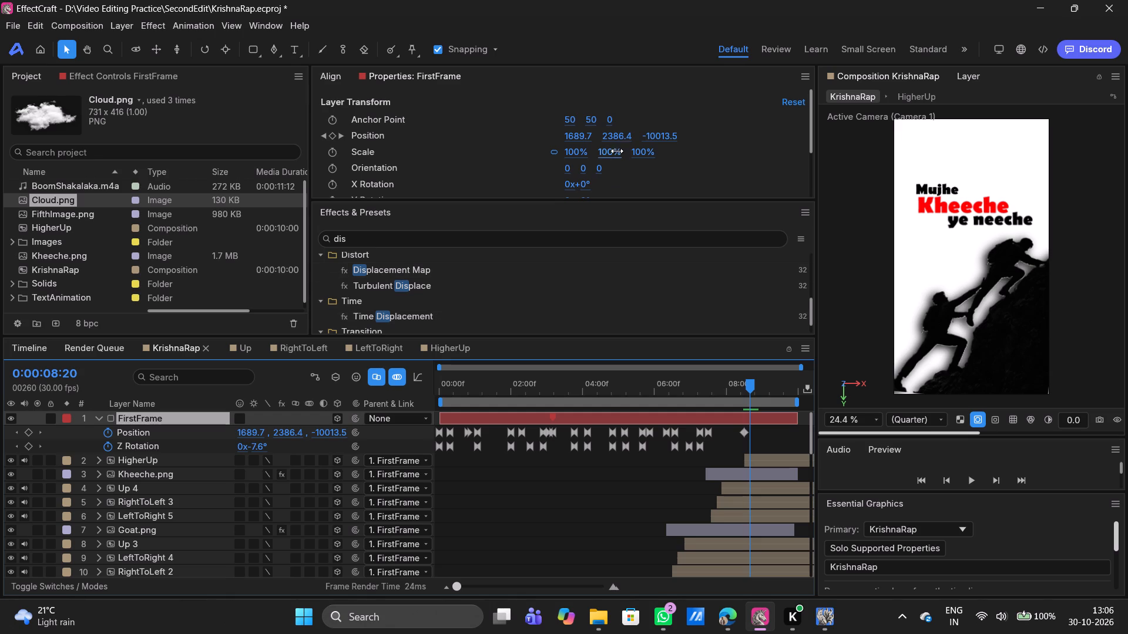
pyautogui.moveTo(615, 135); pyautogui.dragTo(601, 134)
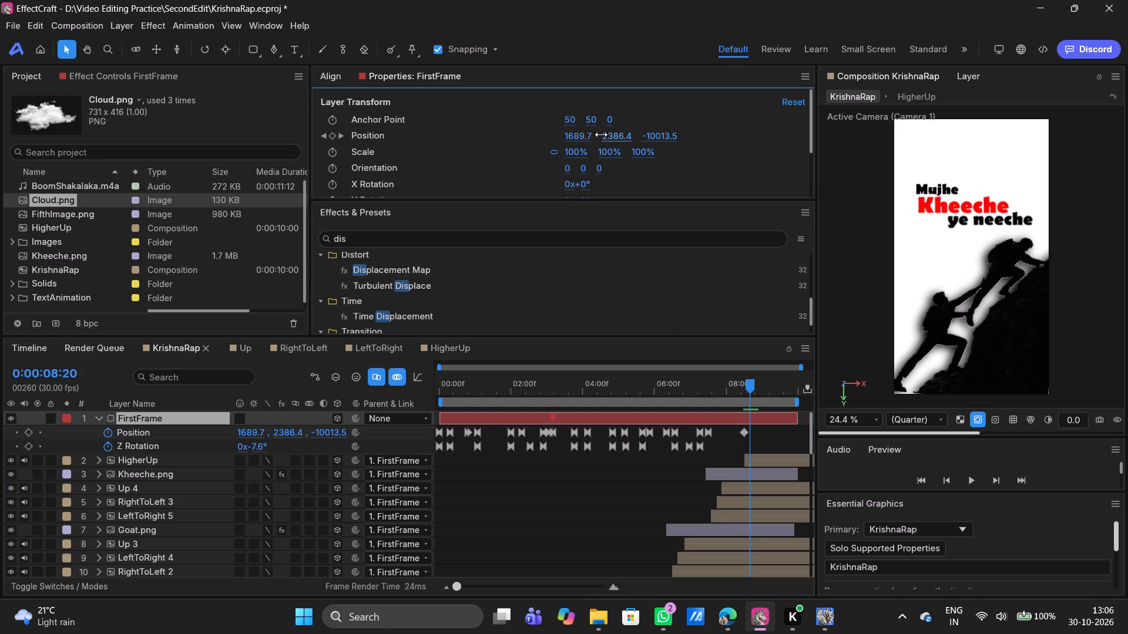
pyautogui.moveTo(601, 134); pyautogui.dragTo(1073, 158)
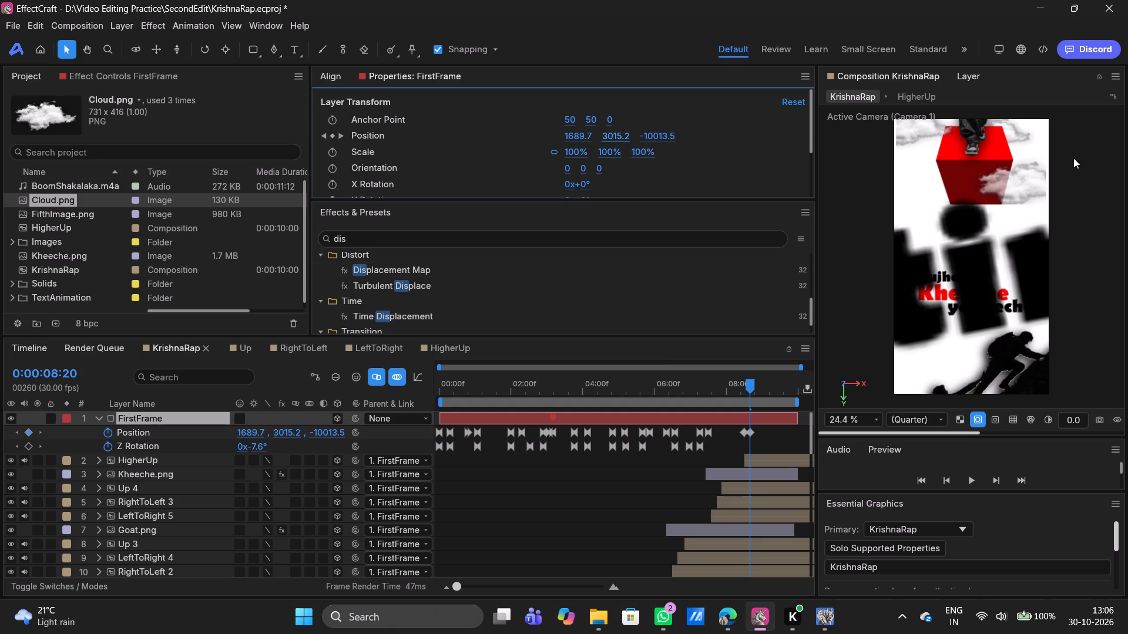
pyautogui.moveTo(1073, 158); pyautogui.dragTo(787, 167)
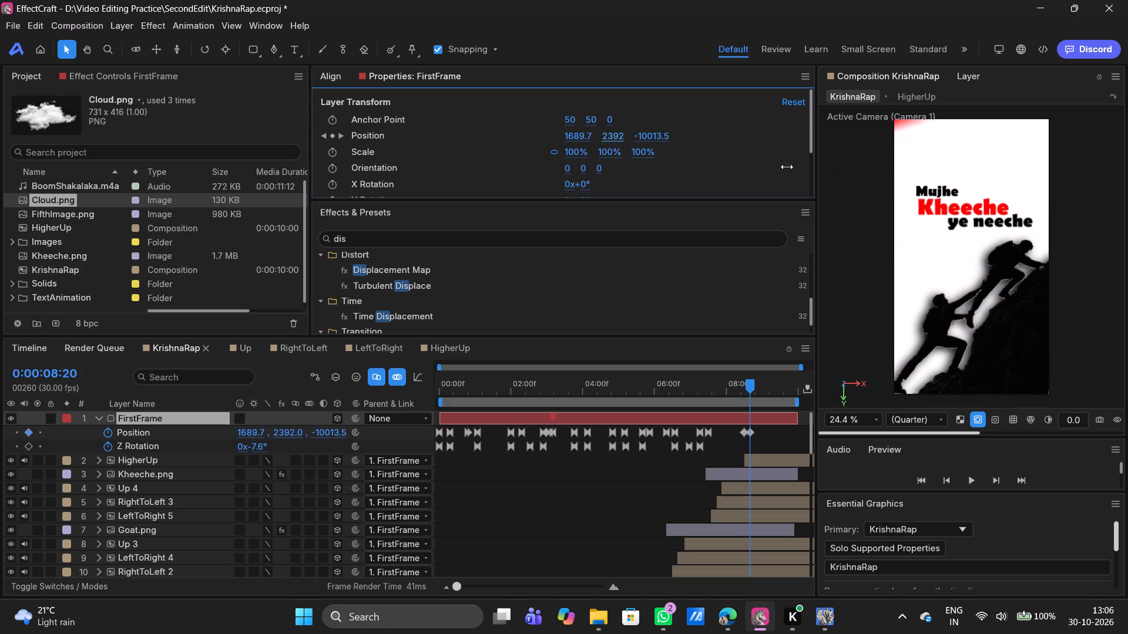
pyautogui.moveTo(787, 167); pyautogui.dragTo(93, 196)
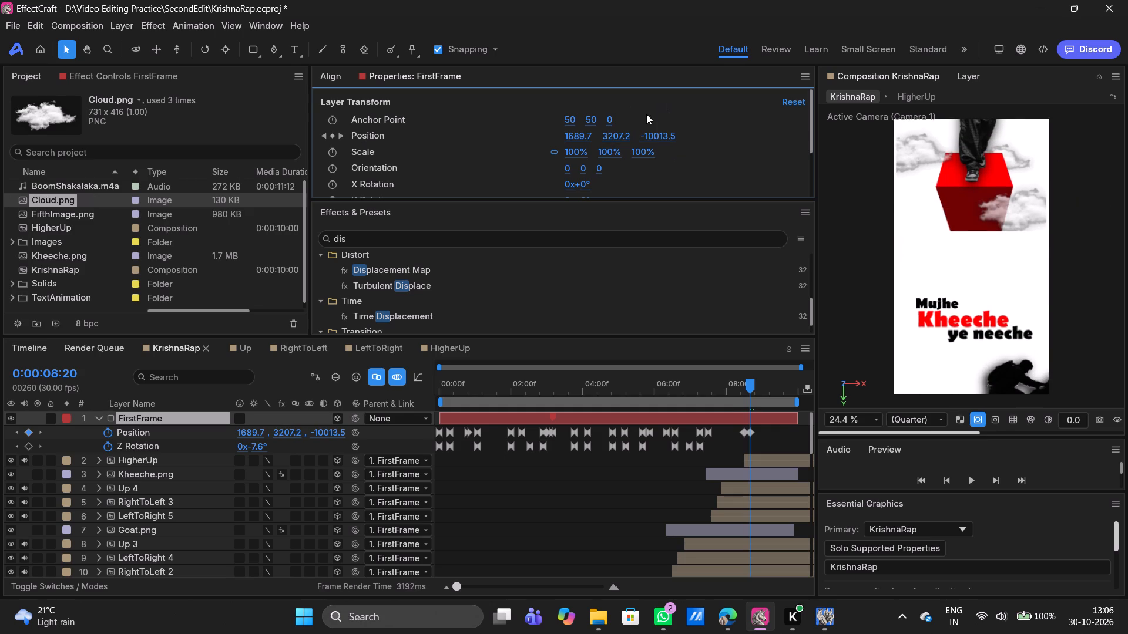
pyautogui.moveTo(613, 132); pyautogui.dragTo(14, 176)
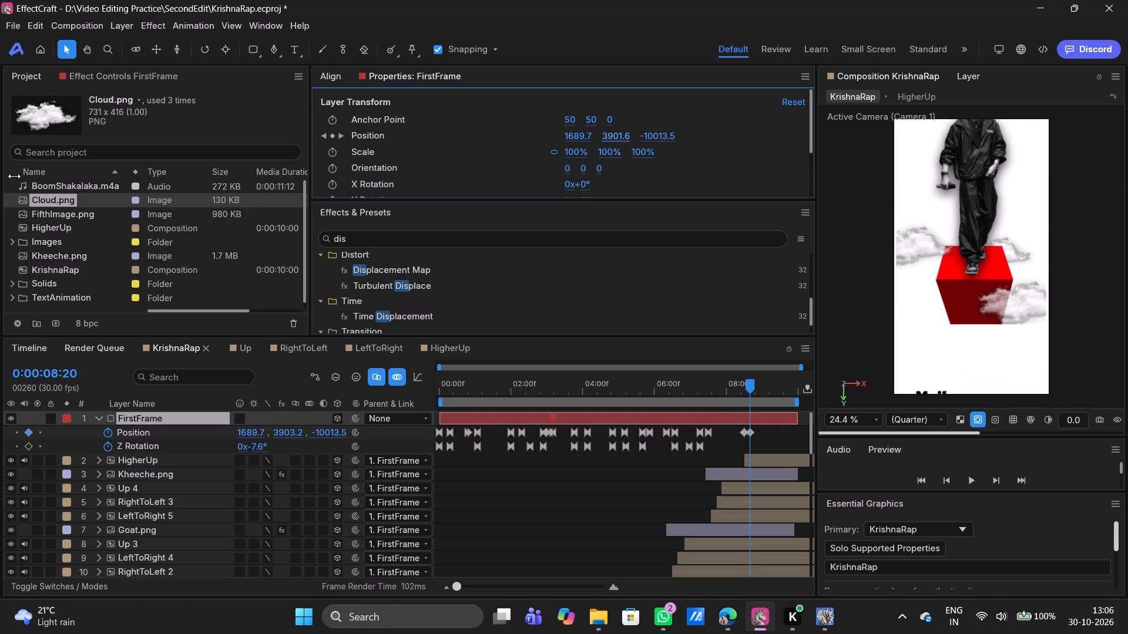
pyautogui.moveTo(14, 176); pyautogui.dragTo(15, 176)
pyautogui.moveTo(615, 140); pyautogui.dragTo(644, 141)
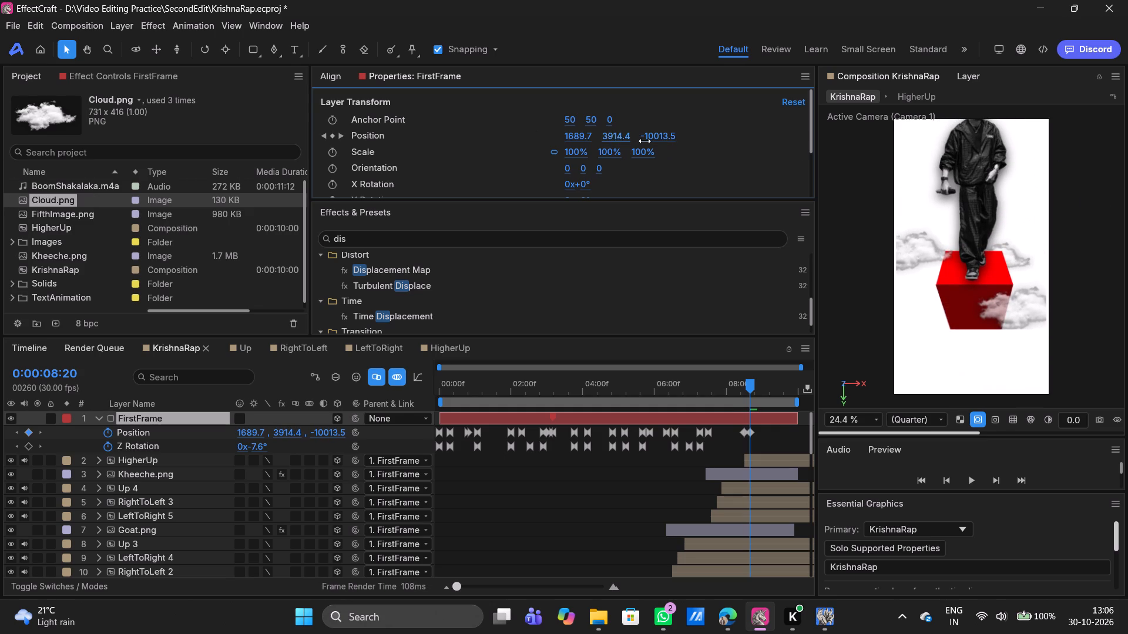
pyautogui.moveTo(644, 141); pyautogui.dragTo(1112, 175)
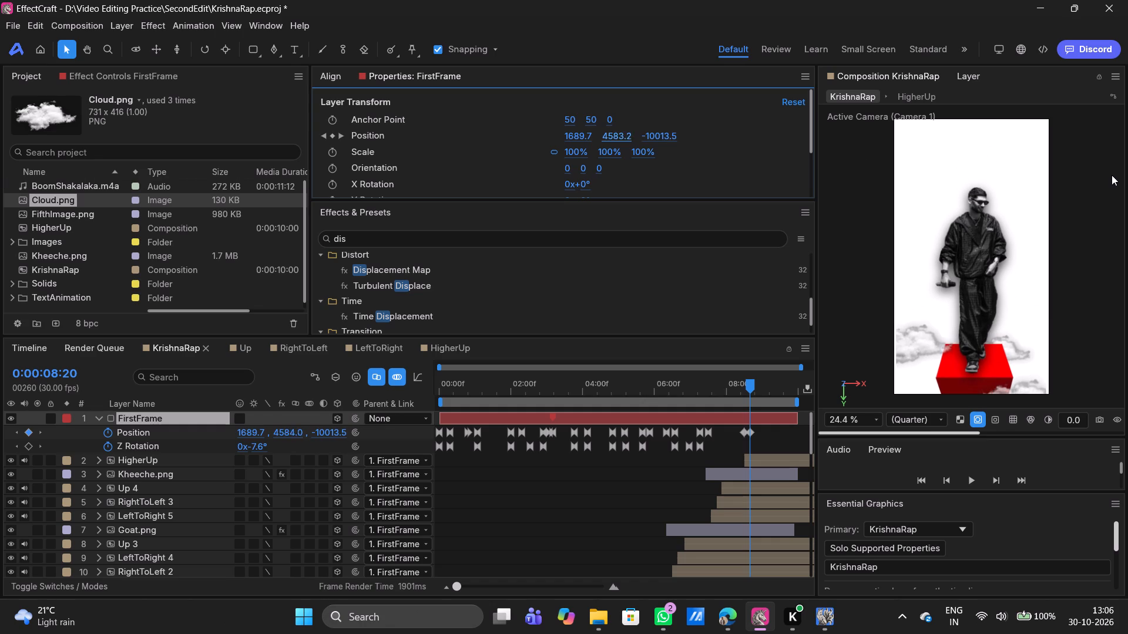
pyautogui.moveTo(1112, 175); pyautogui.dragTo(1102, 174)
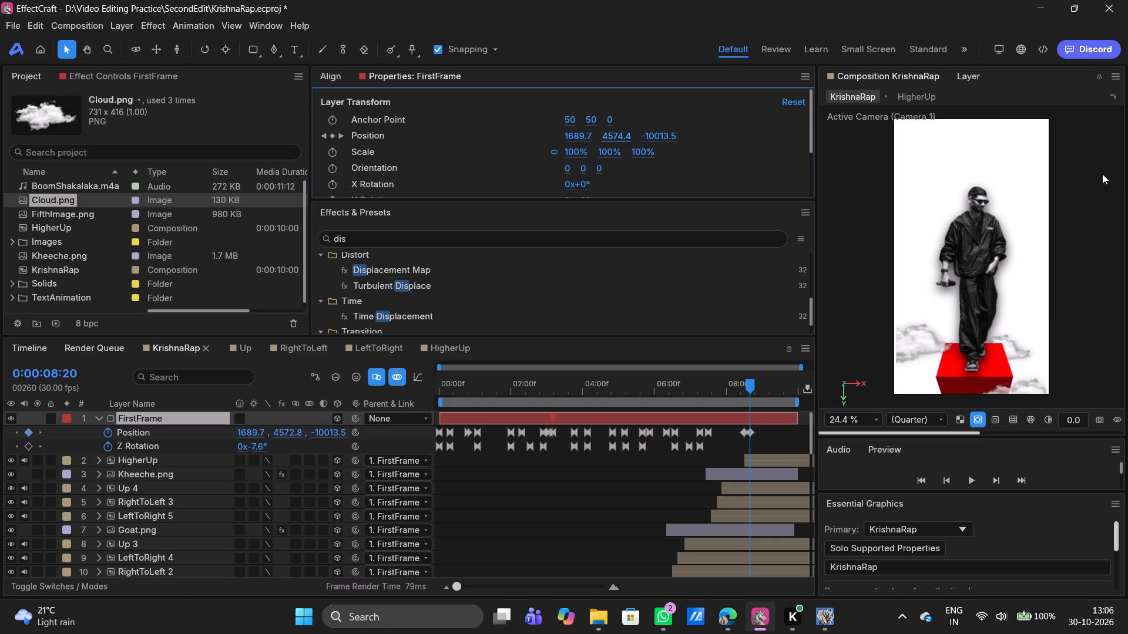
pyautogui.moveTo(1102, 174); pyautogui.dragTo(1082, 173)
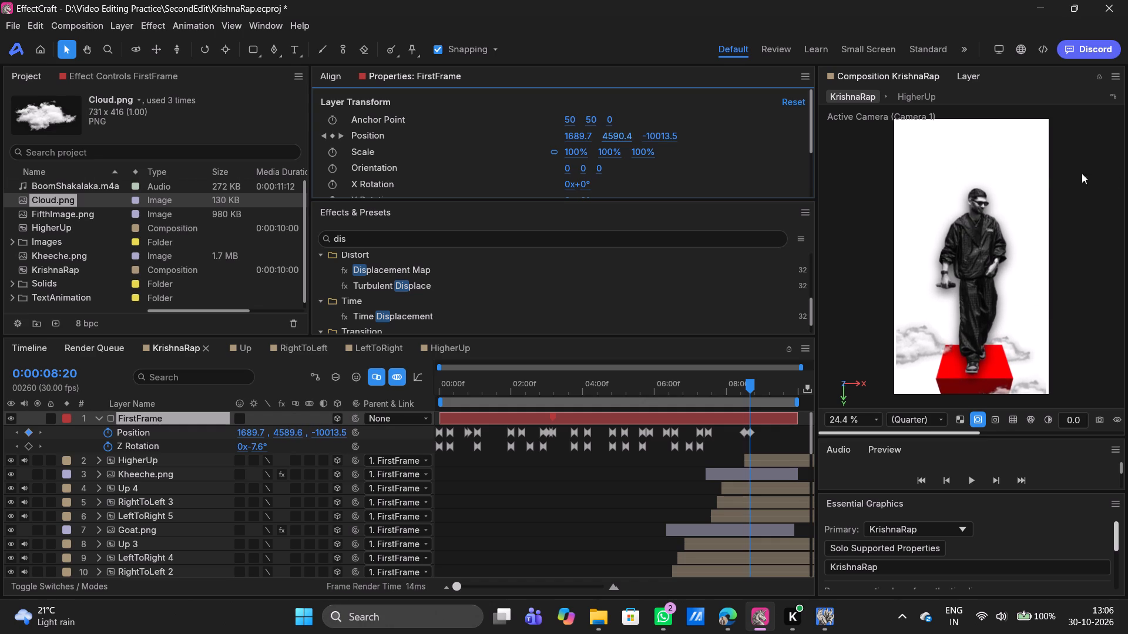
pyautogui.moveTo(1082, 173); pyautogui.dragTo(1045, 168)
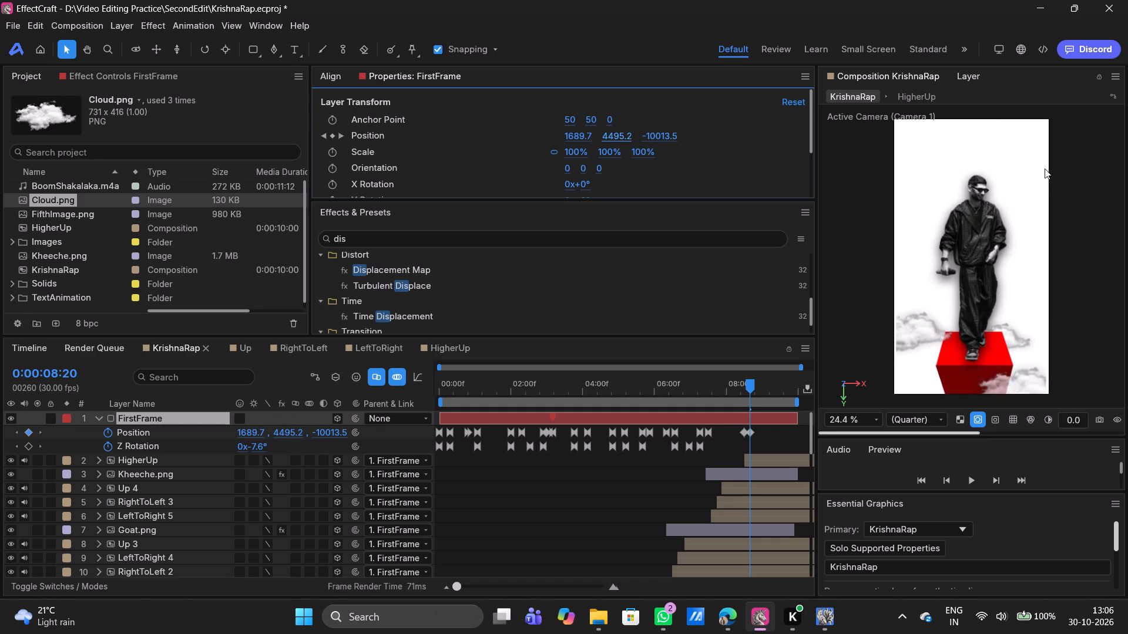
pyautogui.moveTo(1045, 168); pyautogui.dragTo(1126, 170)
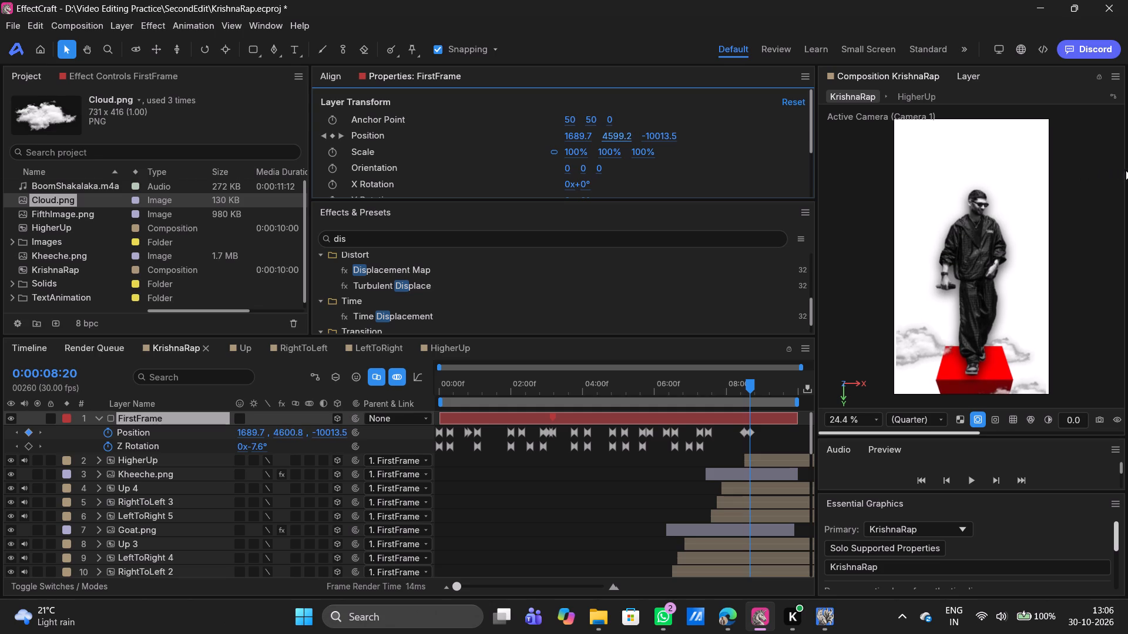
pyautogui.moveTo(1126, 170); pyautogui.dragTo(6, 170)
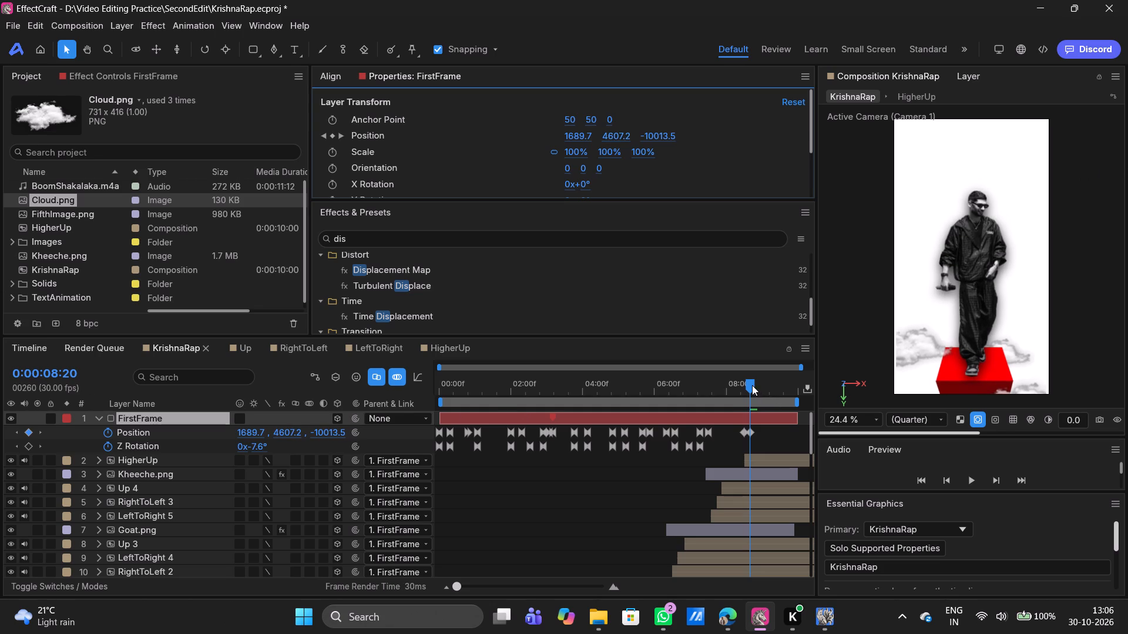
# At 0:00:09:01, add another FirstFrame Position keyframe with the Y value lowered to about 4479.
pyautogui.moveTo(754, 386); pyautogui.dragTo(760, 386)
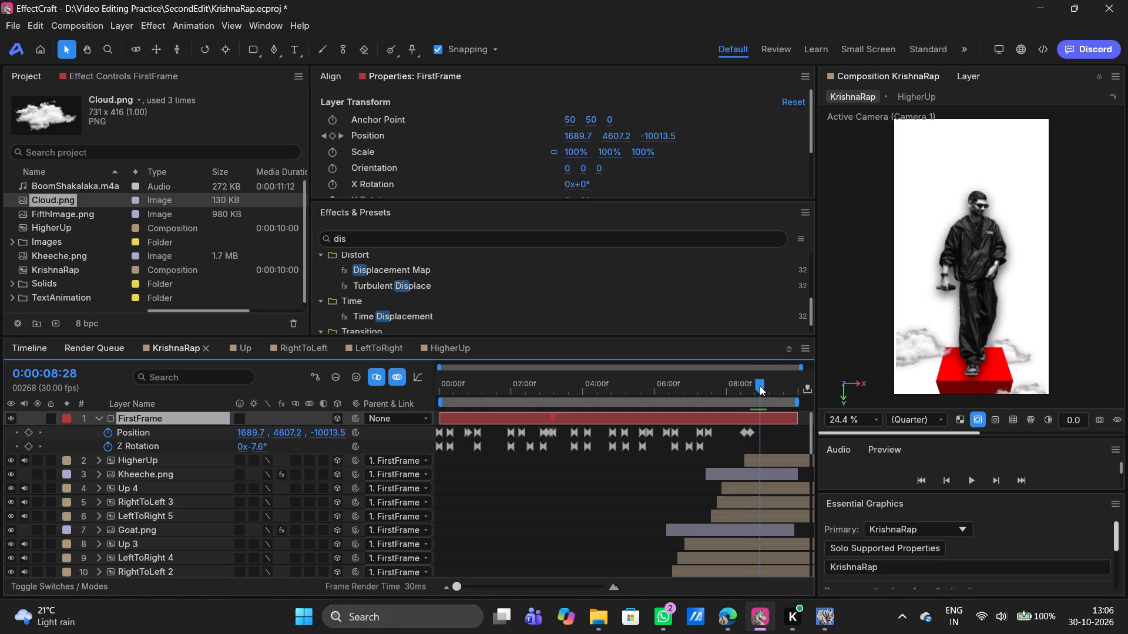
pyautogui.moveTo(760, 386); pyautogui.dragTo(764, 384)
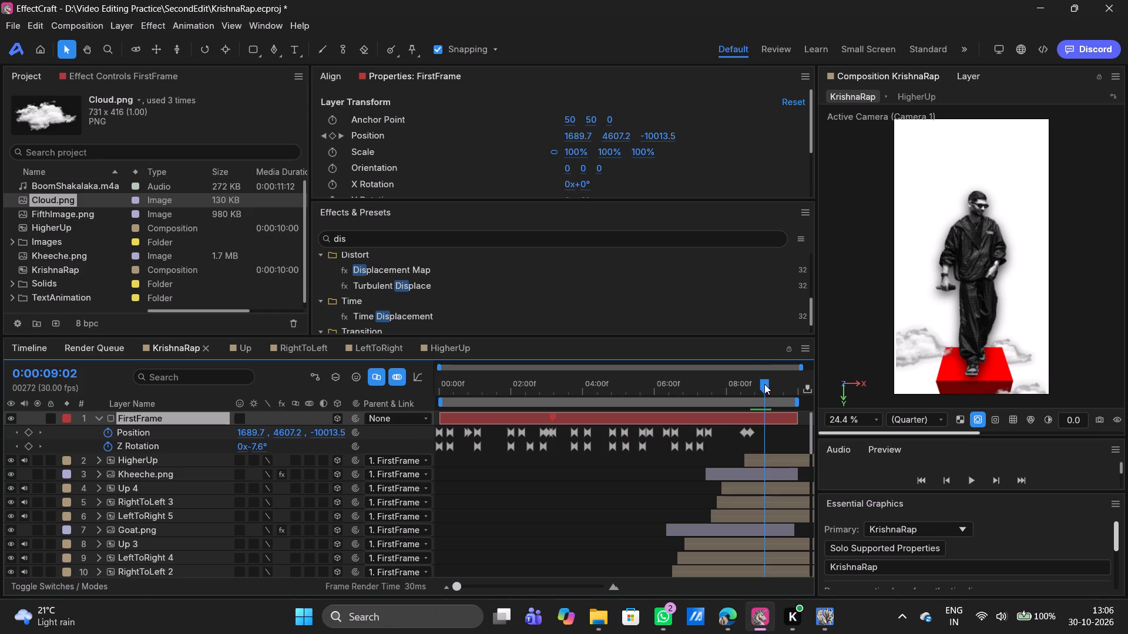
pyautogui.moveTo(764, 384); pyautogui.dragTo(763, 383)
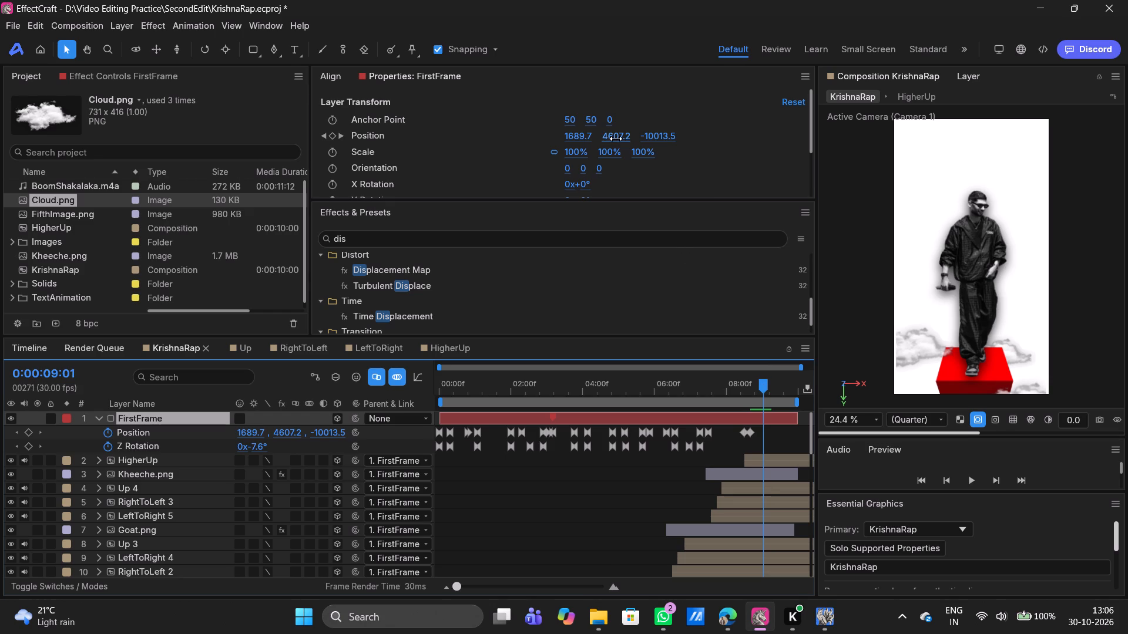
pyautogui.moveTo(616, 139); pyautogui.dragTo(531, 127)
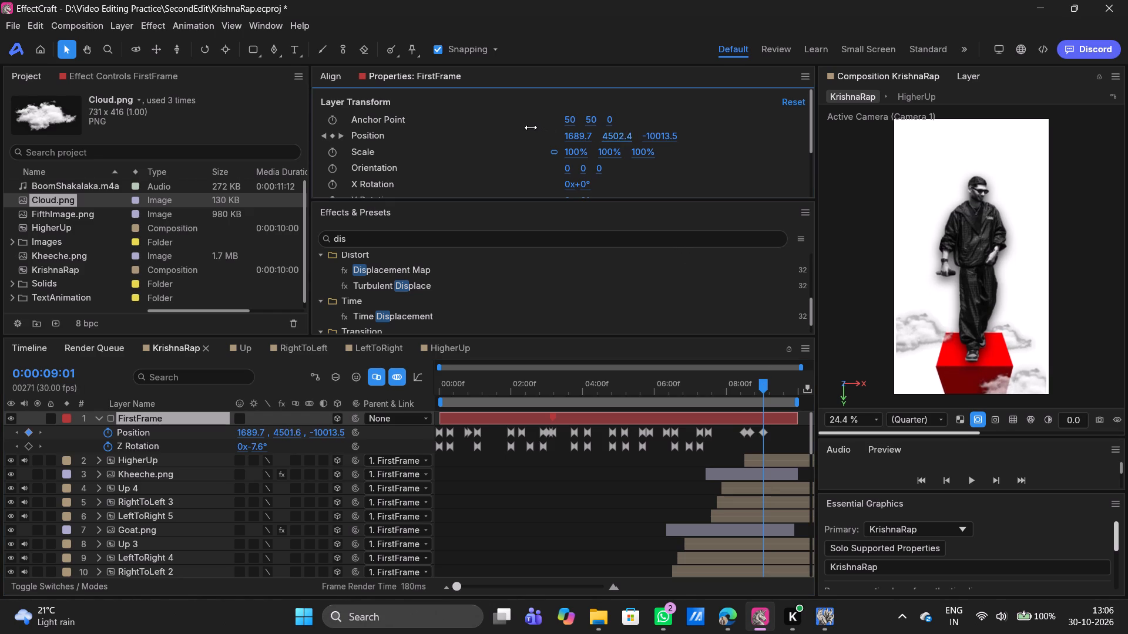
pyautogui.moveTo(531, 127); pyautogui.dragTo(518, 124)
# Apply Easy Ease to FirstFrame's last three Position keyframes, from 0:00:08:15 to 0:00:09:01.
pyautogui.moveTo(780, 439); pyautogui.dragTo(723, 427)
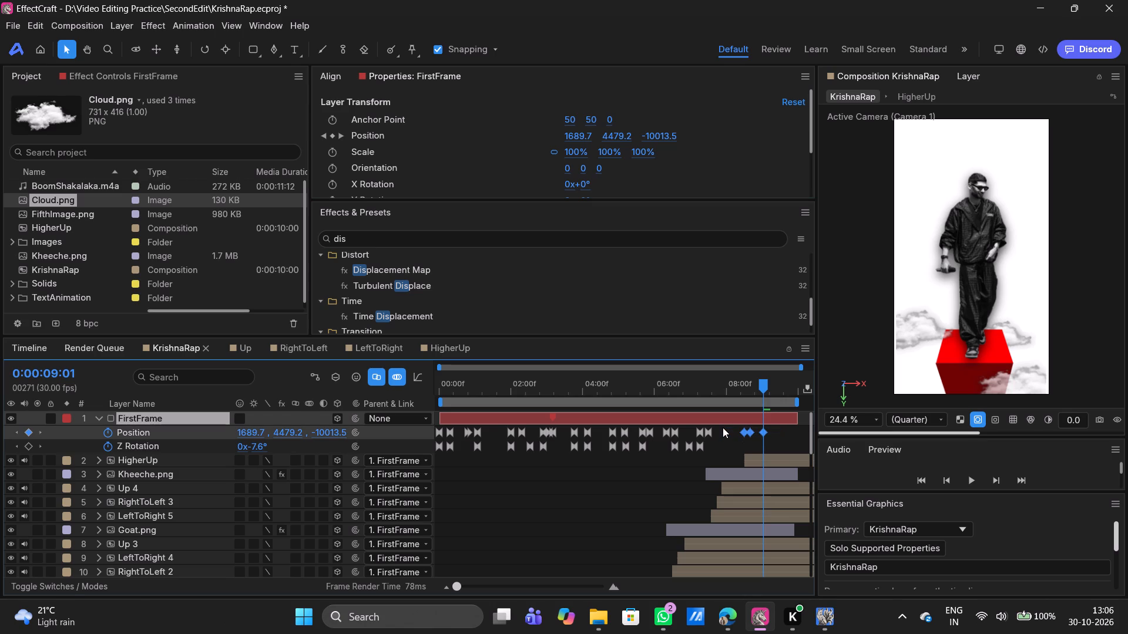
pyautogui.press('F9')
# Add the LeftToRight composition from the TextAnimation folder directly below the HigherUp layer, starting at about 0:00:08:27.
pyautogui.click(13, 295)
pyautogui.scroll(-1, 75, 269)
pyautogui.click(58, 265)
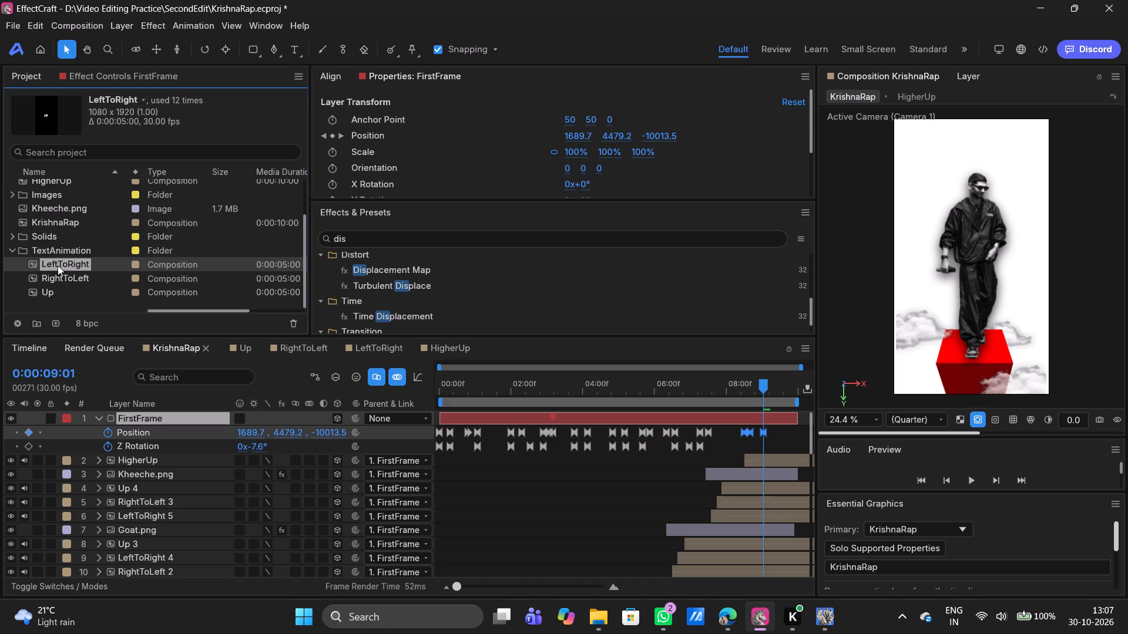
pyautogui.moveTo(58, 265); pyautogui.dragTo(754, 473)
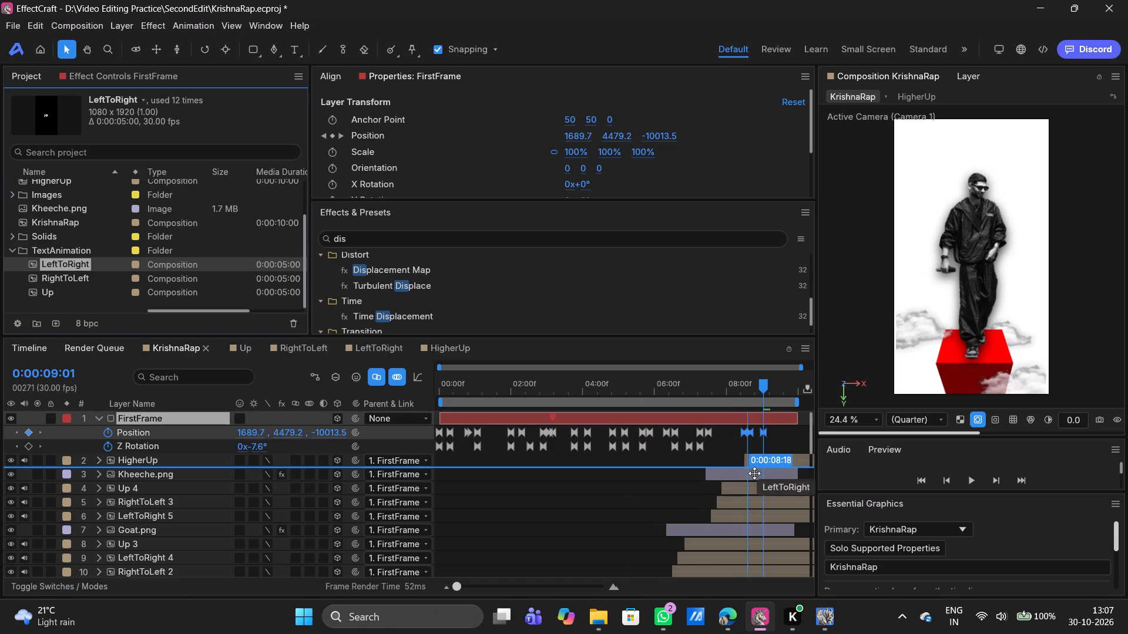
pyautogui.moveTo(754, 473); pyautogui.dragTo(761, 472)
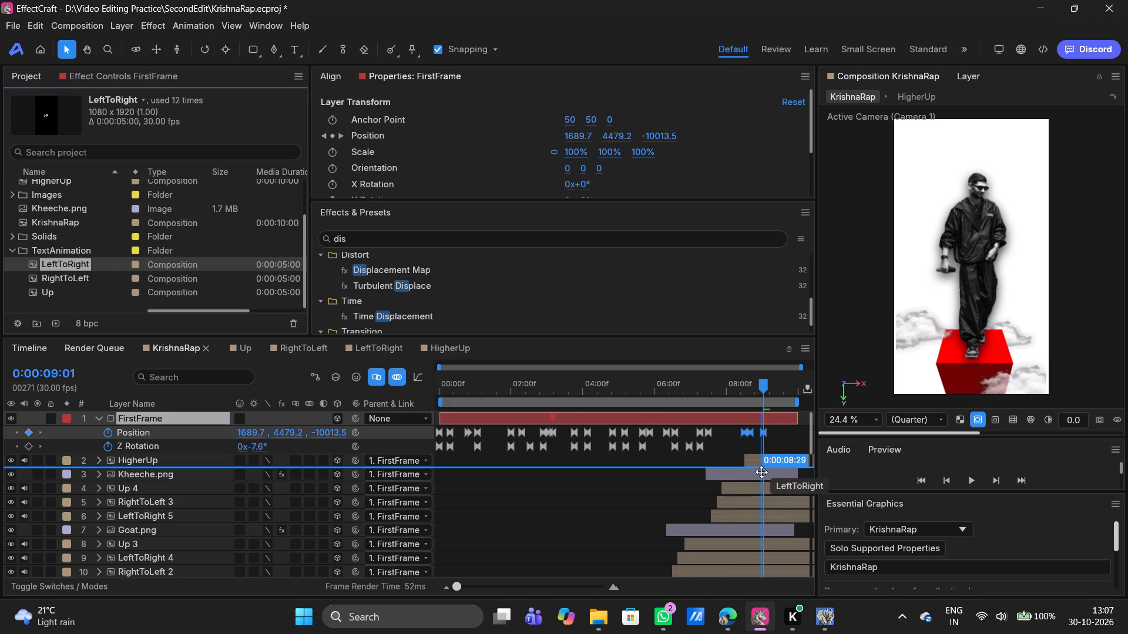
pyautogui.moveTo(761, 472); pyautogui.dragTo(752, 470)
pyautogui.moveTo(752, 470); pyautogui.dragTo(757, 470)
pyautogui.moveTo(757, 470); pyautogui.dragTo(755, 469)
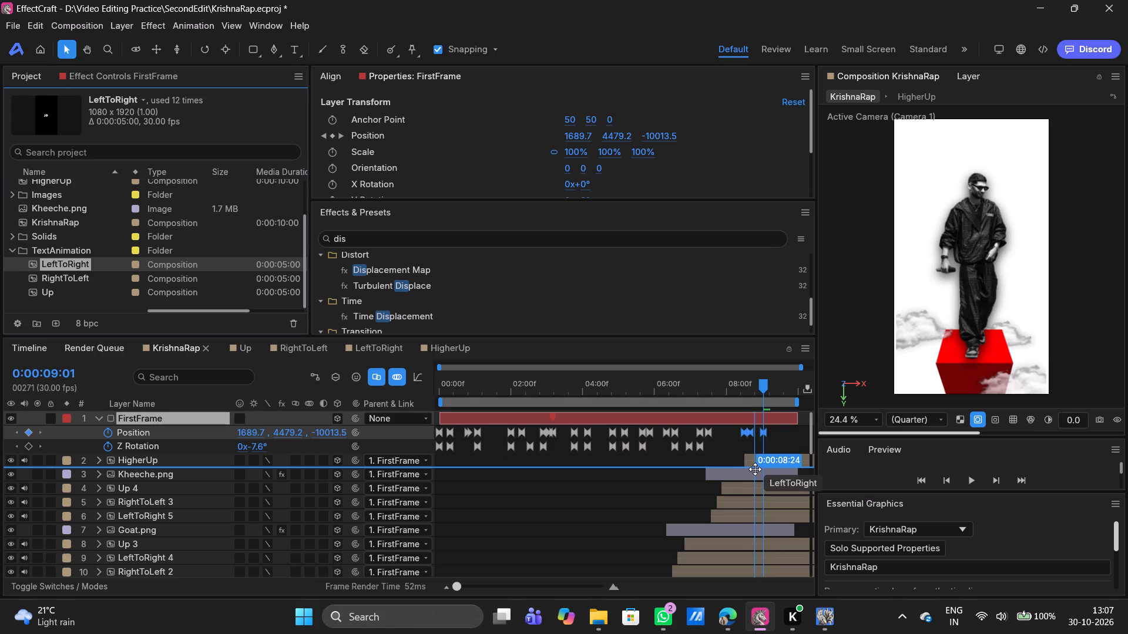
pyautogui.moveTo(755, 469); pyautogui.dragTo(758, 470)
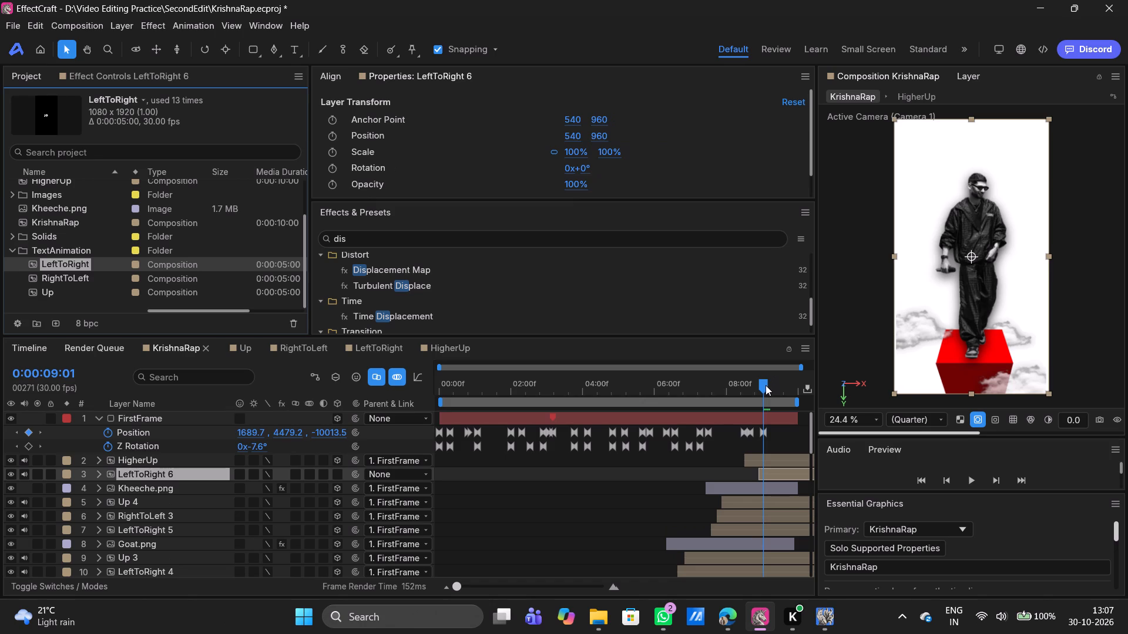
# Set the source text of the LeftToRight 6 layer to "The" and its fill color to black.
pyautogui.moveTo(766, 385); pyautogui.dragTo(758, 385)
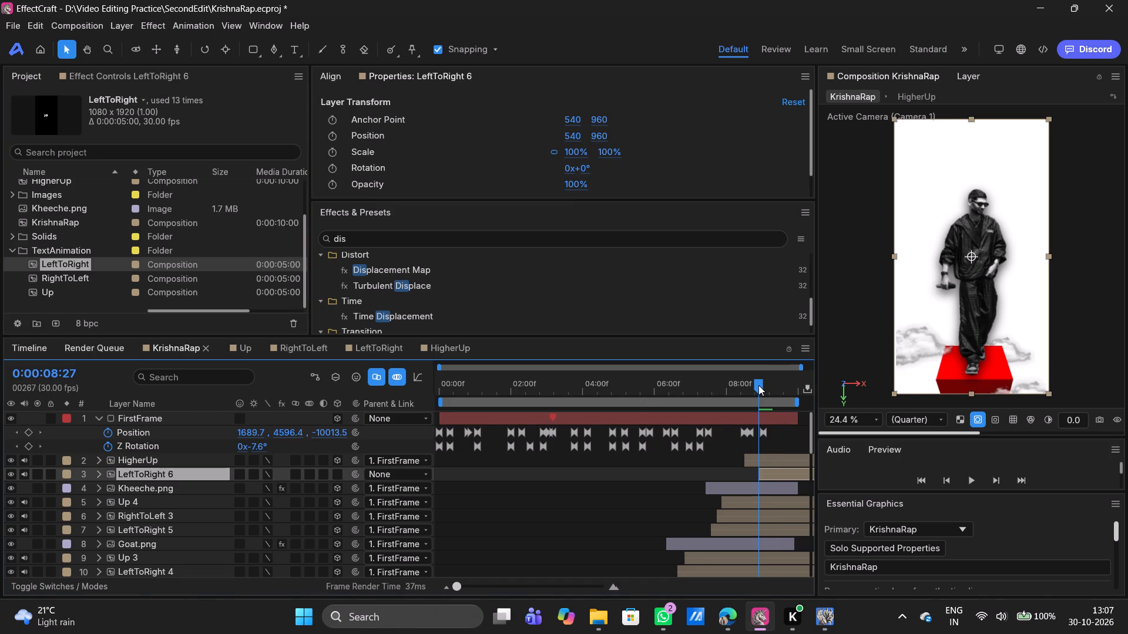
pyautogui.moveTo(758, 385); pyautogui.dragTo(759, 385)
pyautogui.moveTo(758, 385); pyautogui.dragTo(784, 381)
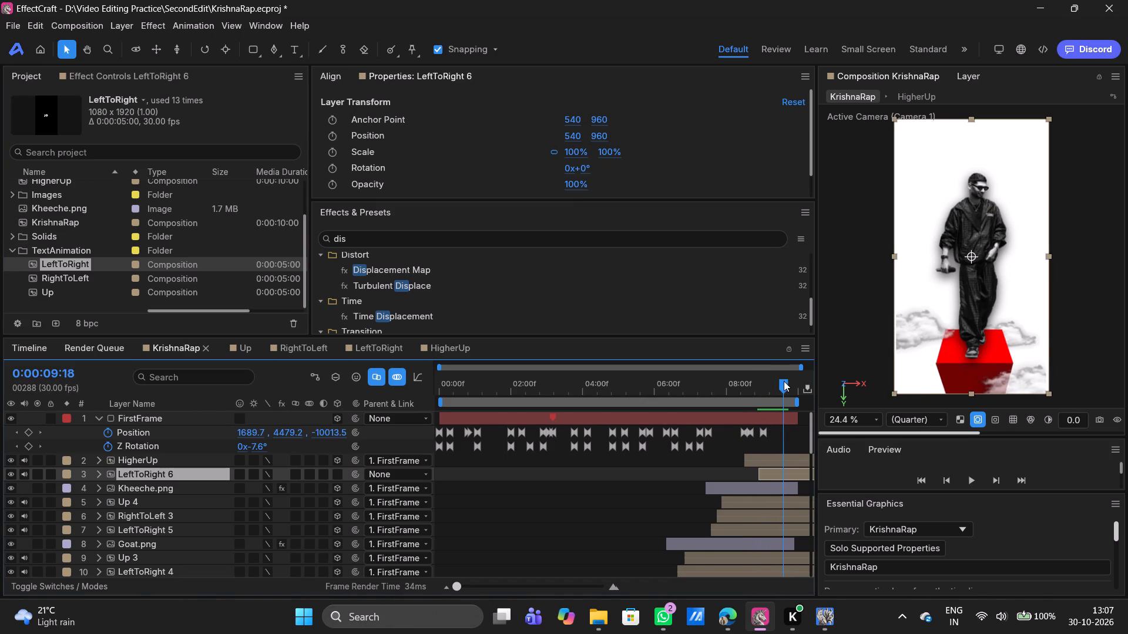
pyautogui.moveTo(784, 381); pyautogui.dragTo(770, 387)
pyautogui.scroll(-4, 929, 545)
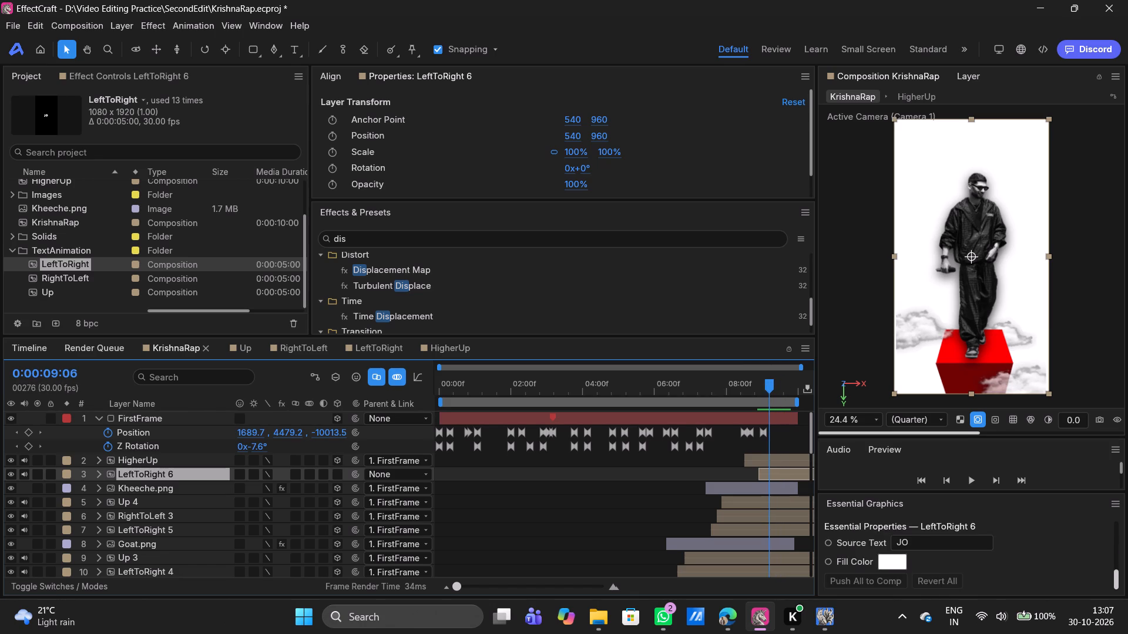
pyautogui.click(919, 543)
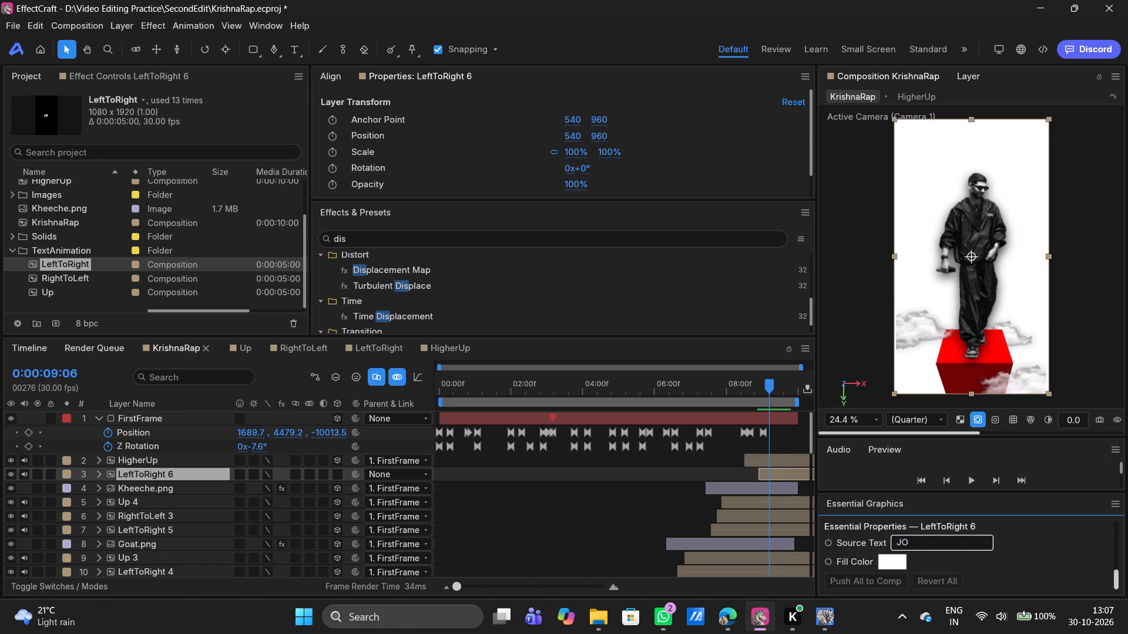
pyautogui.press('BackSpace')
pyautogui.press('BackSpace')
pyautogui.press('BackSpace')
pyautogui.press('BackSpace')
pyautogui.write('The')
pyautogui.press('Return')
pyautogui.click(889, 558)
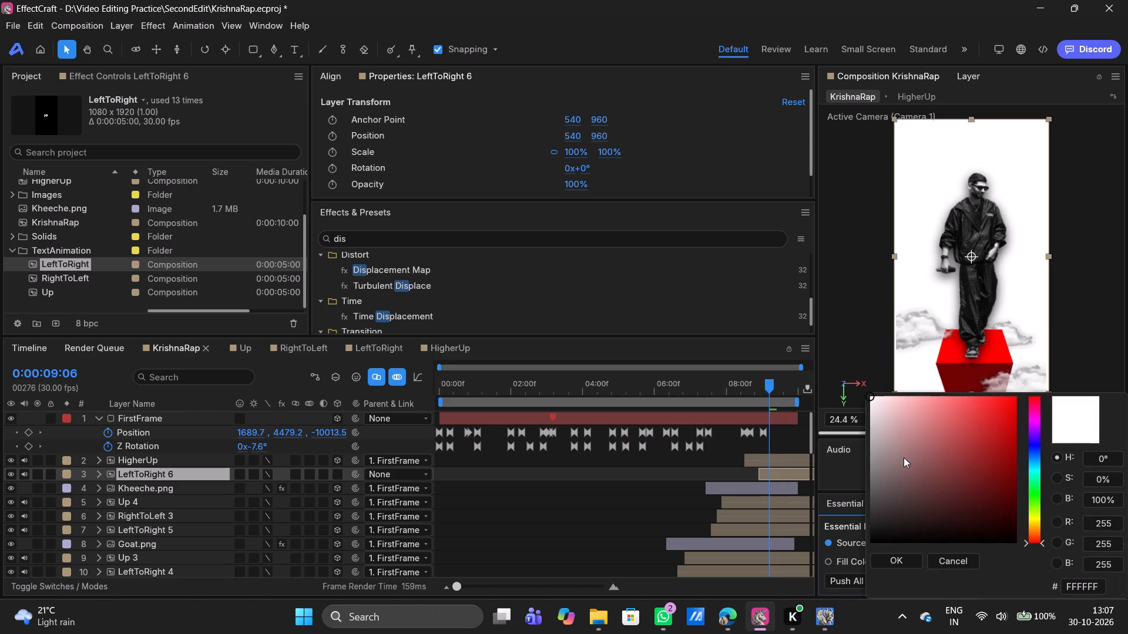
pyautogui.moveTo(904, 457); pyautogui.dragTo(833, 603)
pyautogui.click(902, 559)
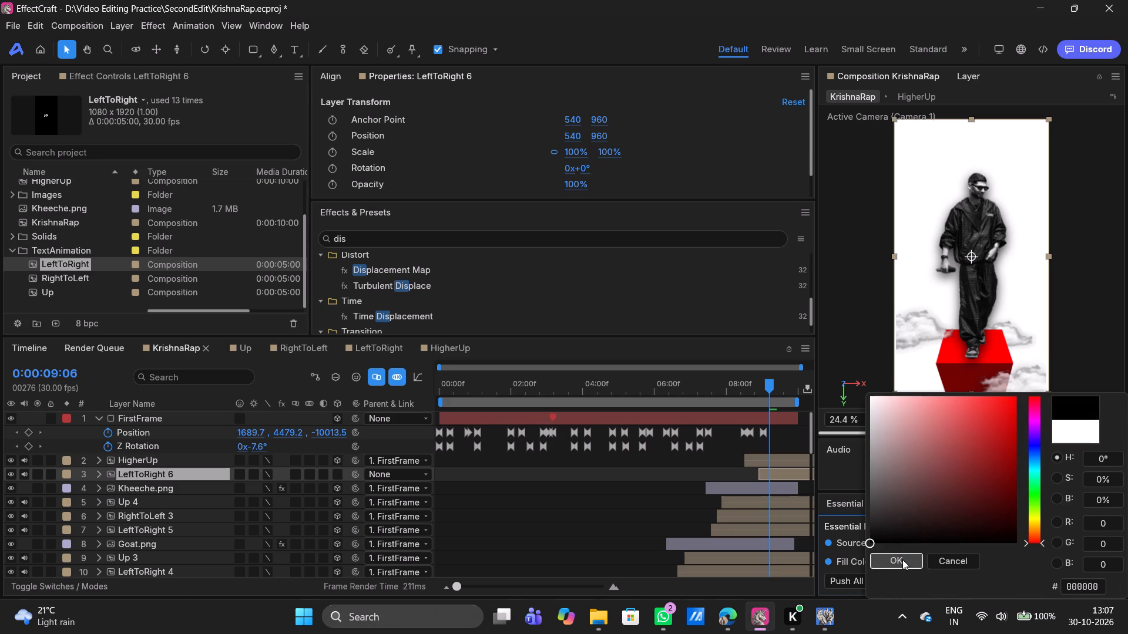
# Make the "The" text layer (LeftToRight 6) a 3D layer and parent it to FirstFrame.
pyautogui.click(335, 474)
pyautogui.click(390, 475)
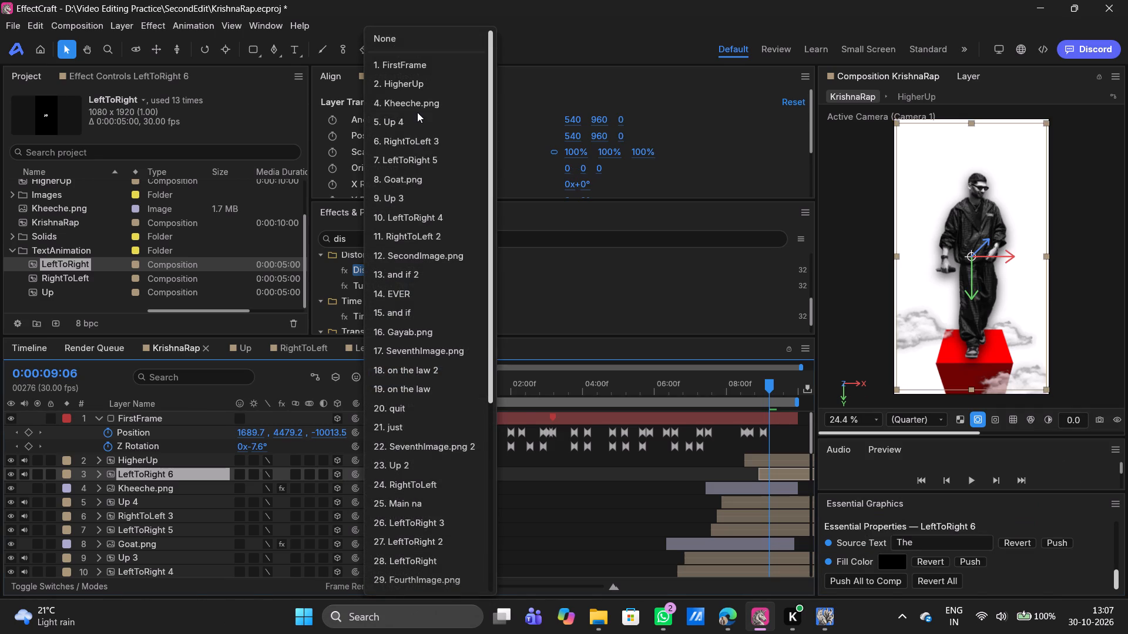
pyautogui.click(405, 64)
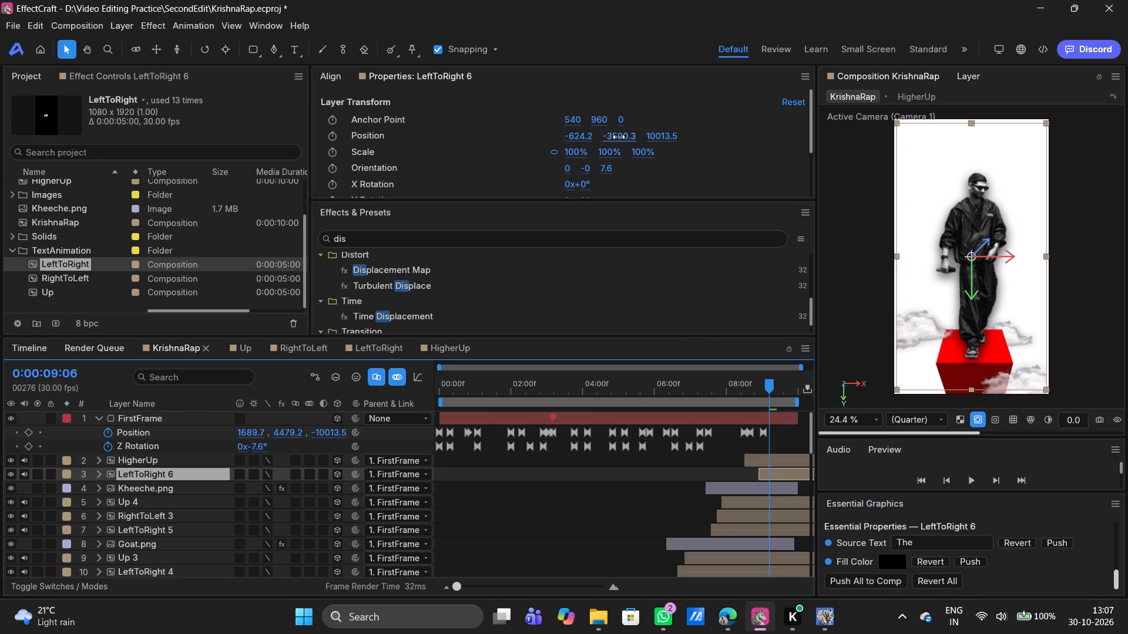
# Raise the "The" layer toward the figure's head by setting its Y position to about -4133.
pyautogui.moveTo(619, 137); pyautogui.dragTo(388, 113)
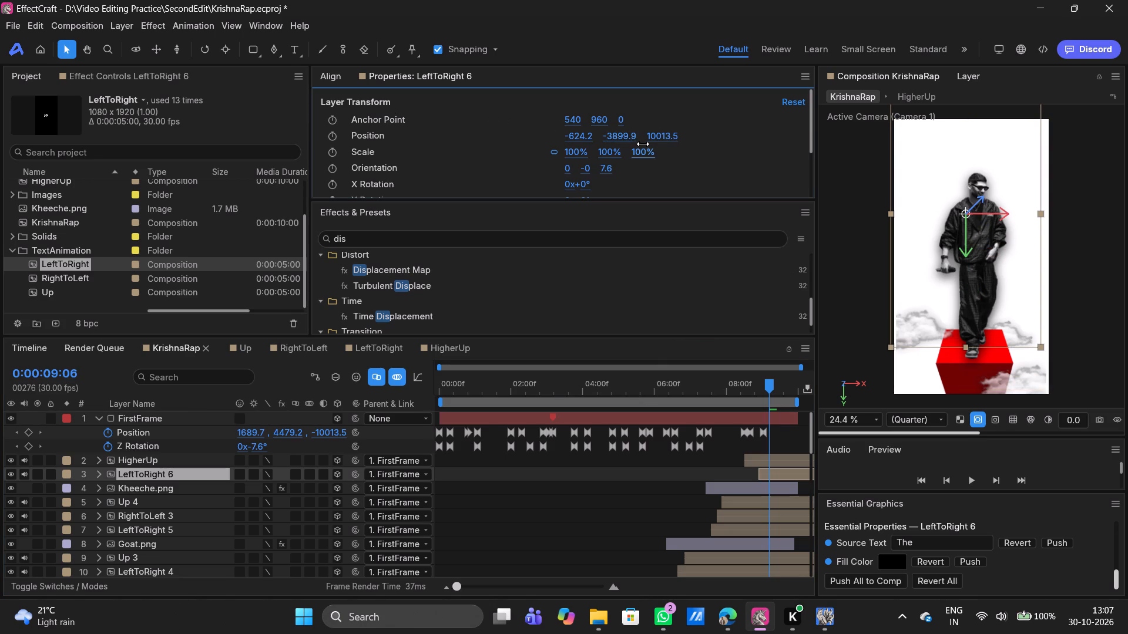
pyautogui.moveTo(617, 138); pyautogui.dragTo(434, 92)
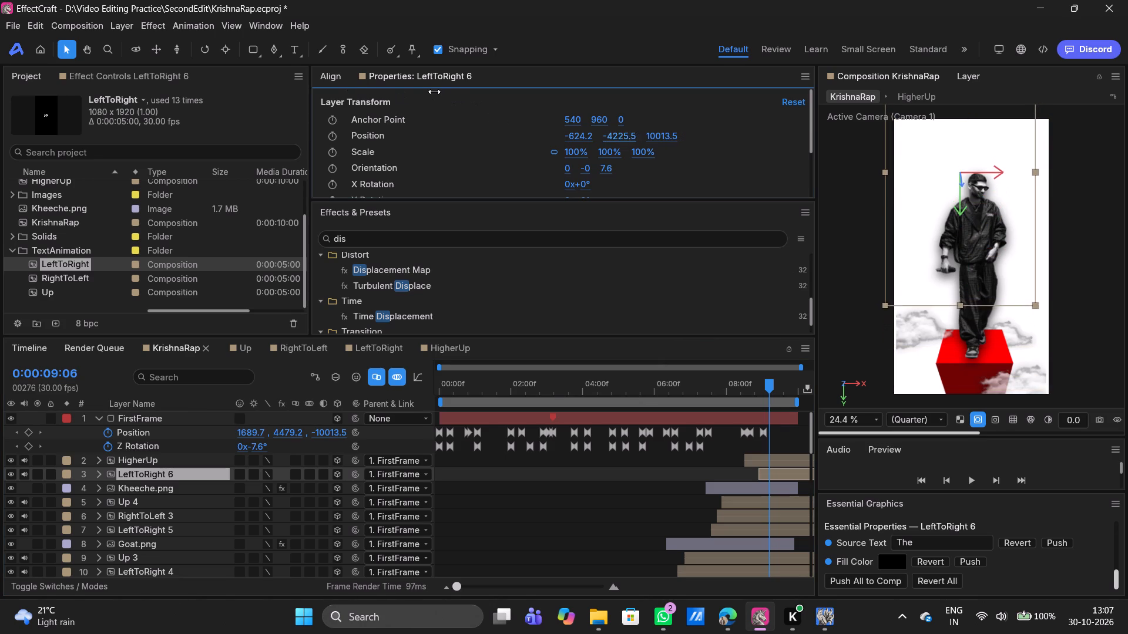
pyautogui.moveTo(434, 92); pyautogui.dragTo(443, 92)
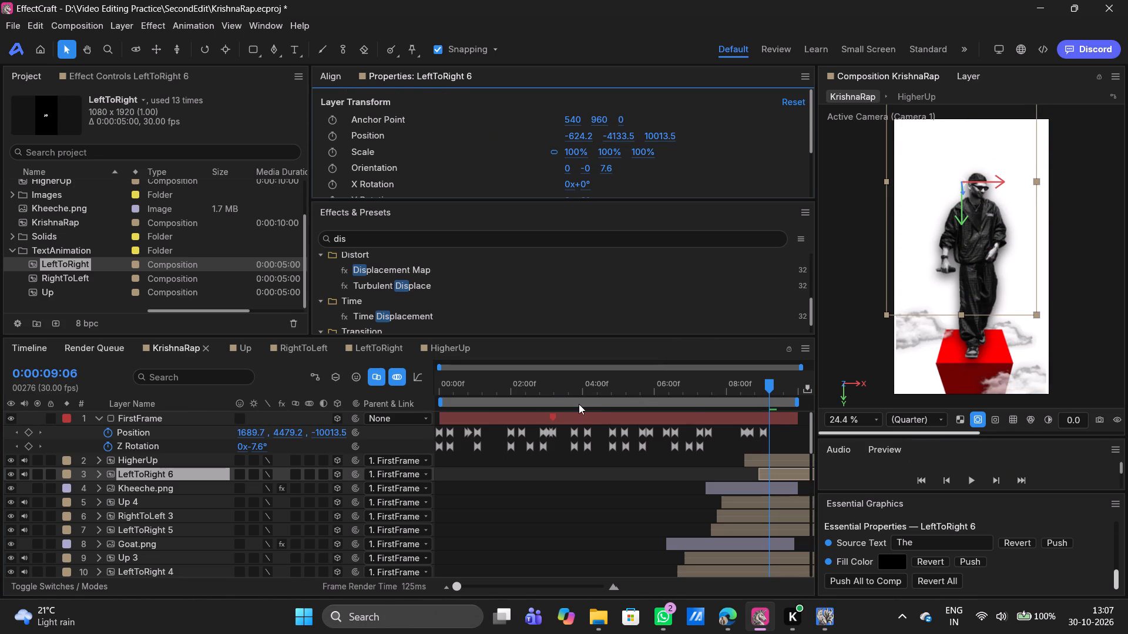
# Hide the white Solid 2 background layer in the HigherUp composition and return to KrishnaRap.
pyautogui.doubleClick(448, 348)
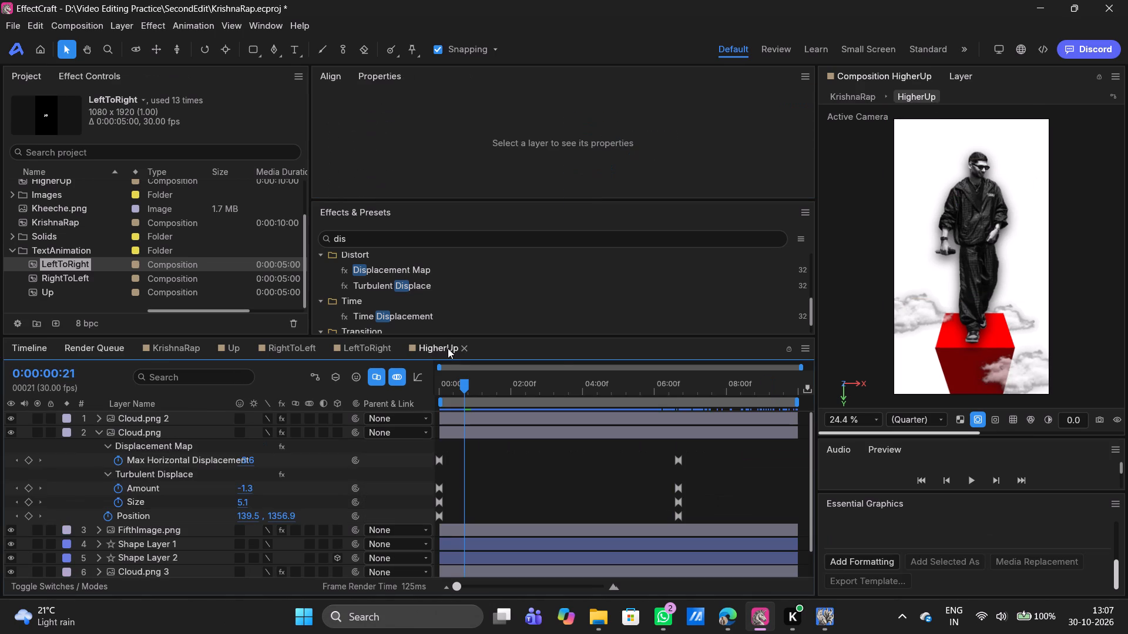
pyautogui.scroll(-2, 61, 529)
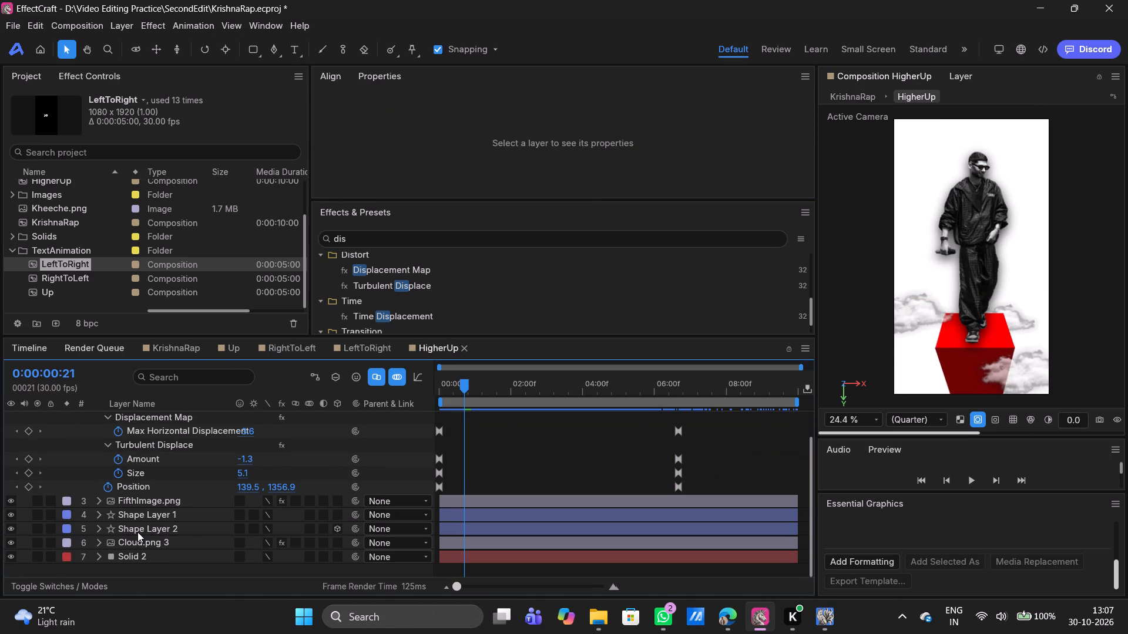
pyautogui.click(133, 557)
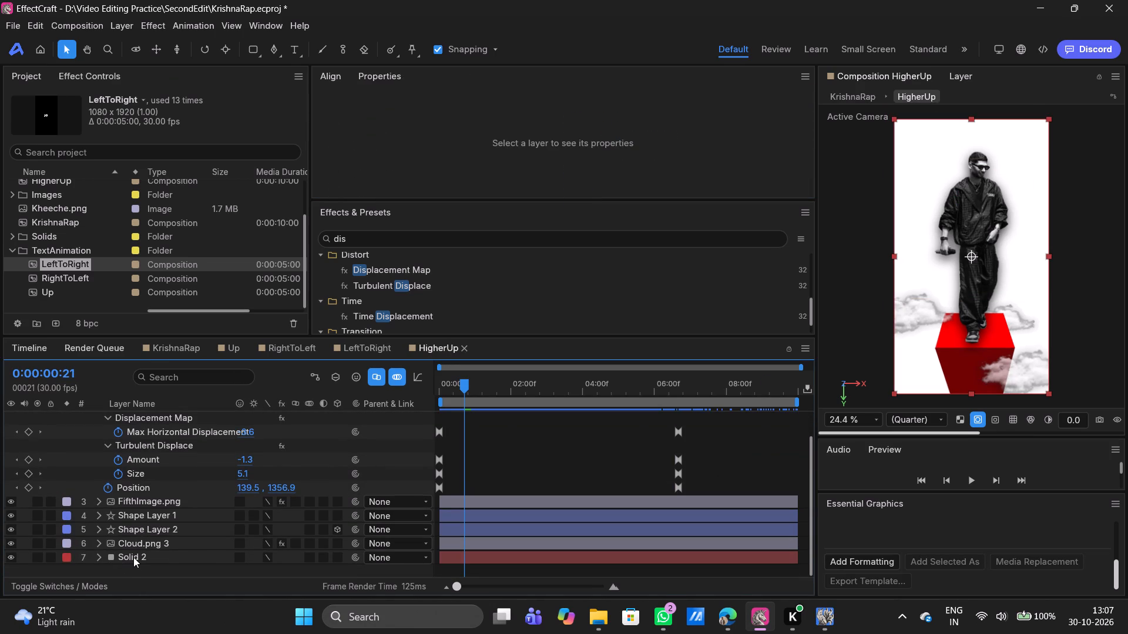
pyautogui.click(11, 560)
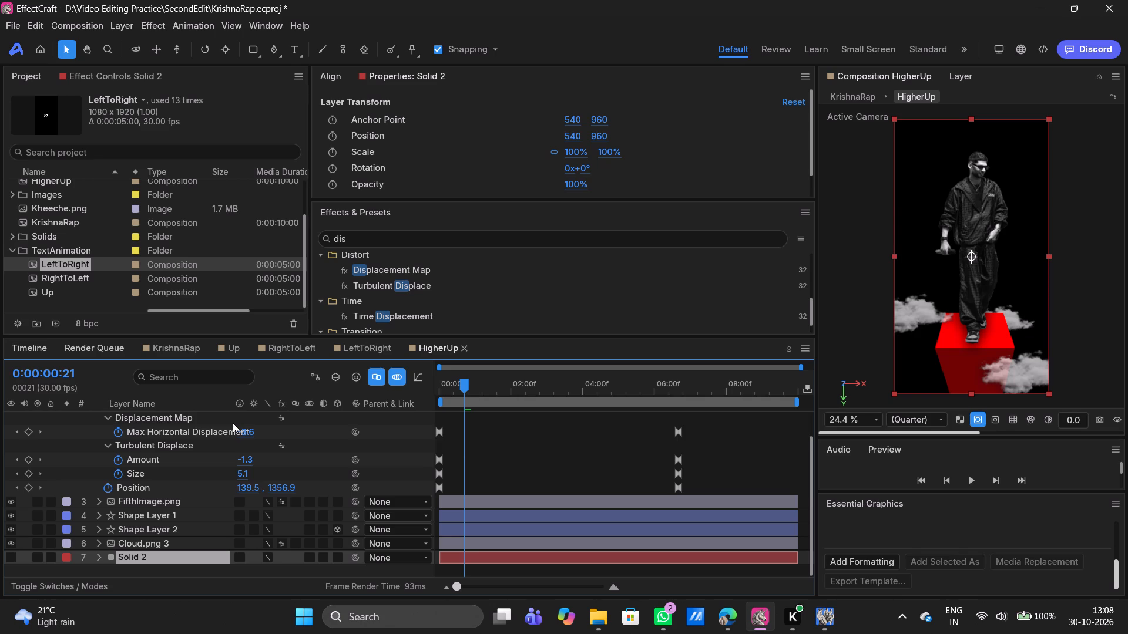
pyautogui.doubleClick(168, 348)
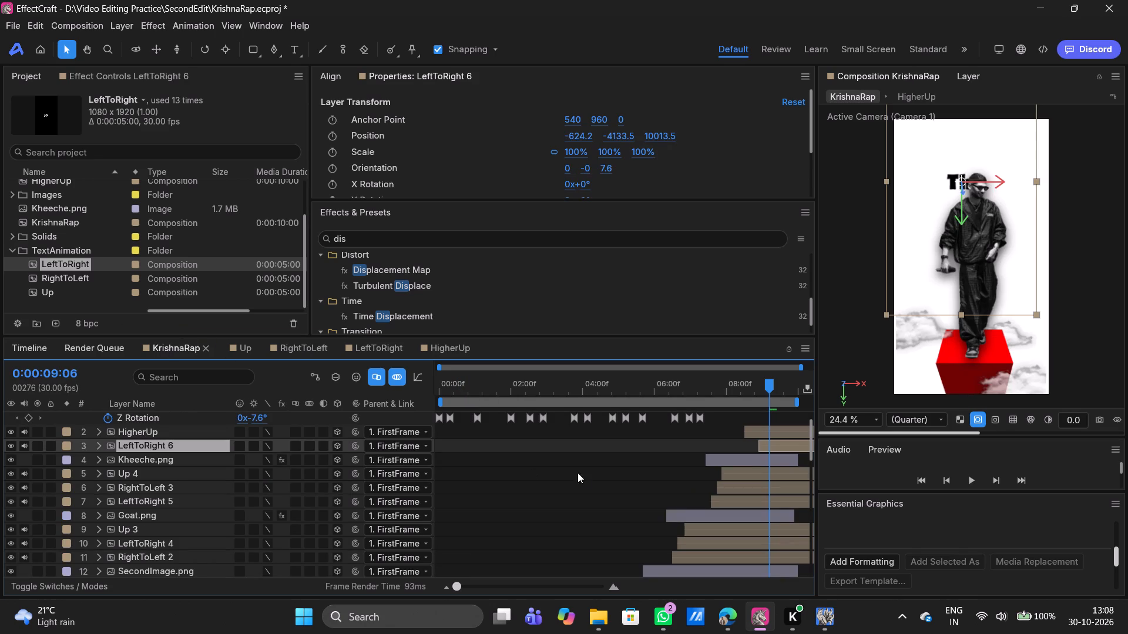
# Place "The" just above the figure's head at about X -753, Y -4292, scaled down to about 67.2%.
pyautogui.scroll(-1, 895, 522)
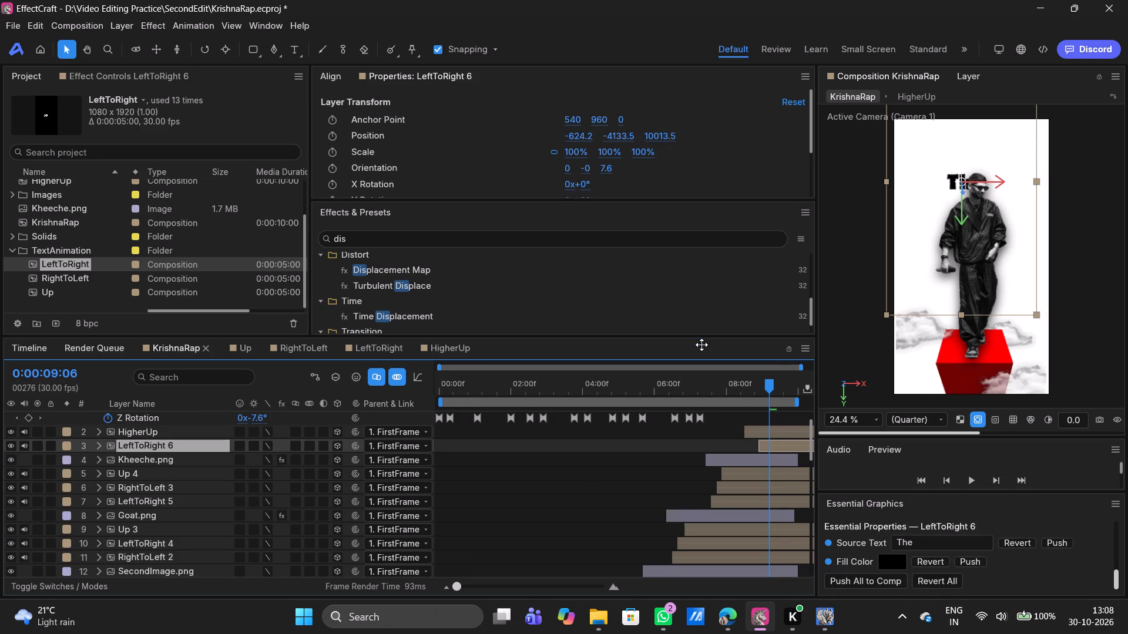
pyautogui.moveTo(620, 137); pyautogui.dragTo(506, 120)
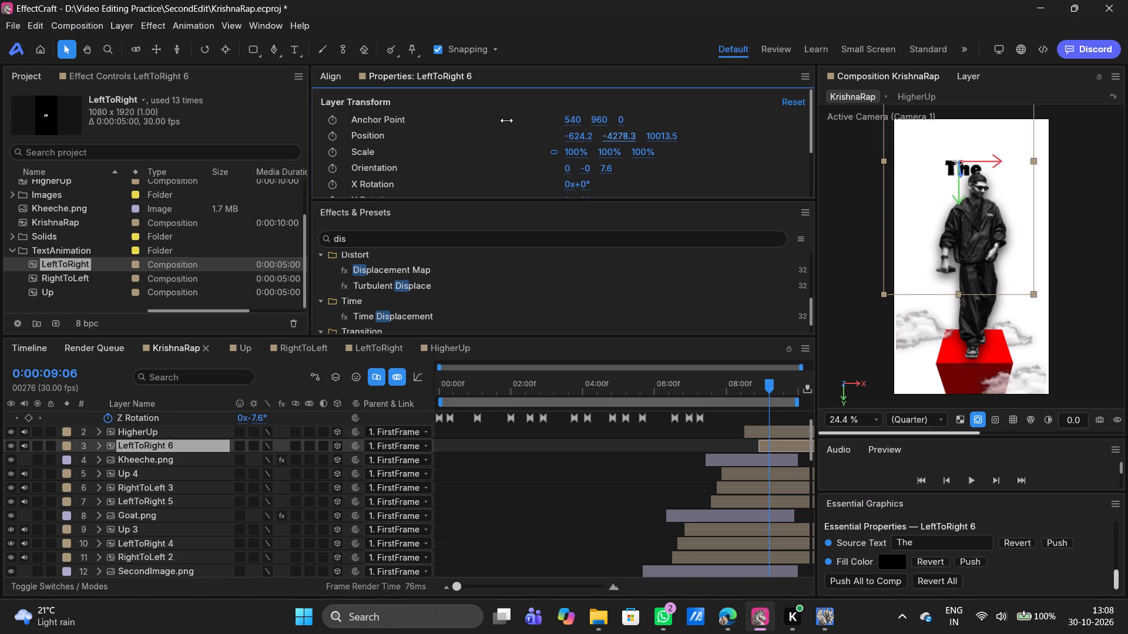
pyautogui.moveTo(506, 120); pyautogui.dragTo(501, 120)
pyautogui.moveTo(580, 140); pyautogui.dragTo(441, 135)
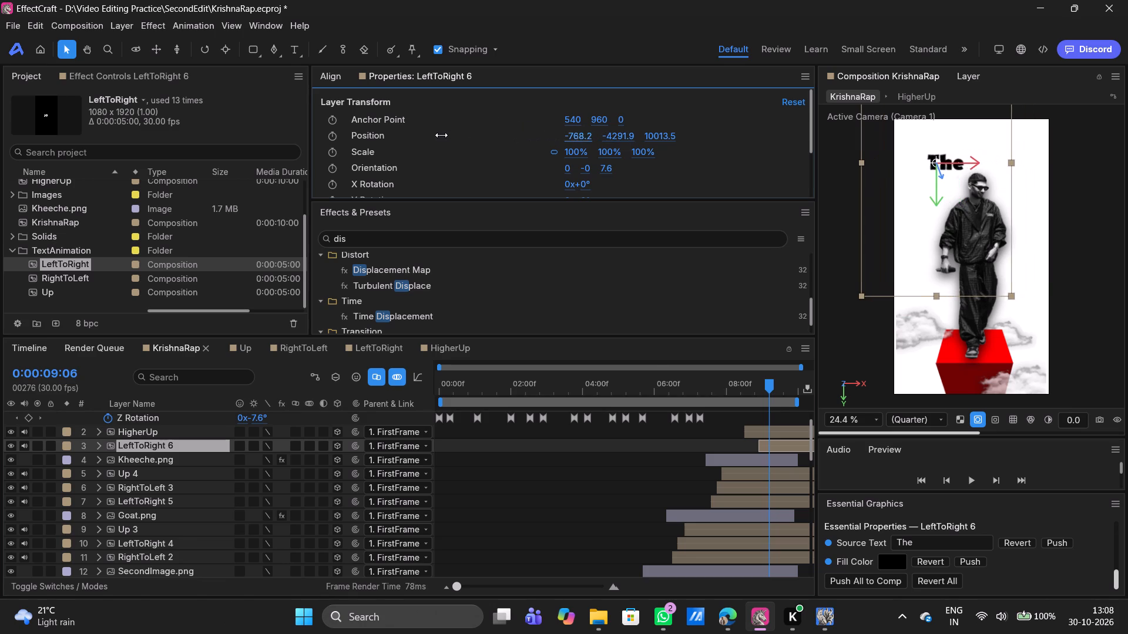
pyautogui.moveTo(441, 135); pyautogui.dragTo(417, 137)
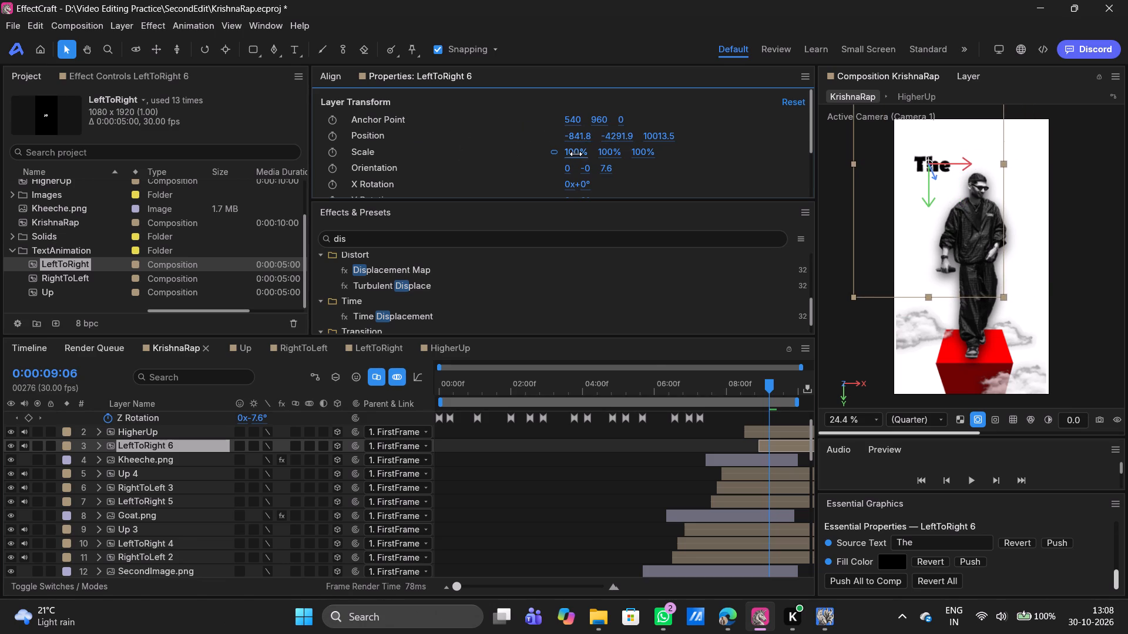
pyautogui.moveTo(576, 154); pyautogui.dragTo(556, 151)
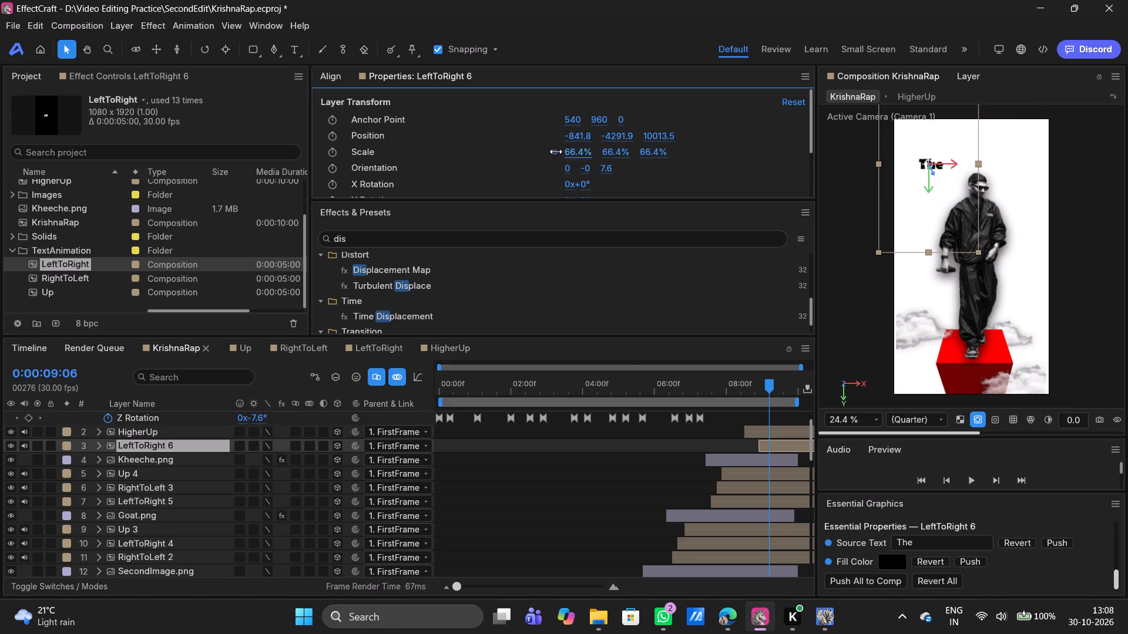
pyautogui.moveTo(579, 136); pyautogui.dragTo(624, 136)
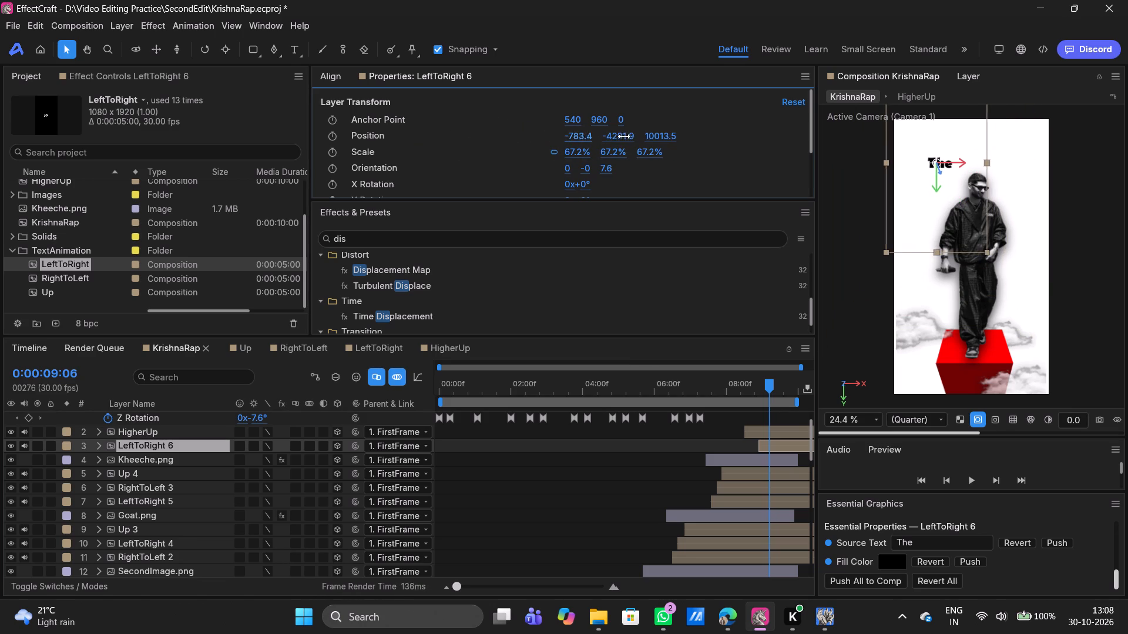
pyautogui.moveTo(624, 136); pyautogui.dragTo(647, 134)
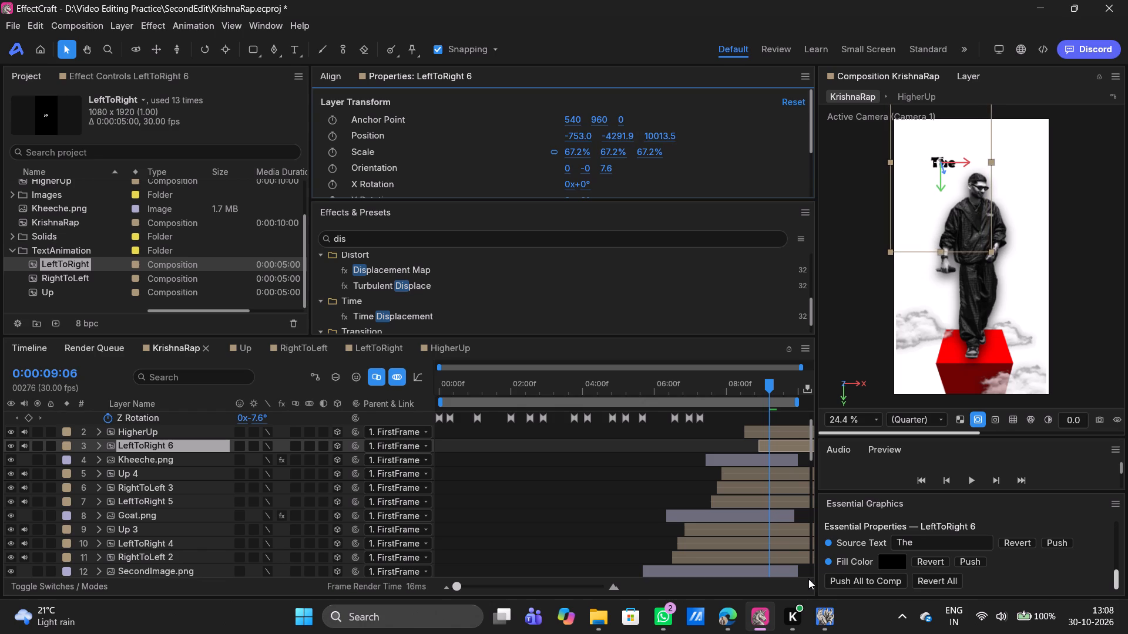
pyautogui.click(778, 444)
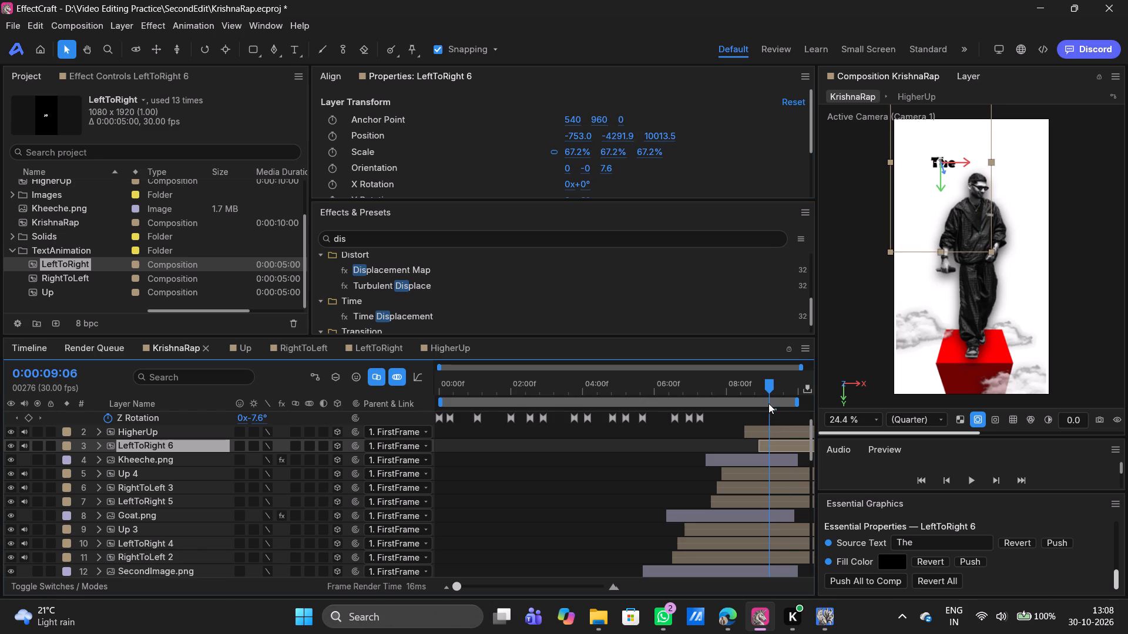
pyautogui.click(771, 380)
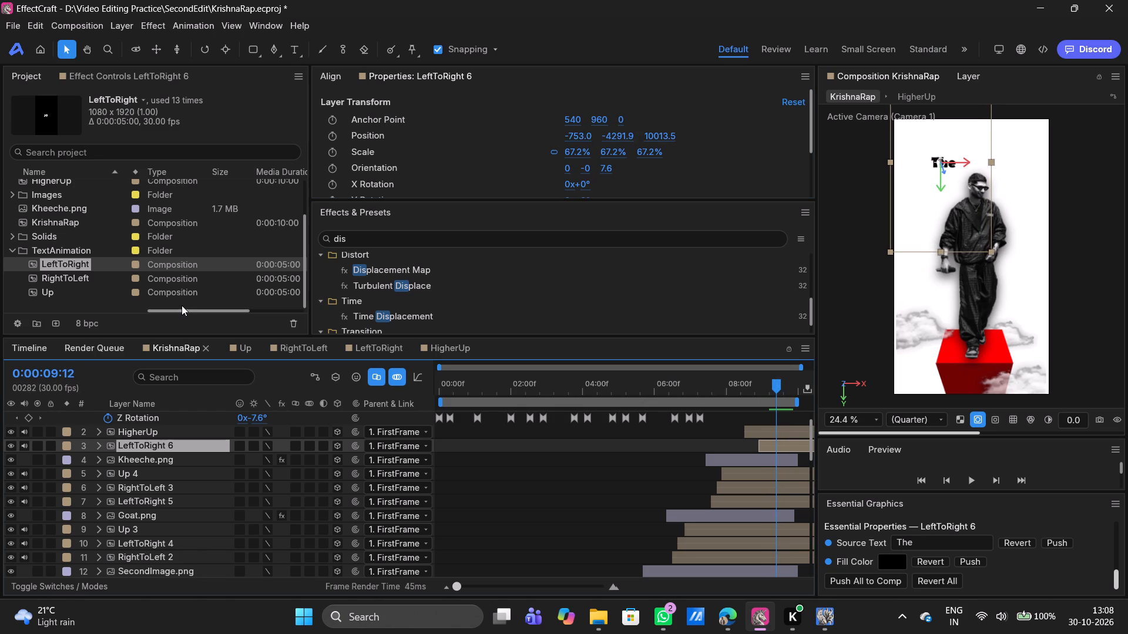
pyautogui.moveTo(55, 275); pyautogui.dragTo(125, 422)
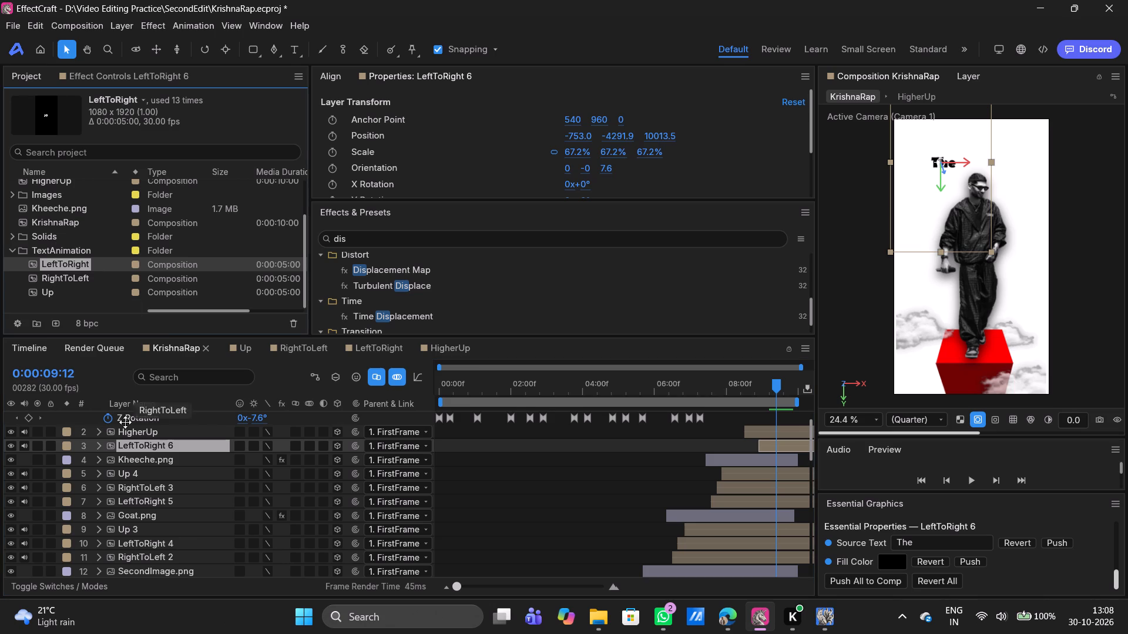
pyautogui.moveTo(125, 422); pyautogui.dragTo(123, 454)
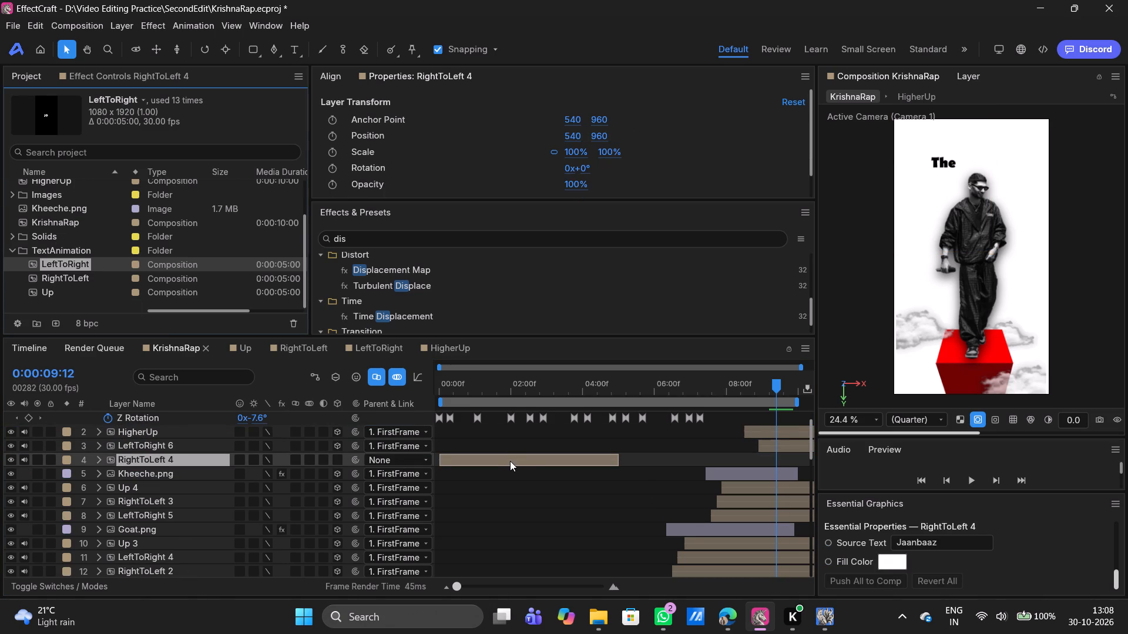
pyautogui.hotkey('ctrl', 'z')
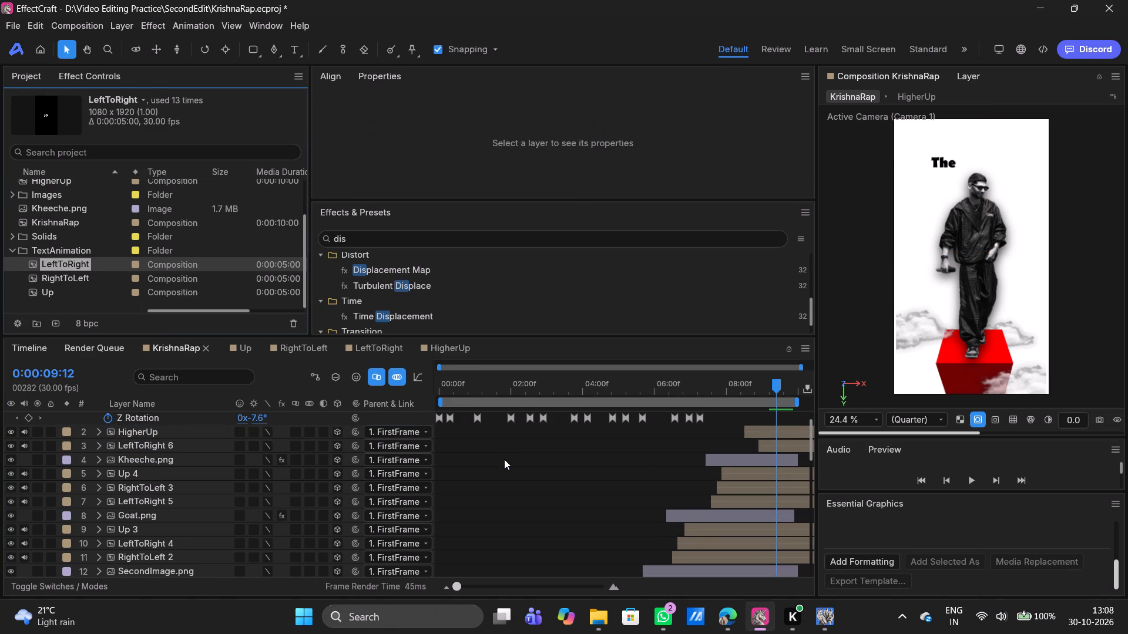
# Add another LeftToRight composition directly below the HigherUp layer, starting at about 0:00:09:02.
pyautogui.moveTo(73, 263); pyautogui.dragTo(766, 424)
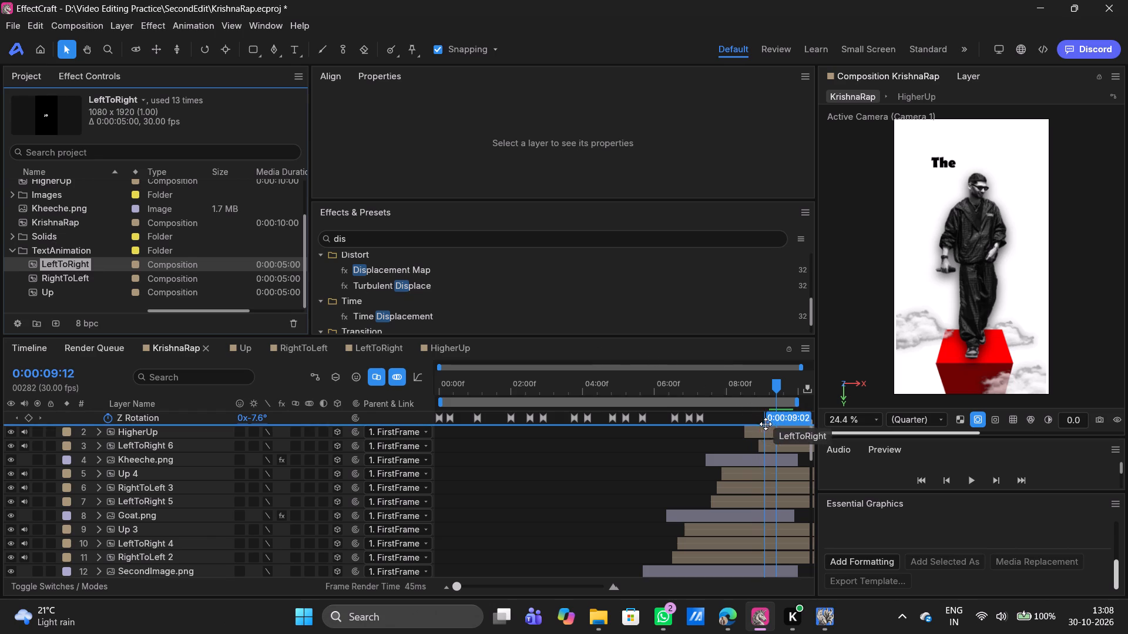
pyautogui.moveTo(766, 424); pyautogui.dragTo(765, 439)
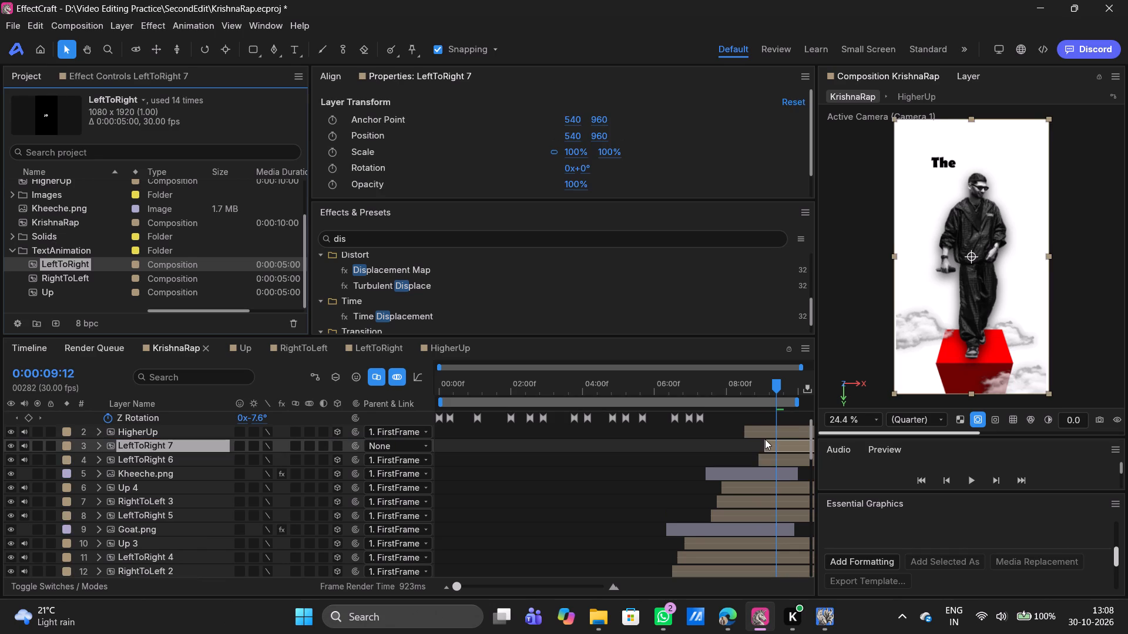
# Set the source text of the new LeftToRight 7 layer to "Higher".
pyautogui.scroll(-4, 895, 533)
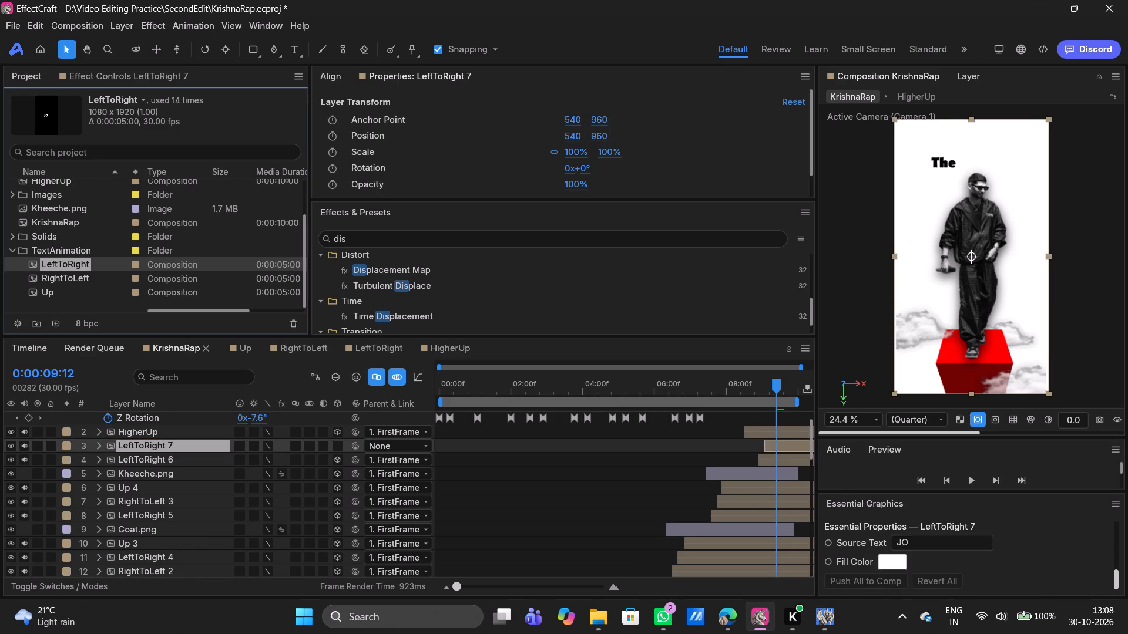
pyautogui.click(915, 545)
pyautogui.press('BackSpace')
pyautogui.press('BackSpace')
pyautogui.press('BackSpace')
pyautogui.press('BackSpace')
pyautogui.write('Higher')
pyautogui.press('Return')
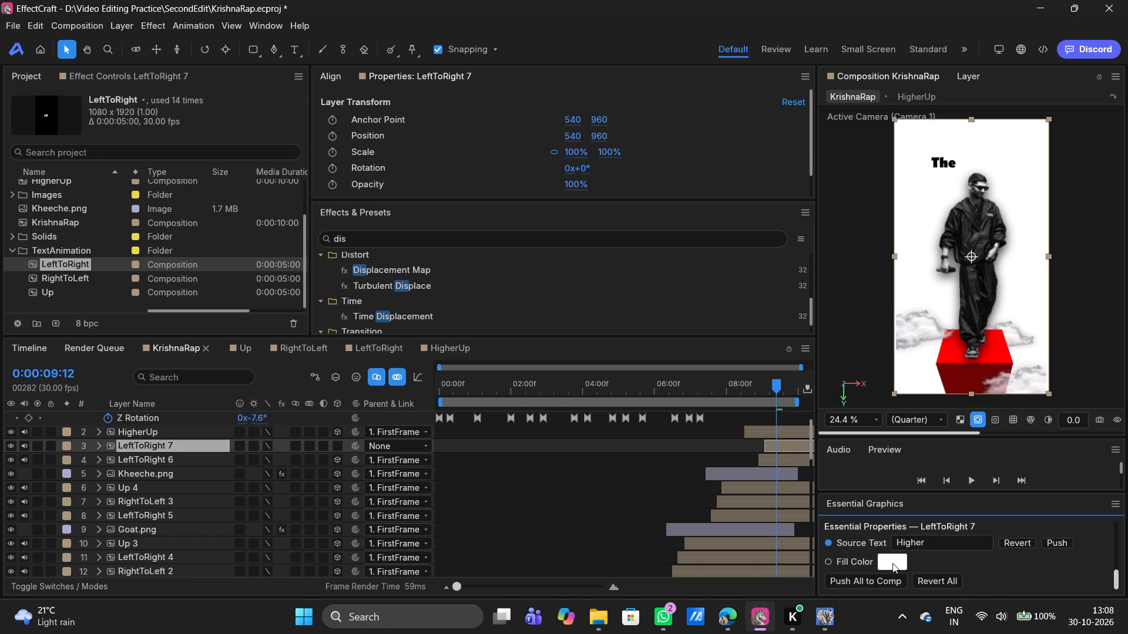
# Set the fill colour of the "Higher" text in LeftToRight 7 to pure red, FF0000.
pyautogui.click(892, 563)
pyautogui.moveTo(917, 430); pyautogui.dragTo(1014, 412)
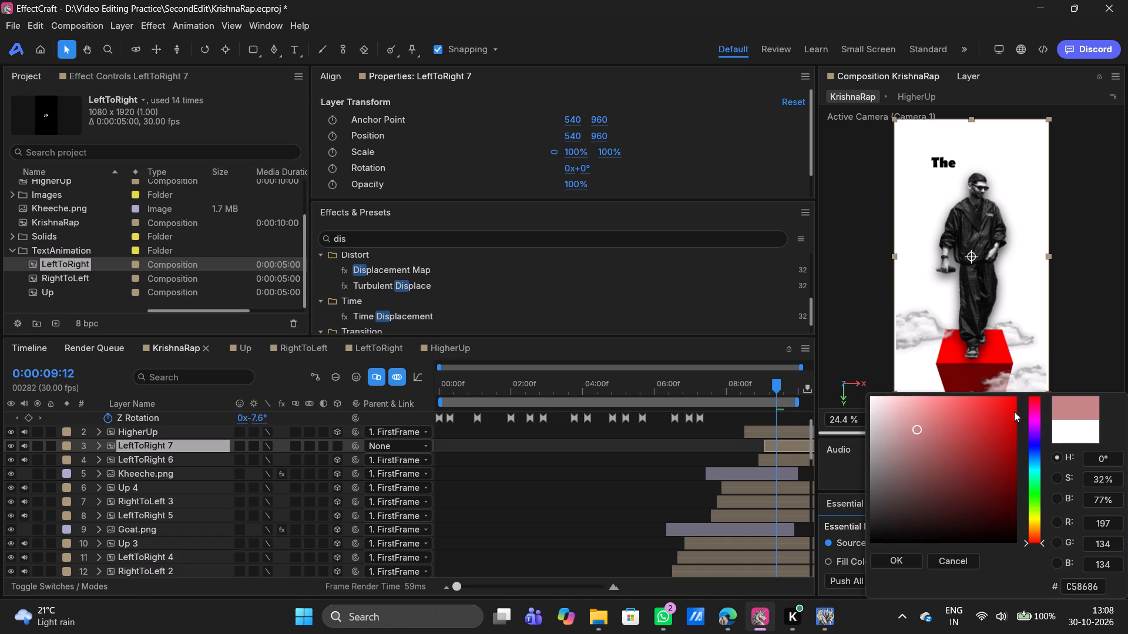
pyautogui.moveTo(1014, 412); pyautogui.dragTo(1055, 356)
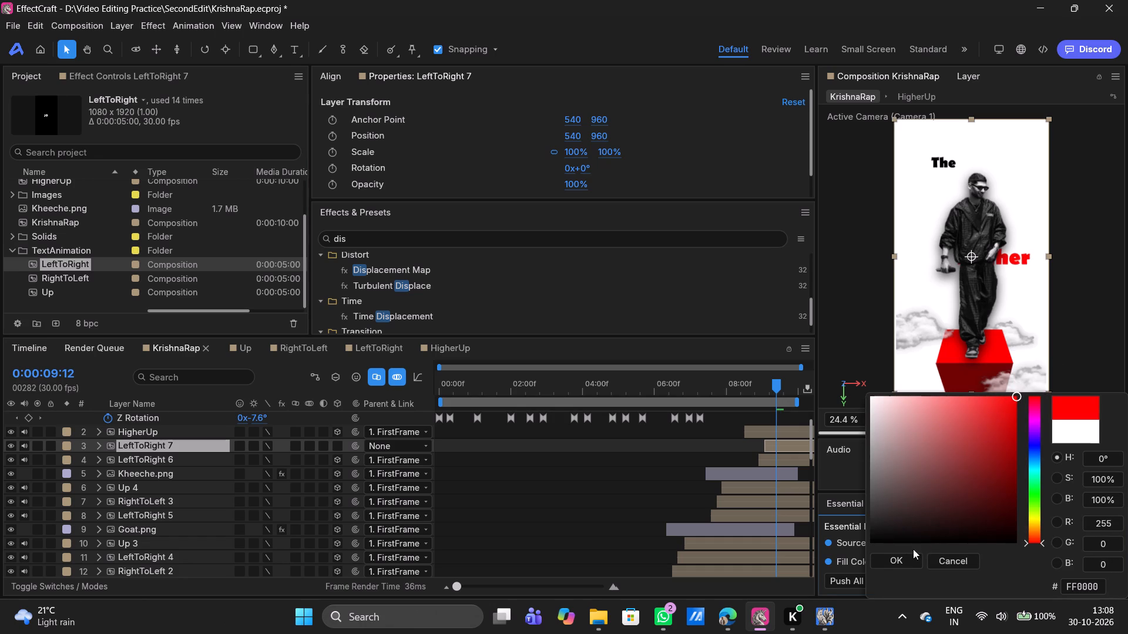
pyautogui.click(901, 559)
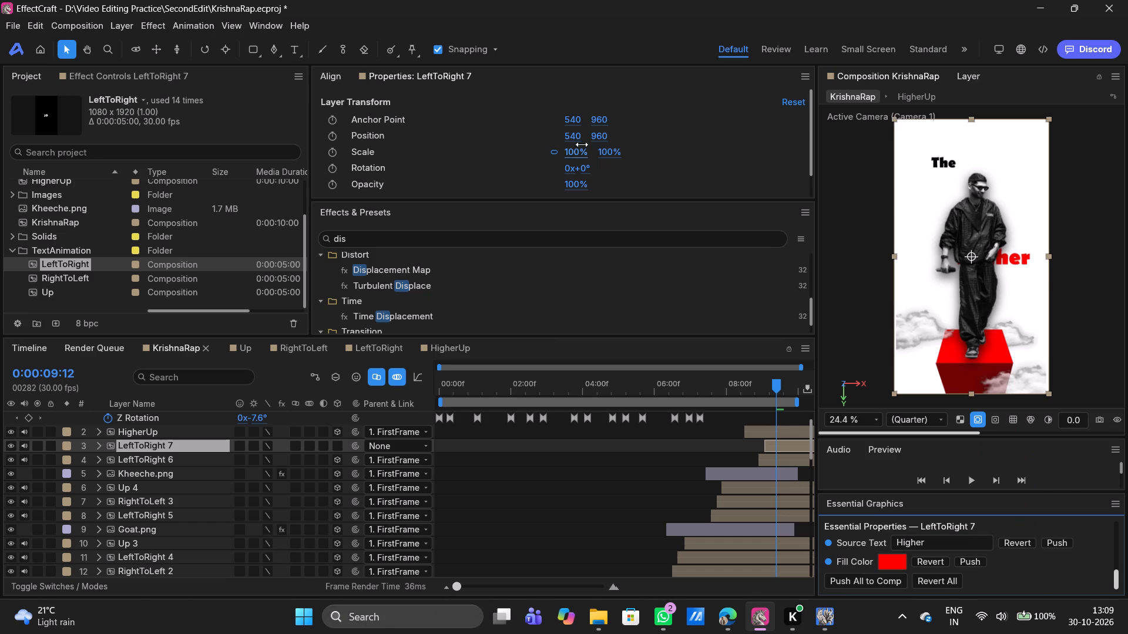
# Make the LeftToRight 7 layer 3D and parent it to FirstFrame.
pyautogui.click(337, 444)
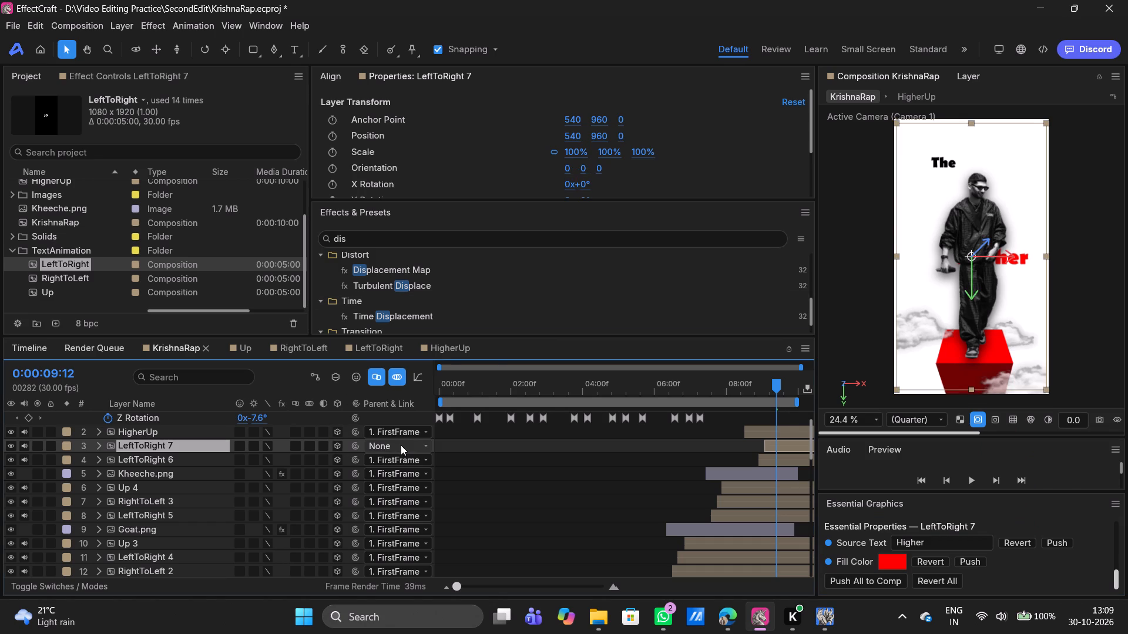
pyautogui.click(401, 445)
pyautogui.click(393, 61)
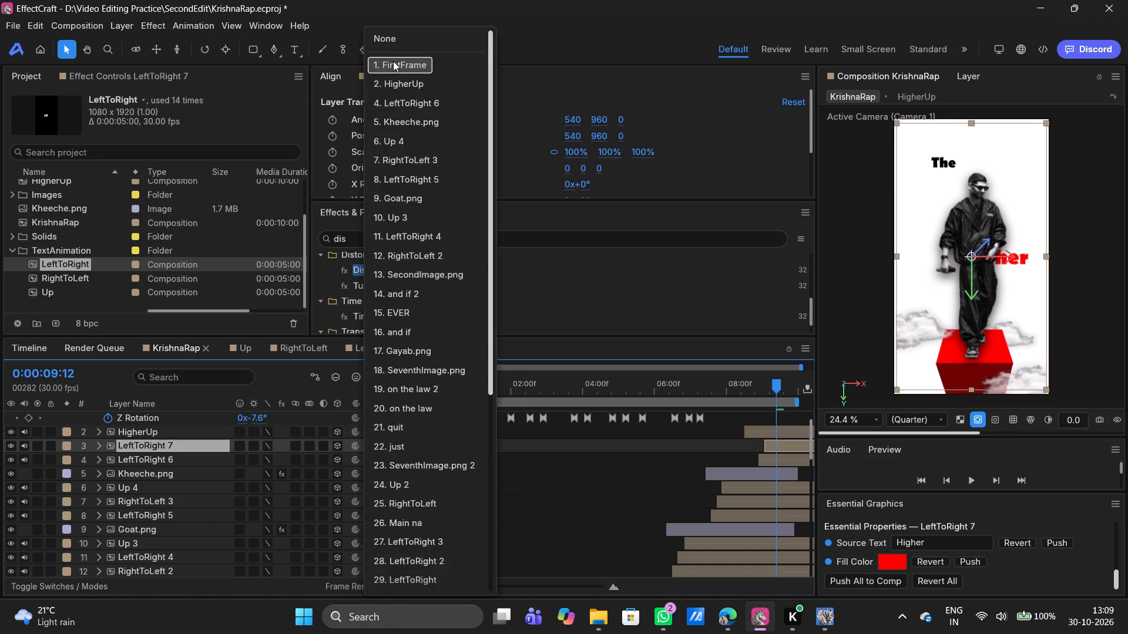
# Place "Higher" just after "The" above the figure's head, at about Y -4278, checking the alignment at 0:00:09:20.
pyautogui.moveTo(620, 133); pyautogui.dragTo(327, 103)
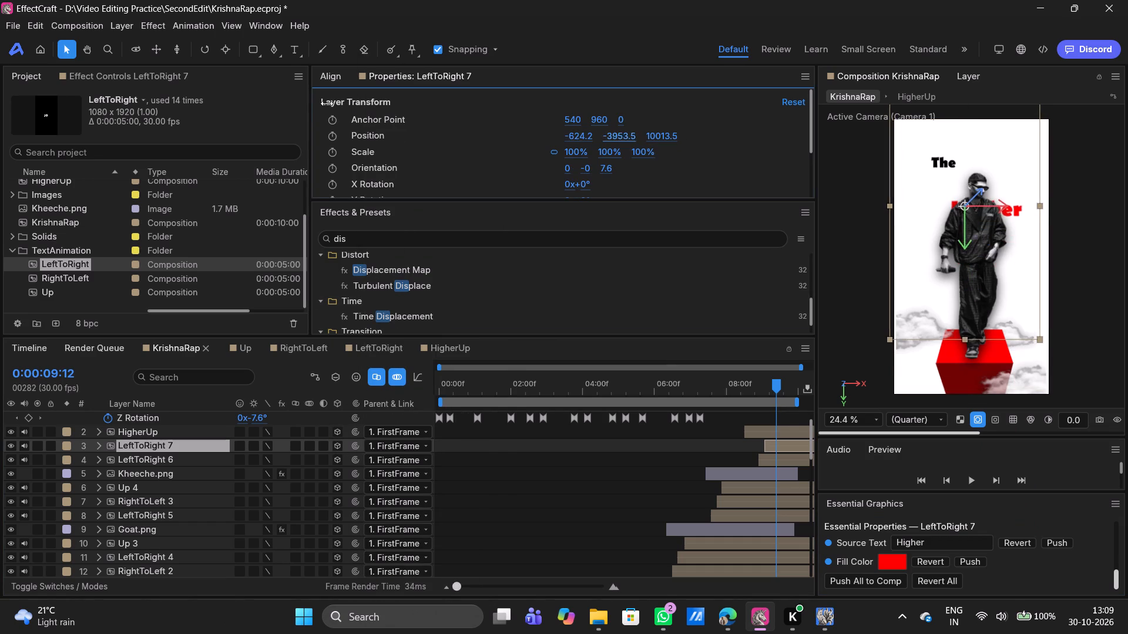
pyautogui.moveTo(327, 103); pyautogui.dragTo(315, 103)
pyautogui.moveTo(618, 140); pyautogui.dragTo(500, 139)
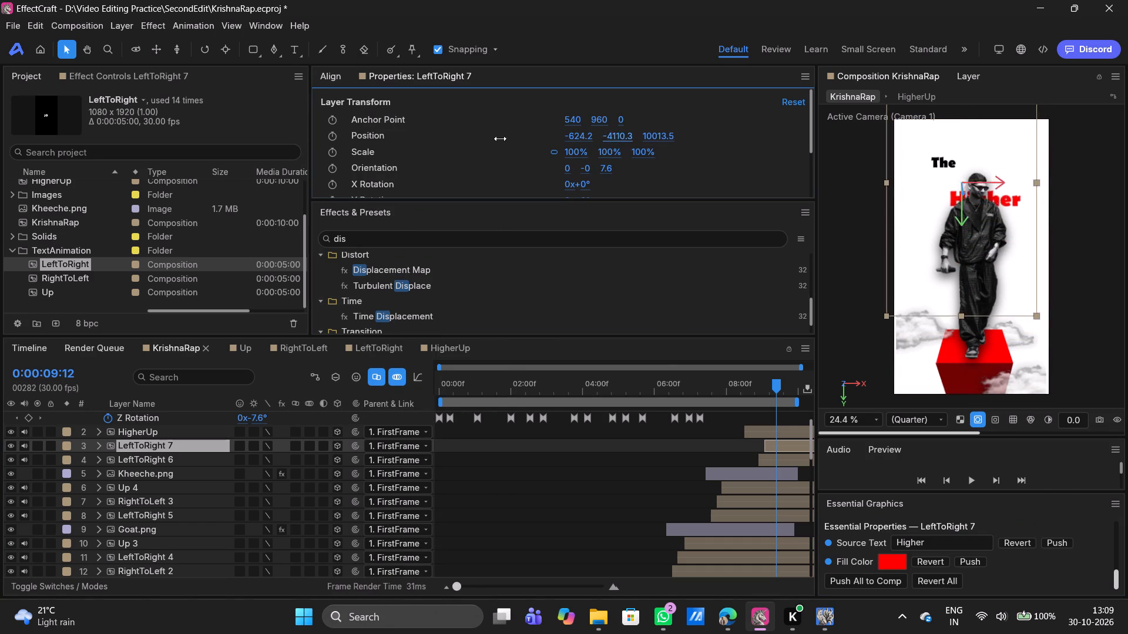
pyautogui.moveTo(500, 139); pyautogui.dragTo(432, 132)
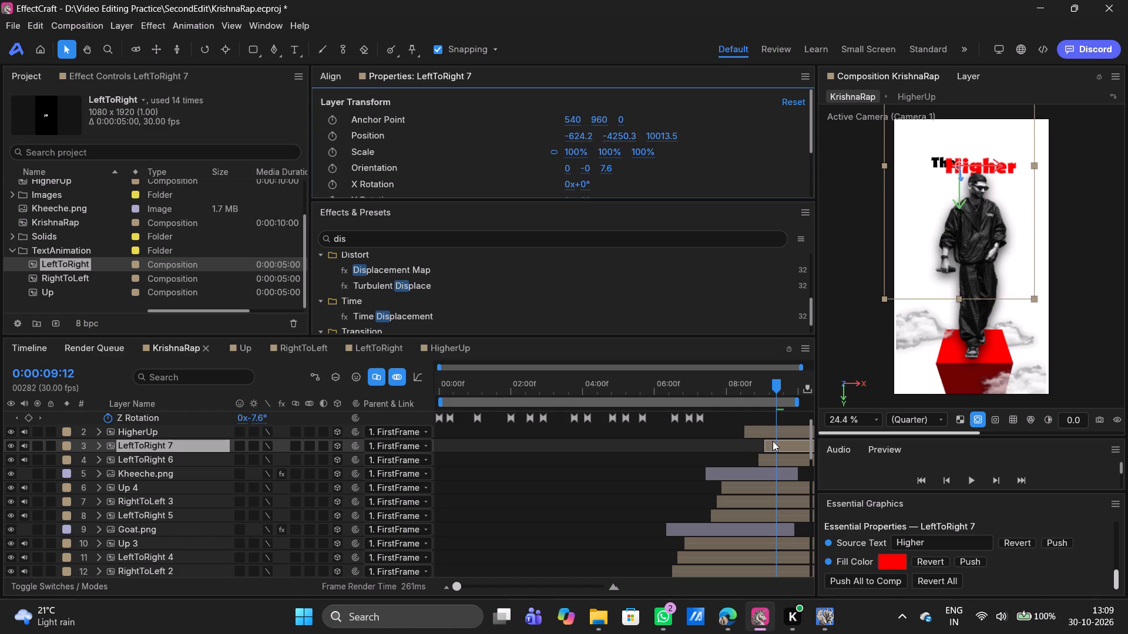
pyautogui.moveTo(779, 387); pyautogui.dragTo(786, 386)
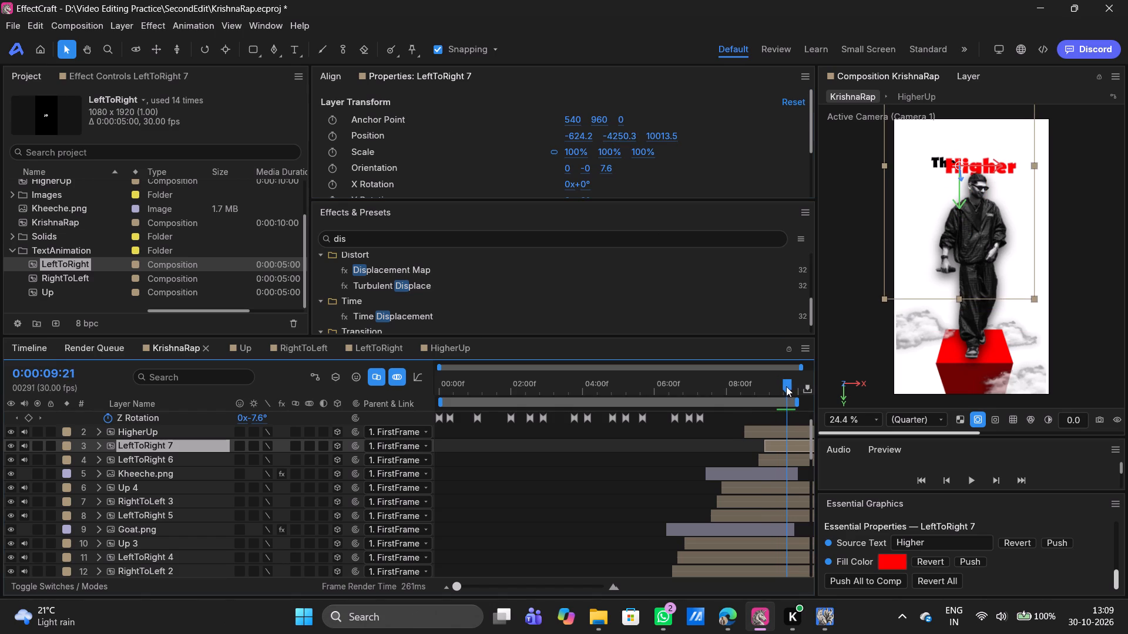
pyautogui.moveTo(786, 386); pyautogui.dragTo(785, 386)
pyautogui.moveTo(581, 136); pyautogui.dragTo(653, 144)
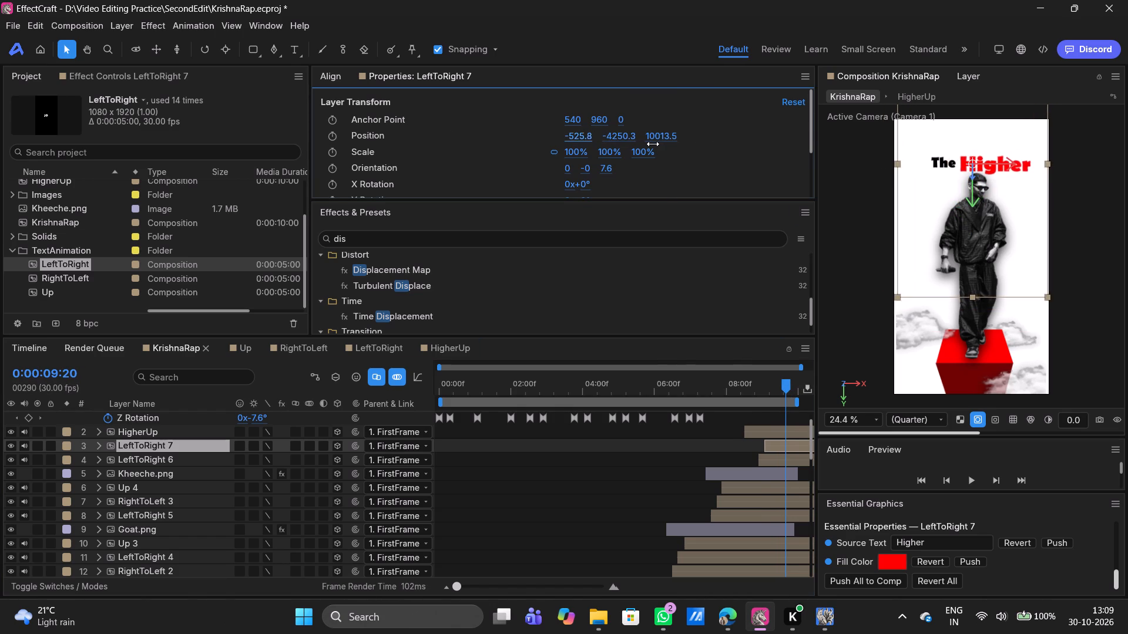
pyautogui.moveTo(653, 144); pyautogui.dragTo(646, 144)
pyautogui.moveTo(622, 140); pyautogui.dragTo(590, 139)
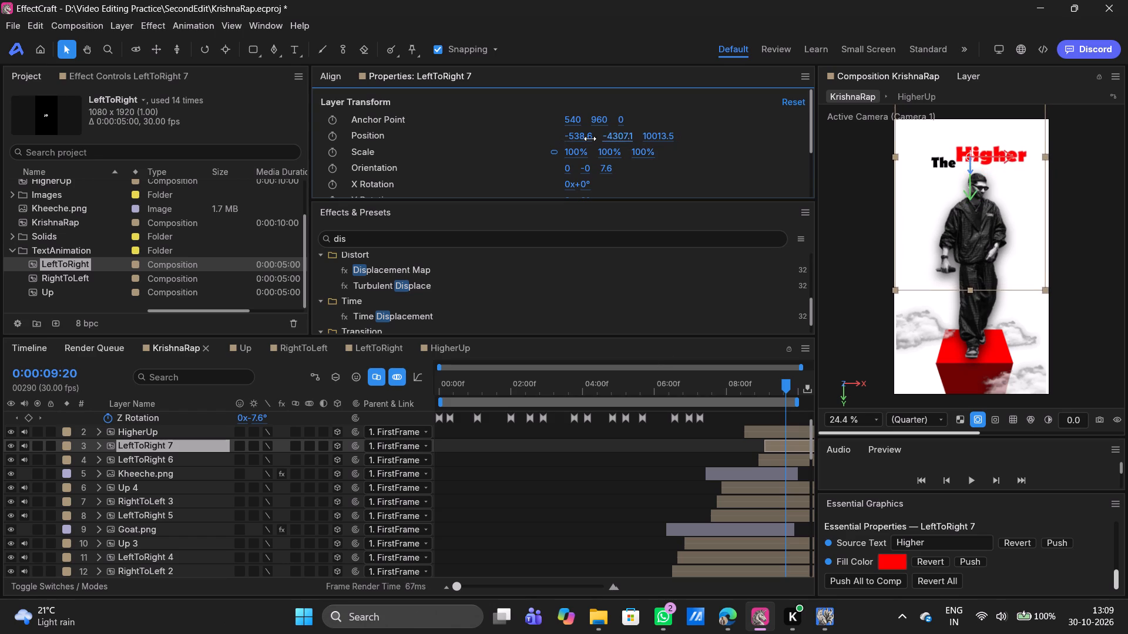
pyautogui.moveTo(590, 139); pyautogui.dragTo(600, 137)
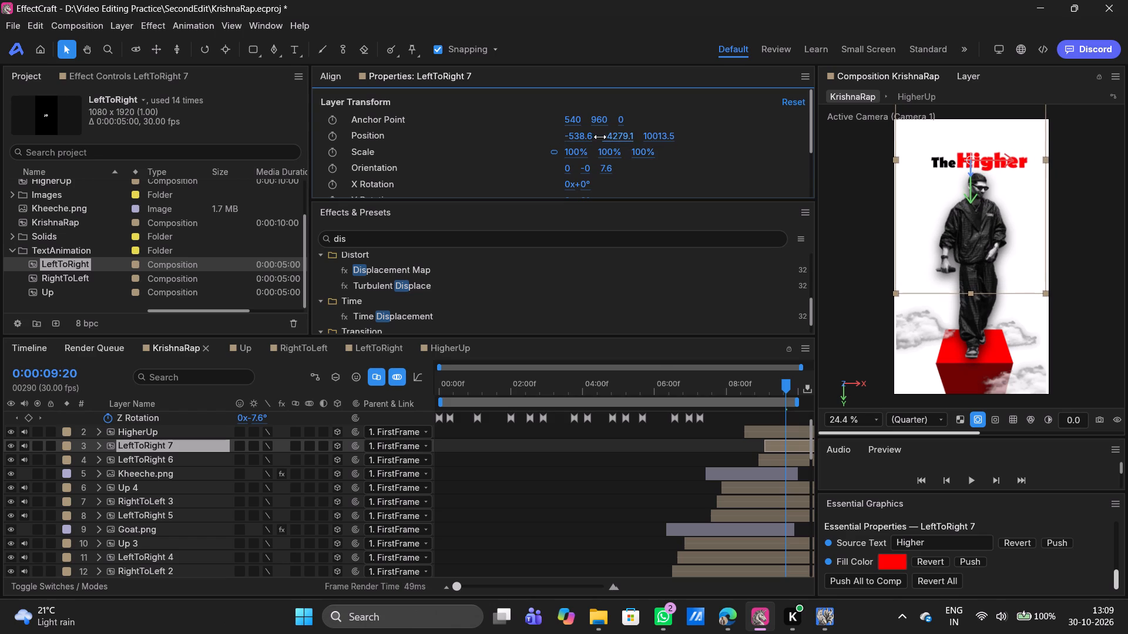
pyautogui.moveTo(600, 137); pyautogui.dragTo(599, 137)
pyautogui.moveTo(569, 133); pyautogui.dragTo(586, 133)
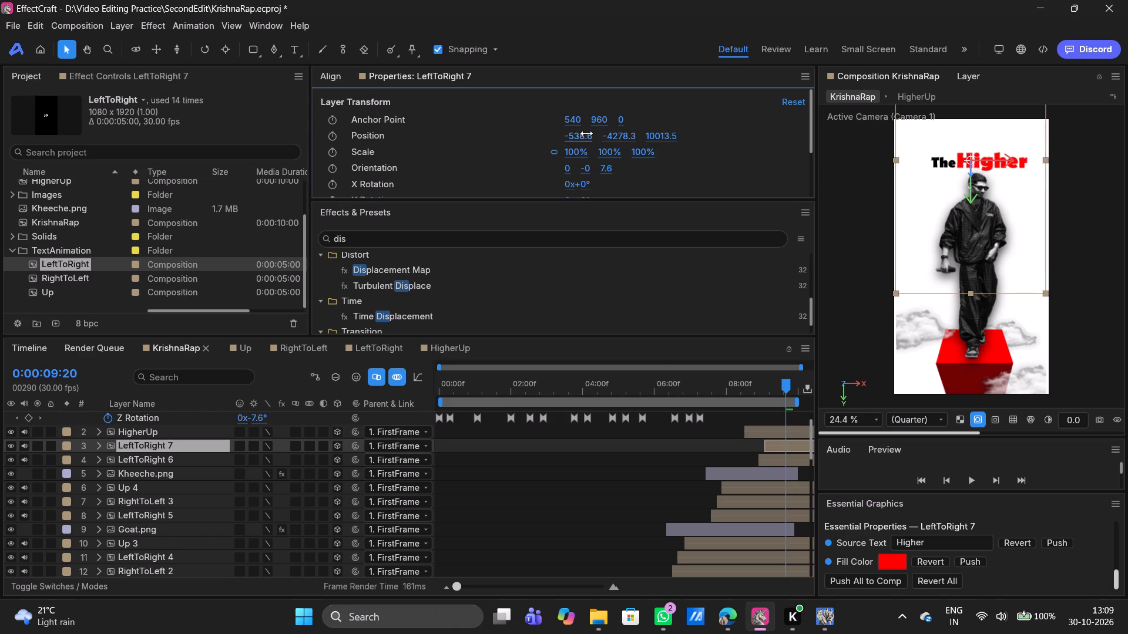
pyautogui.moveTo(586, 133); pyautogui.dragTo(576, 136)
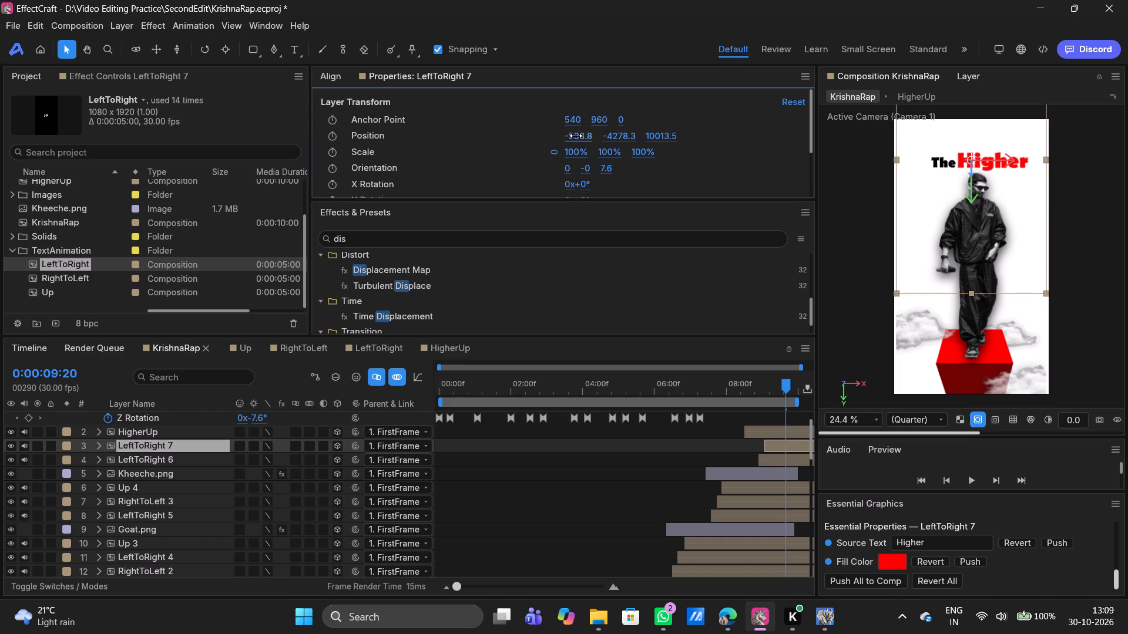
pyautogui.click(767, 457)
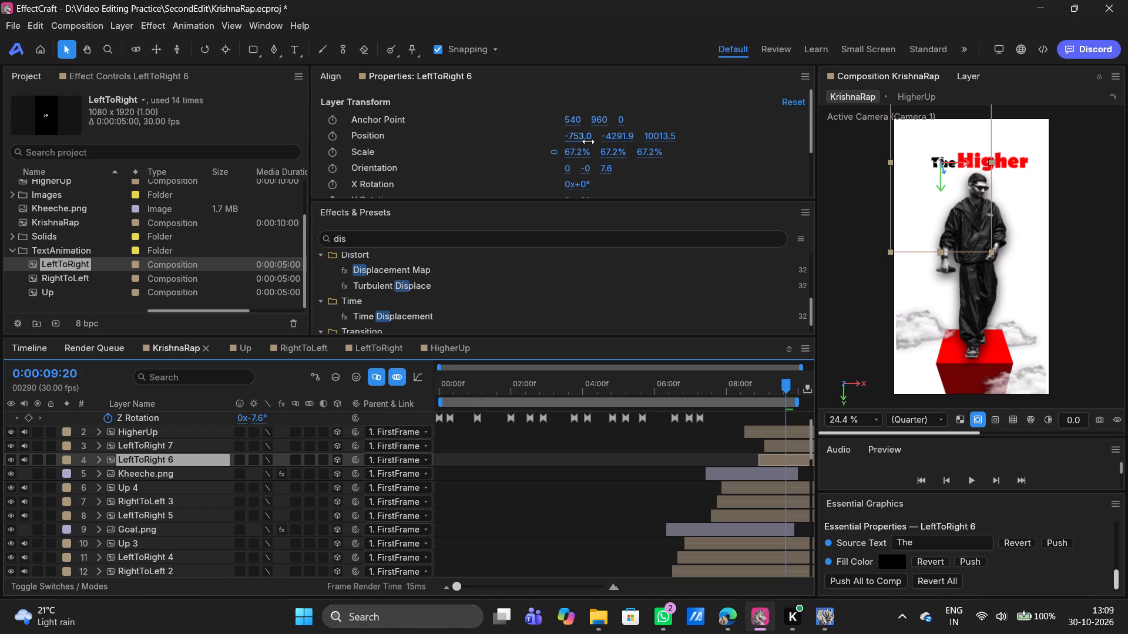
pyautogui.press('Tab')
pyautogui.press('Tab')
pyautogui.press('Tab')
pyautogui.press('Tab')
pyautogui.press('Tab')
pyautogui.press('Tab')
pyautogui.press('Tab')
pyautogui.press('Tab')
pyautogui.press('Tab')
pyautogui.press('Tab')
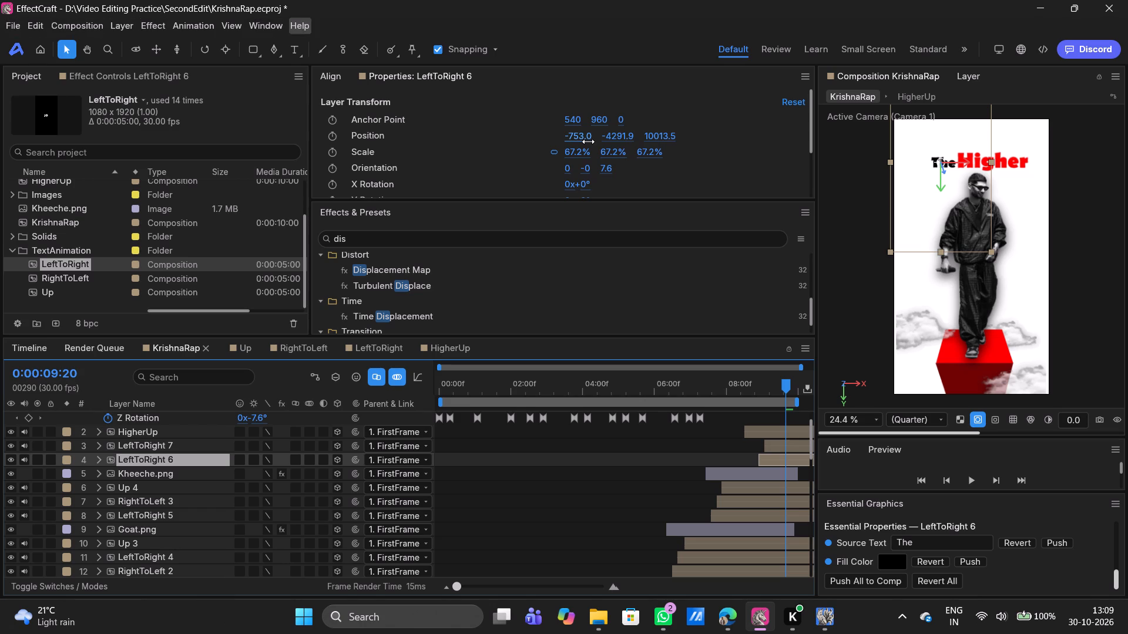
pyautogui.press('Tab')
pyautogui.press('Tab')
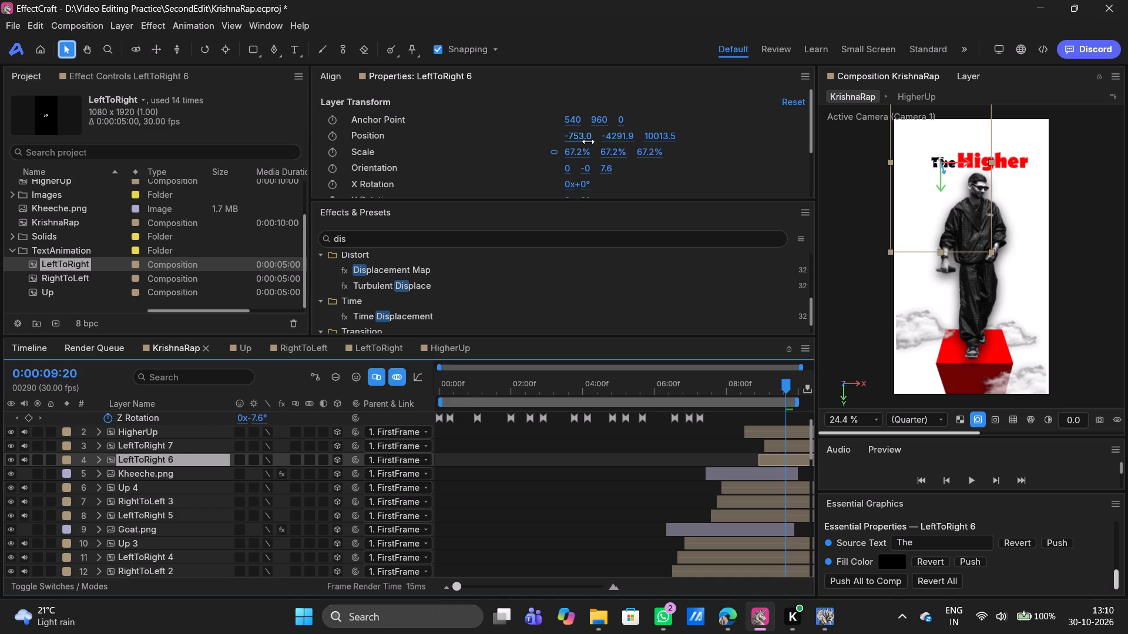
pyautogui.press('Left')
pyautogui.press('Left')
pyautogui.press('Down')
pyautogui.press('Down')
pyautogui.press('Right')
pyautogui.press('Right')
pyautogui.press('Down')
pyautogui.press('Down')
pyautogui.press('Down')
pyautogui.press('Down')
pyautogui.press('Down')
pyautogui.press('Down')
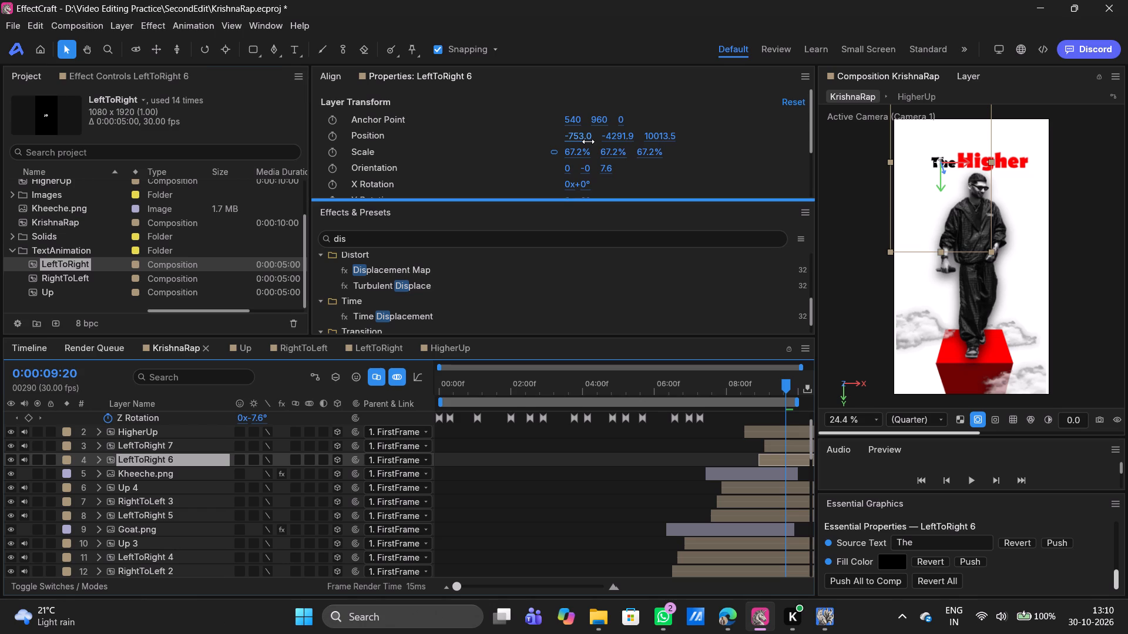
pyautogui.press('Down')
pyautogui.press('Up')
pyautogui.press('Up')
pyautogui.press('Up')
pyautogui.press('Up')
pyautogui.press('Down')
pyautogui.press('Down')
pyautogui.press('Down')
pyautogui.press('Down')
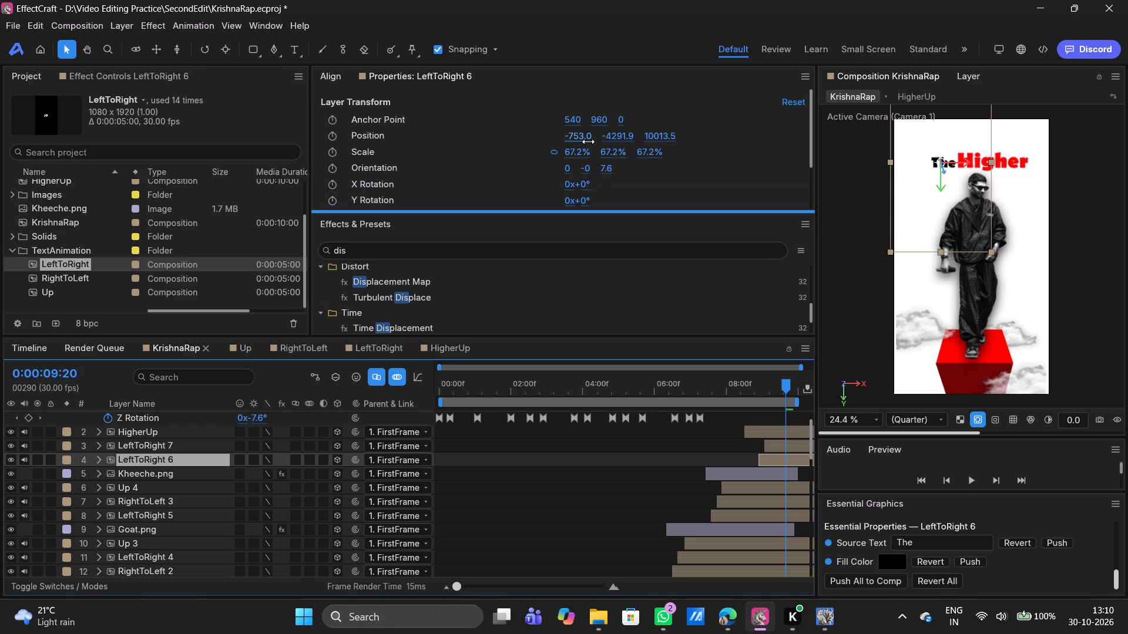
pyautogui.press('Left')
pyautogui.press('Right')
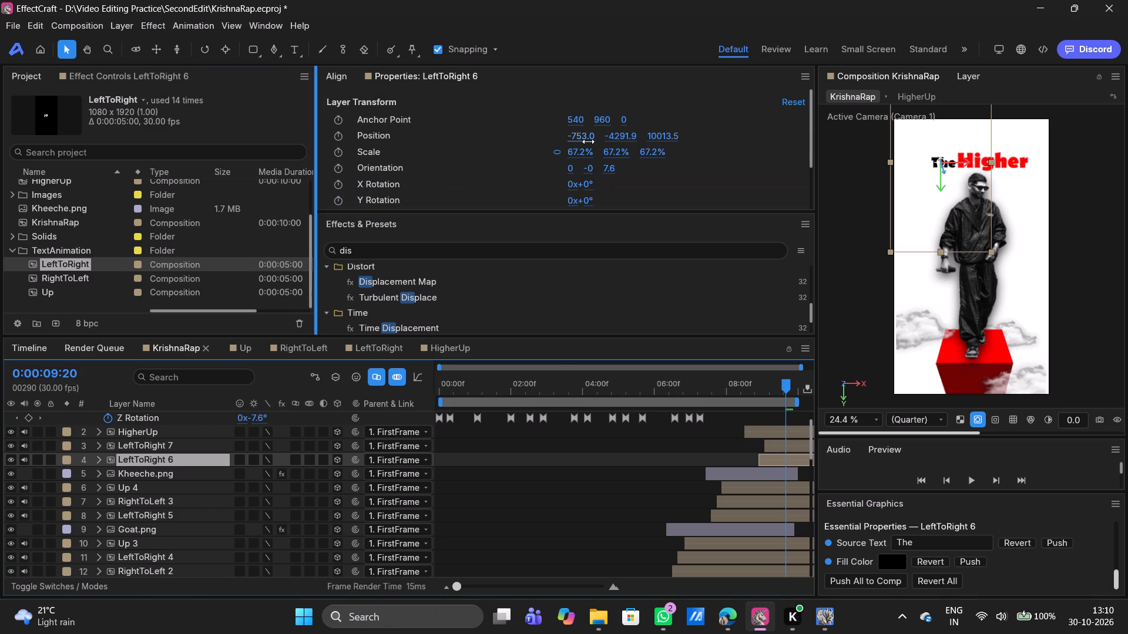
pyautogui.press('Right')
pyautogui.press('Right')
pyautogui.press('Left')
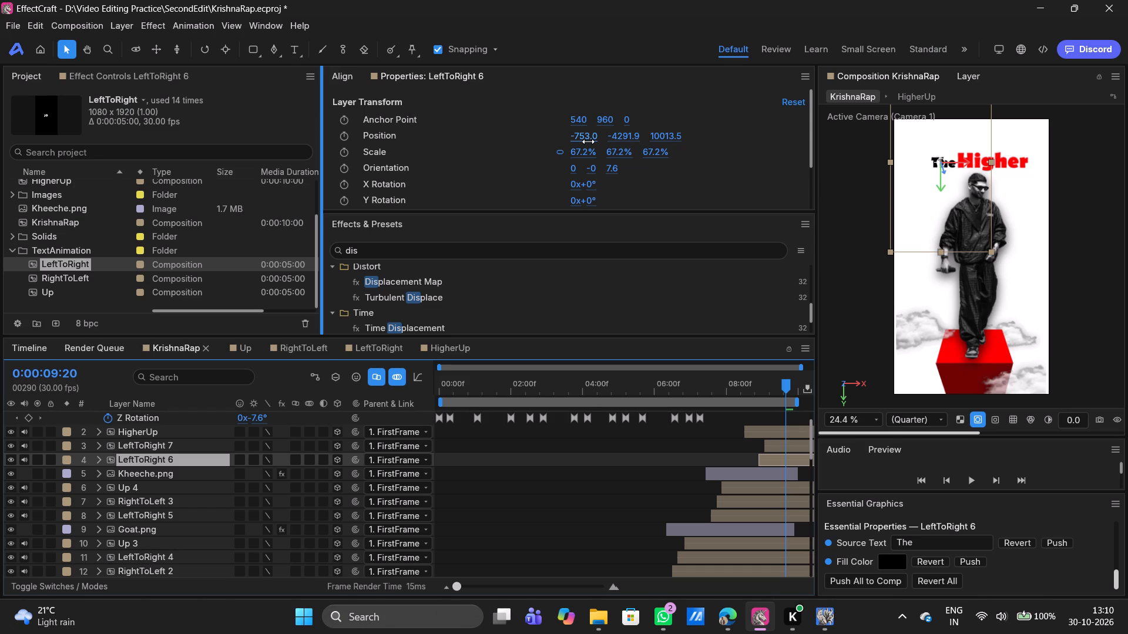
# Save the KrishnaRap project under its existing name.
pyautogui.hotkey('ctrl', 's')
pyautogui.hotkey('ctrl', 's')
pyautogui.hotkey('shift', 'Tab')
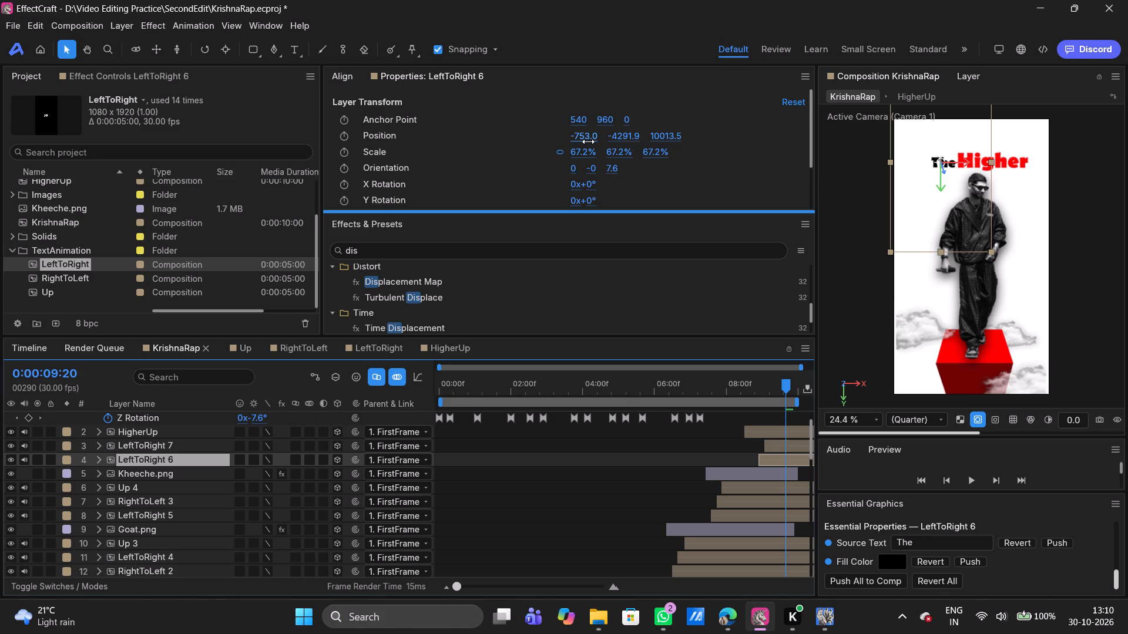
pyautogui.hotkey('shift', 'Tab')
pyautogui.hotkey('shift', 'Tab')
pyautogui.hotkey('shift', 'Tab')
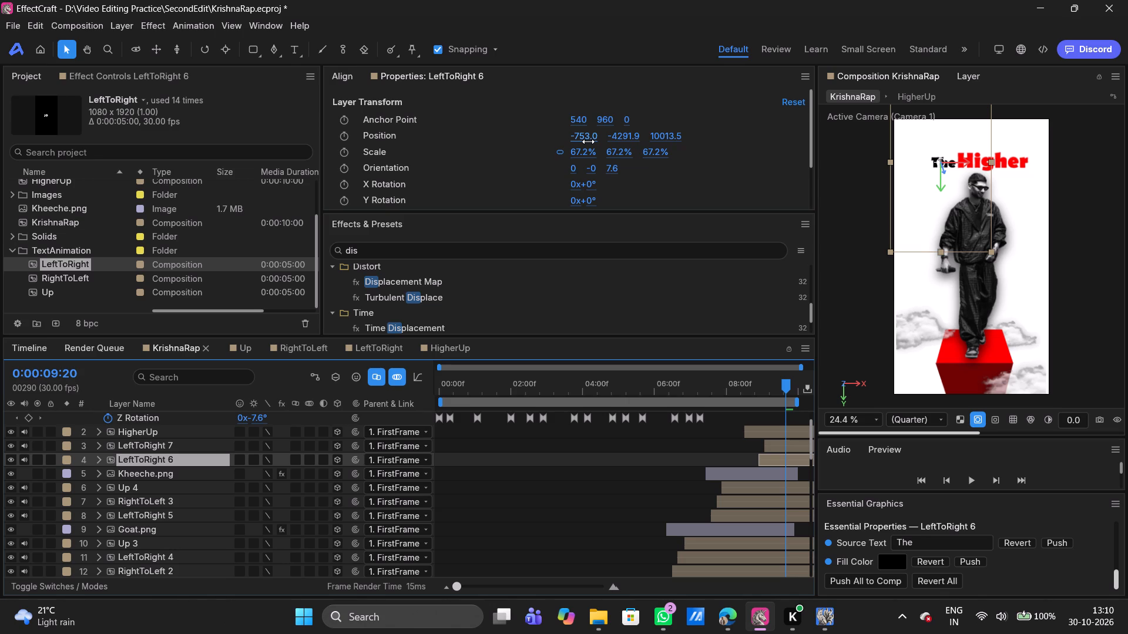
pyautogui.press('Left')
pyautogui.press('Left')
pyautogui.press('Up')
pyautogui.press('Left')
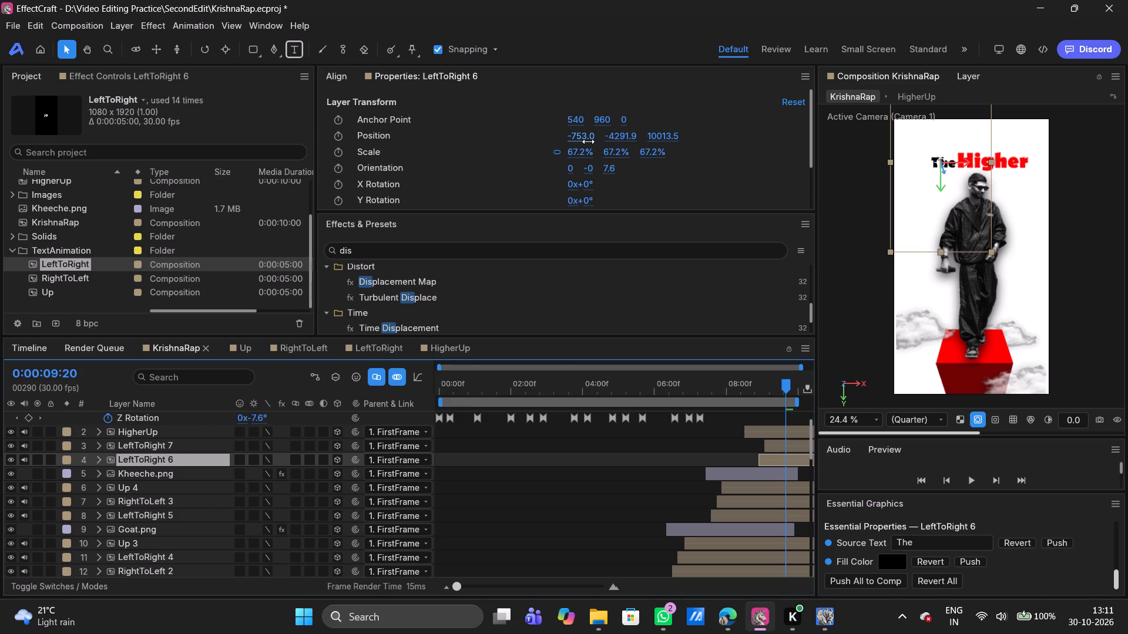
pyautogui.press('Left')
pyautogui.press('Left')
pyautogui.press('Left')
pyautogui.press('Left')
pyautogui.press('Left')
pyautogui.press('Left')
pyautogui.press('Left')
pyautogui.press('Left')
pyautogui.press('Left')
pyautogui.press('Left')
pyautogui.press('Left')
pyautogui.press('Left')
pyautogui.press('Left')
pyautogui.press('Left')
pyautogui.press('Left')
pyautogui.press('Left')
pyautogui.press('Left')
pyautogui.press('Up')
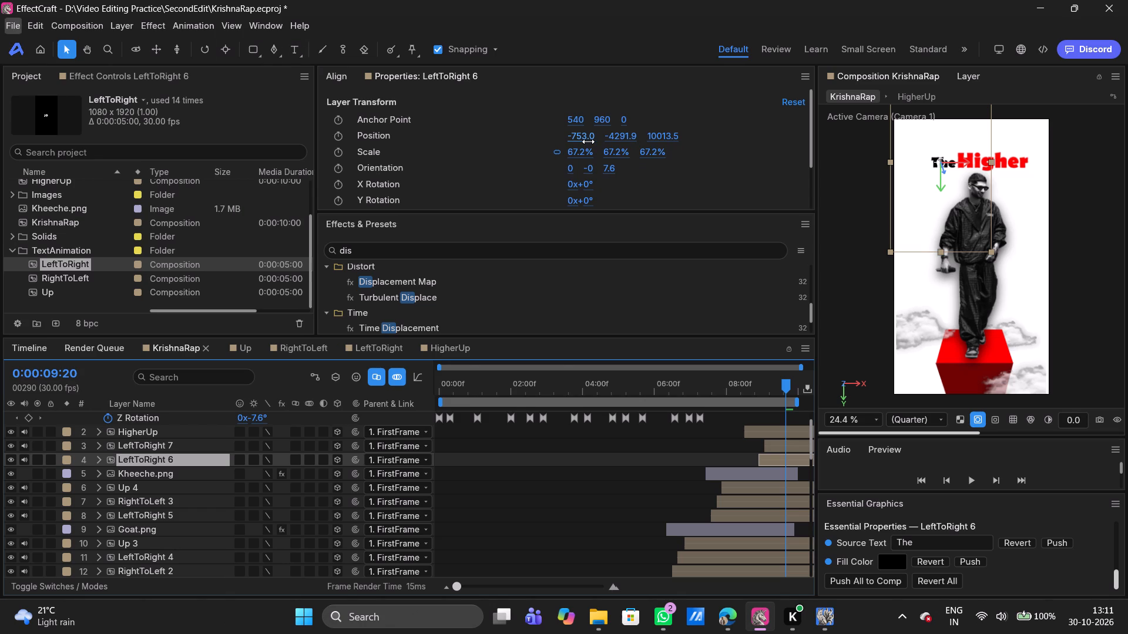
pyautogui.press('Return')
pyautogui.press('Down')
pyautogui.press('Down')
pyautogui.press('Down')
pyautogui.press('Down')
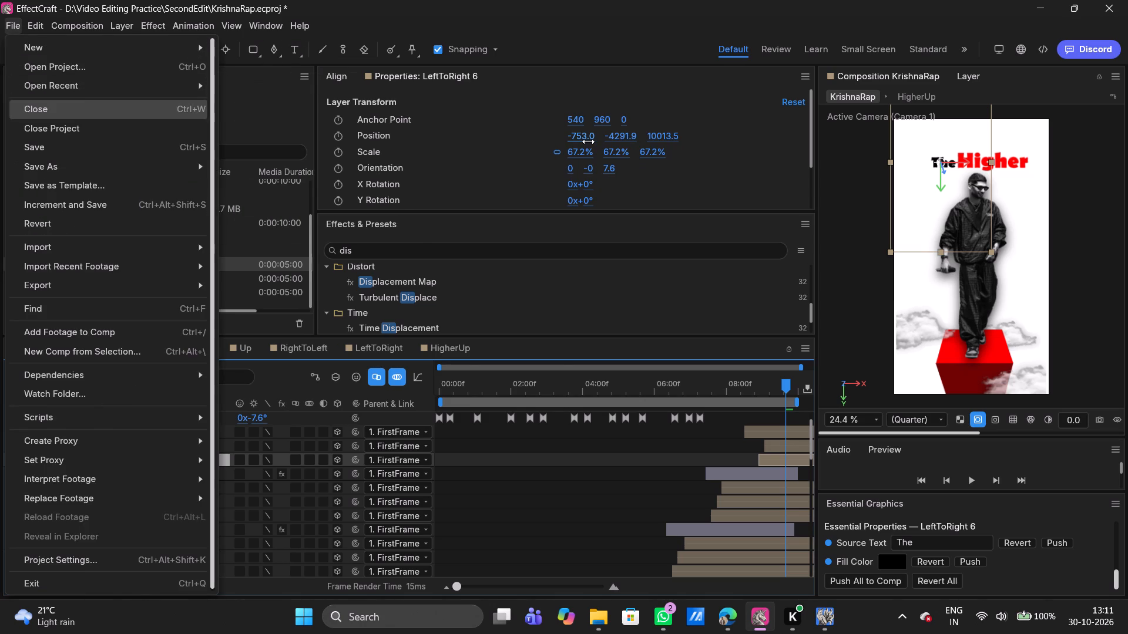
pyautogui.press('Down')
pyautogui.press('Down')
pyautogui.press('Up')
pyautogui.press('Return')
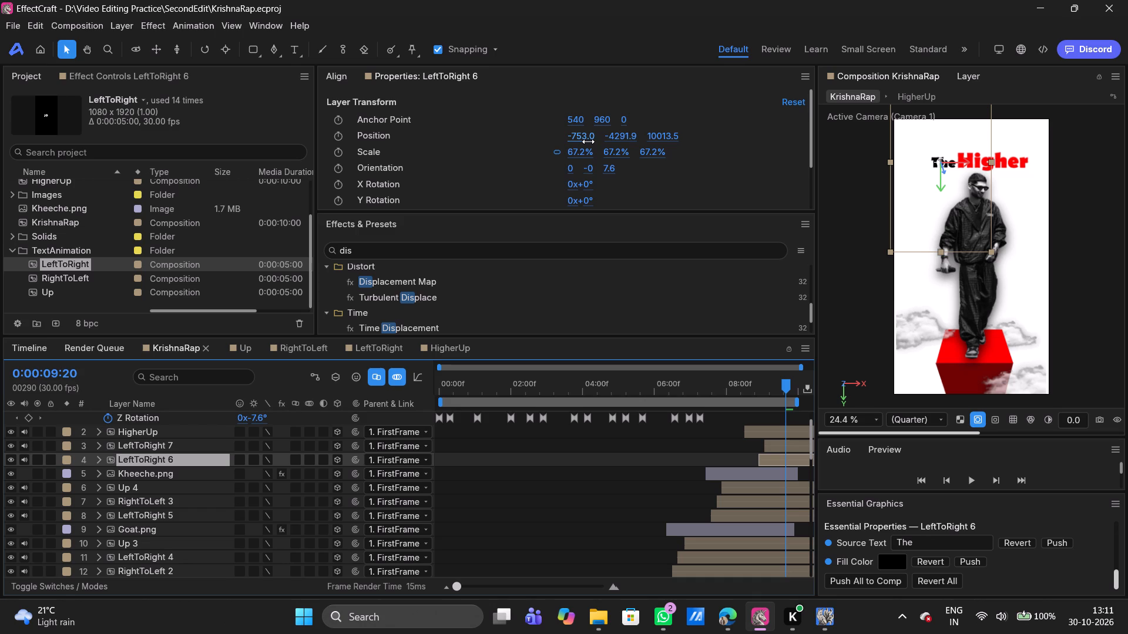
# Close EffectCraft.
pyautogui.hotkey('alt', 'F4')
pyautogui.hotkey('alt', 'F4')
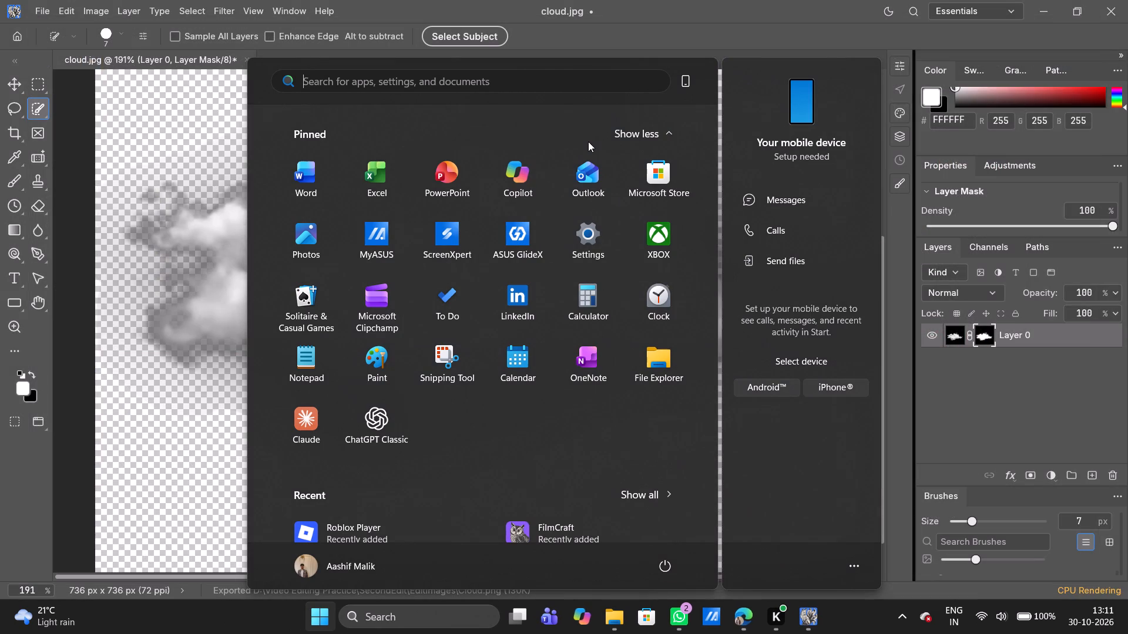
# Lock the Windows session through the system's power options, leaving the open cloud.jpg document as it is.
pyautogui.press('Tab')
pyautogui.press('Tab')
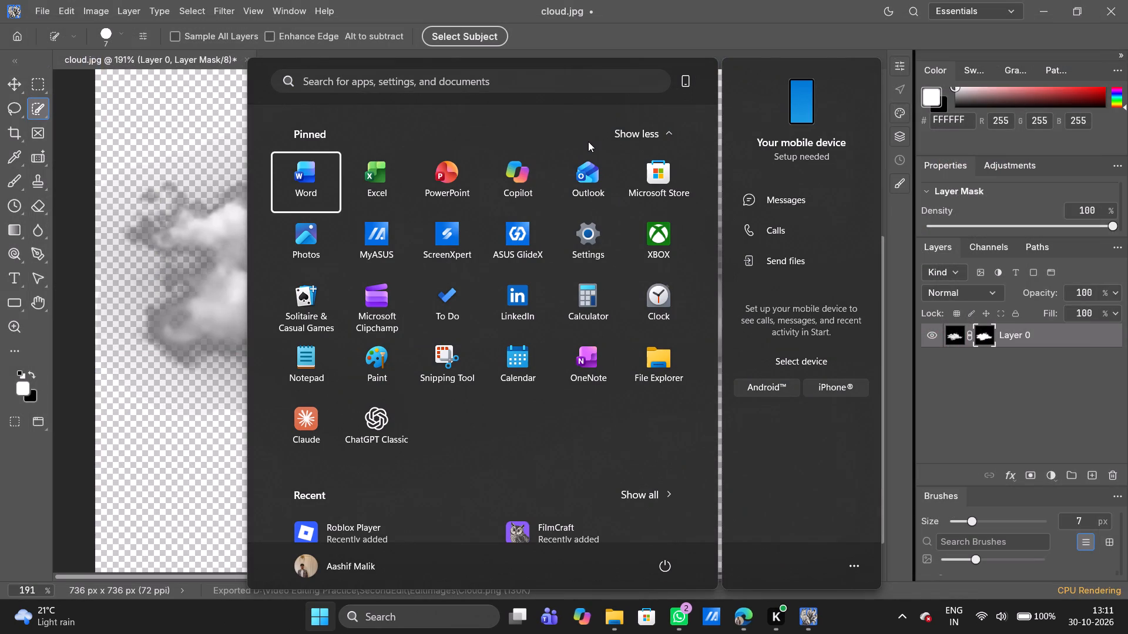
pyautogui.press('Tab')
pyautogui.press('Down')
pyautogui.press('Down')
pyautogui.press('Down')
pyautogui.press('Tab')
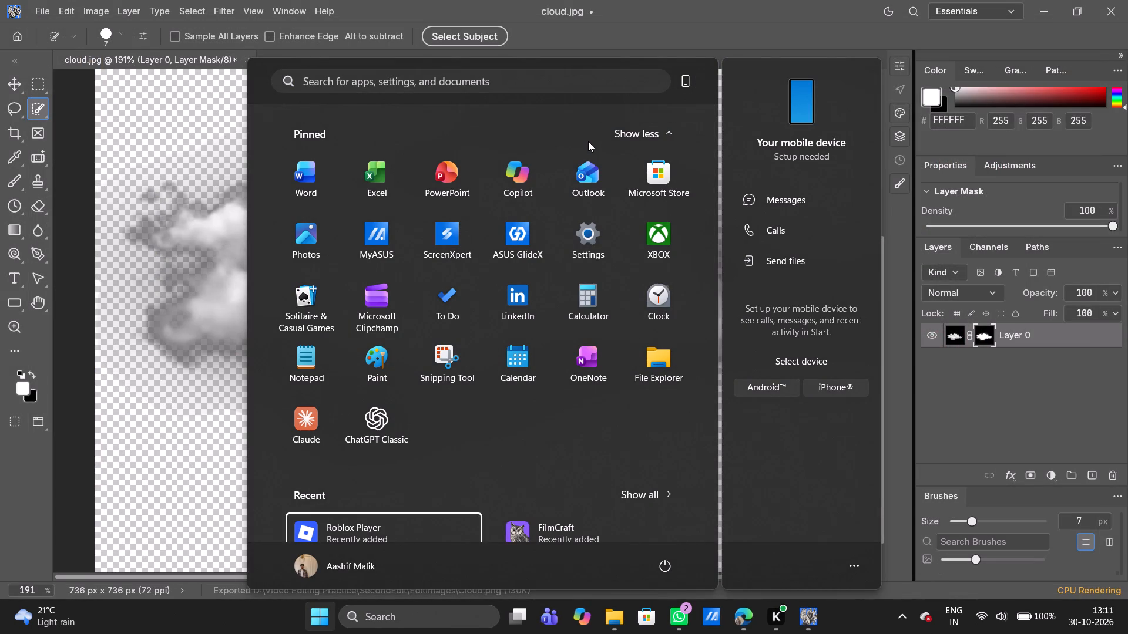
pyautogui.press('Tab')
pyautogui.press('Tab')
pyautogui.press('Tab')
pyautogui.press('Tab')
pyautogui.press('Tab')
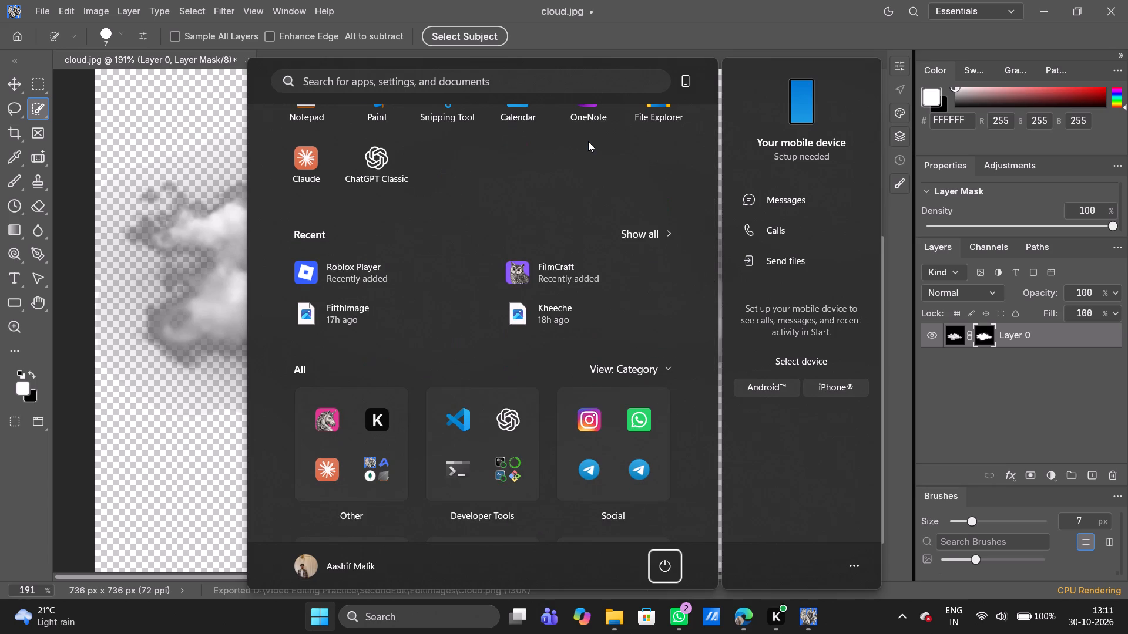
pyautogui.press('Return')
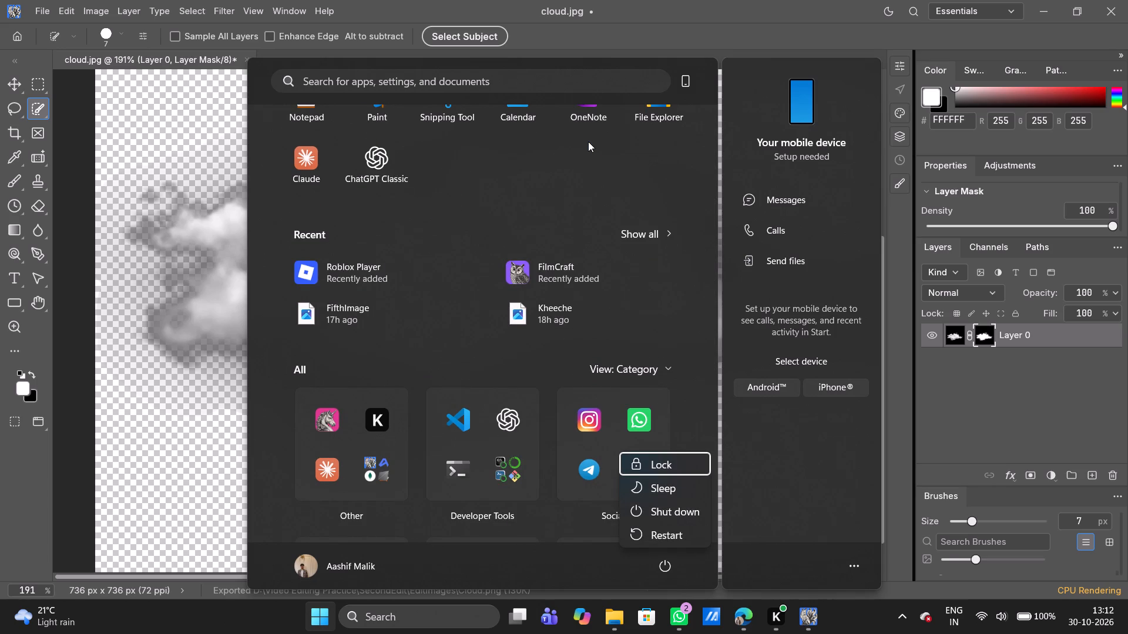
pyautogui.press('Down')
pyautogui.press('Down')
pyautogui.press('Down')
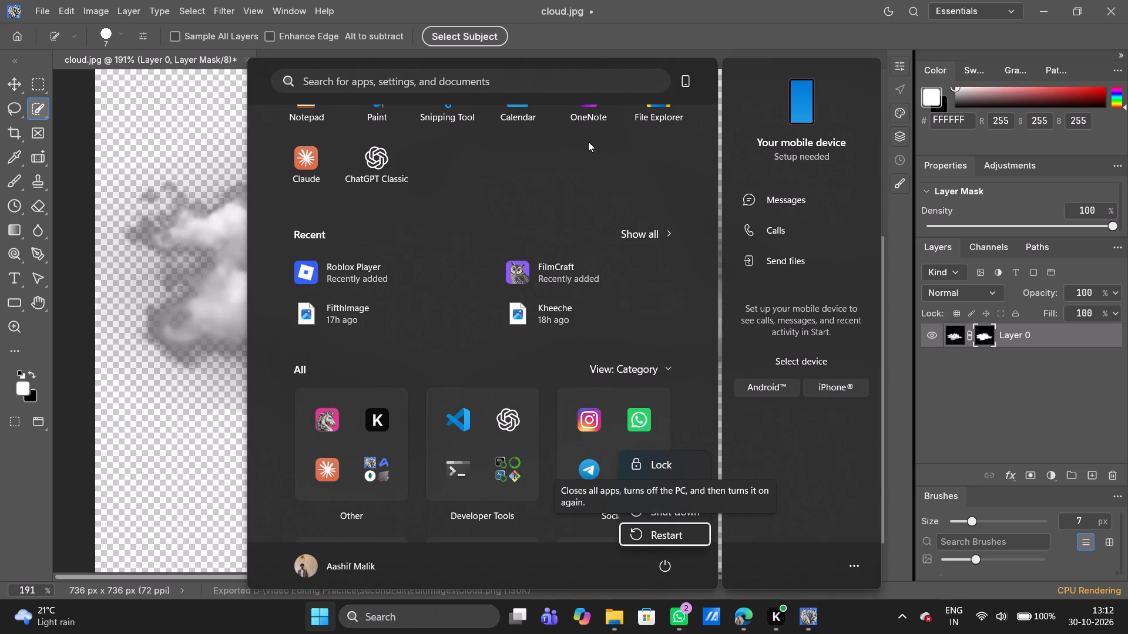
pyautogui.press('k')
pyautogui.press('Down')
pyautogui.press('Down')
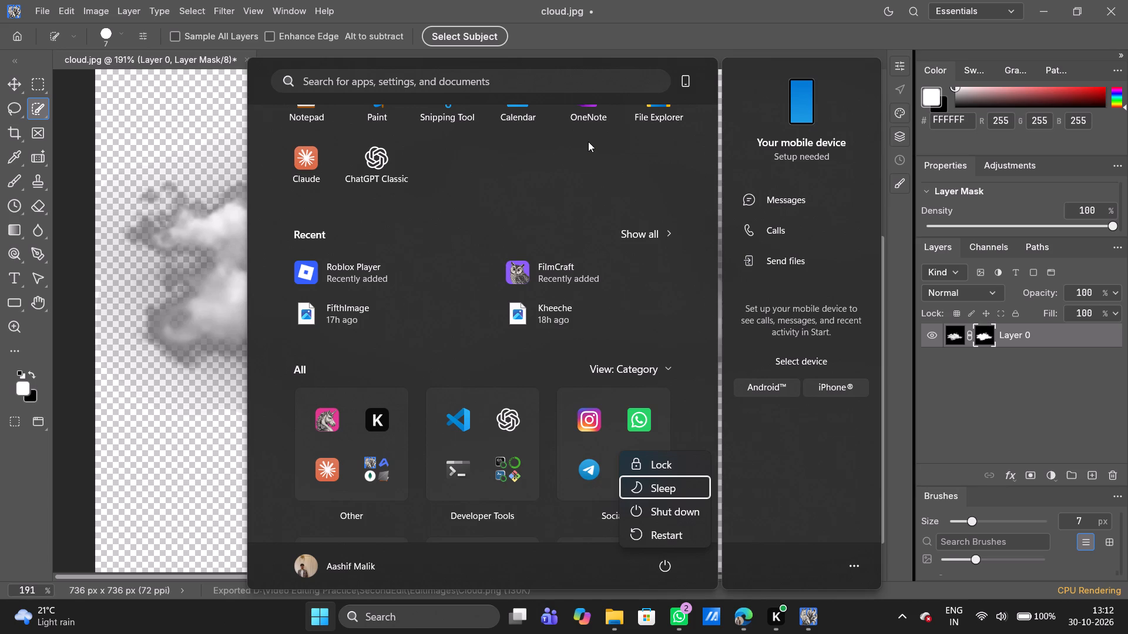
pyautogui.press('Up')
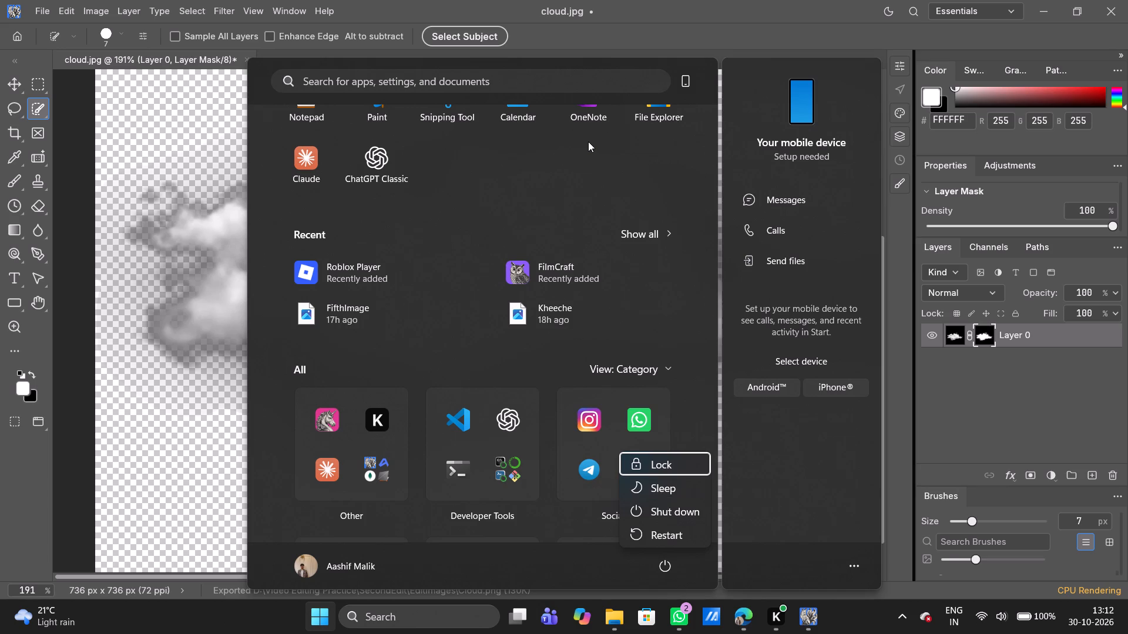
pyautogui.press('Return')
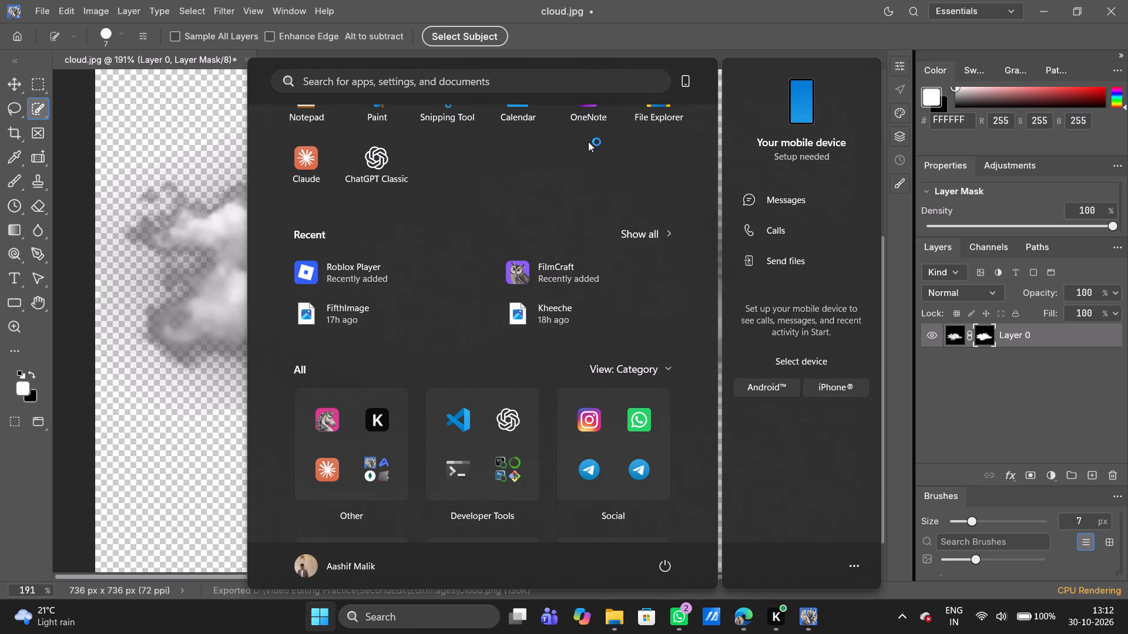